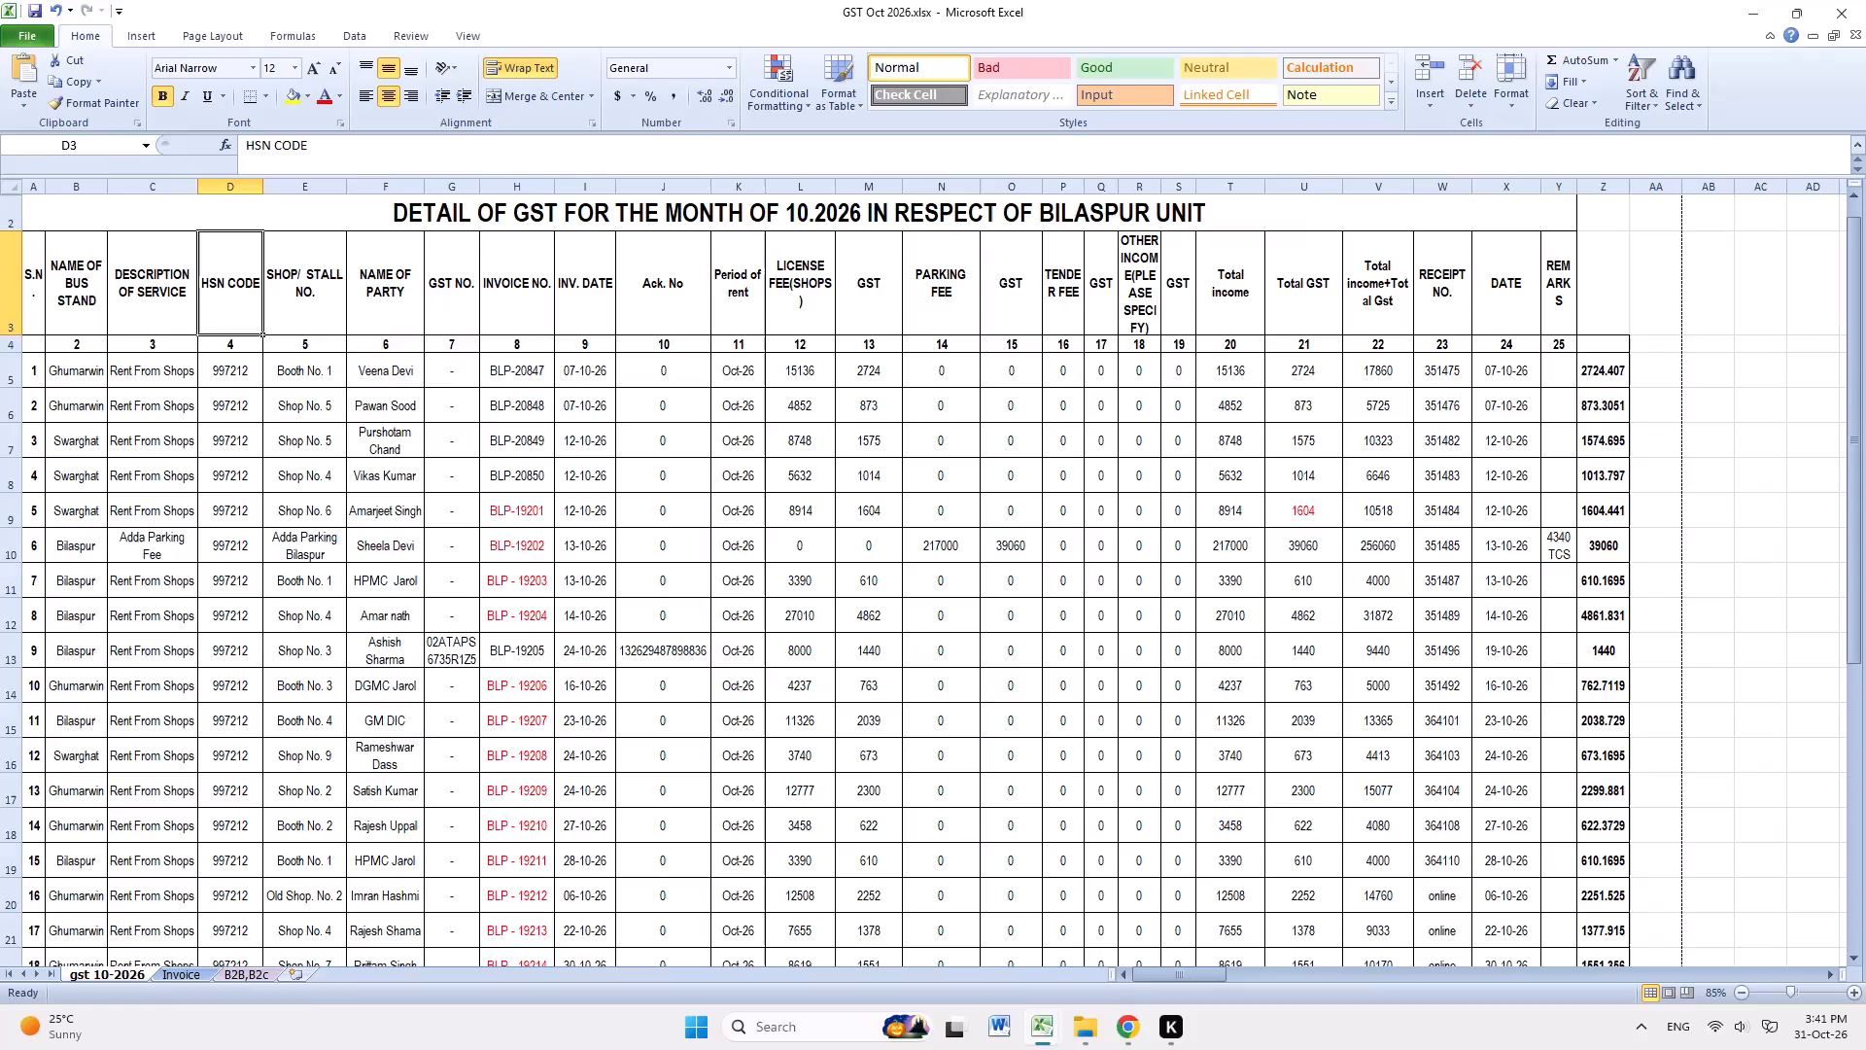
On the Invoice sheet, change the second number in Bilaspur's Invoice No. Up to cell to BLP- 19219.
left_click(185, 978)
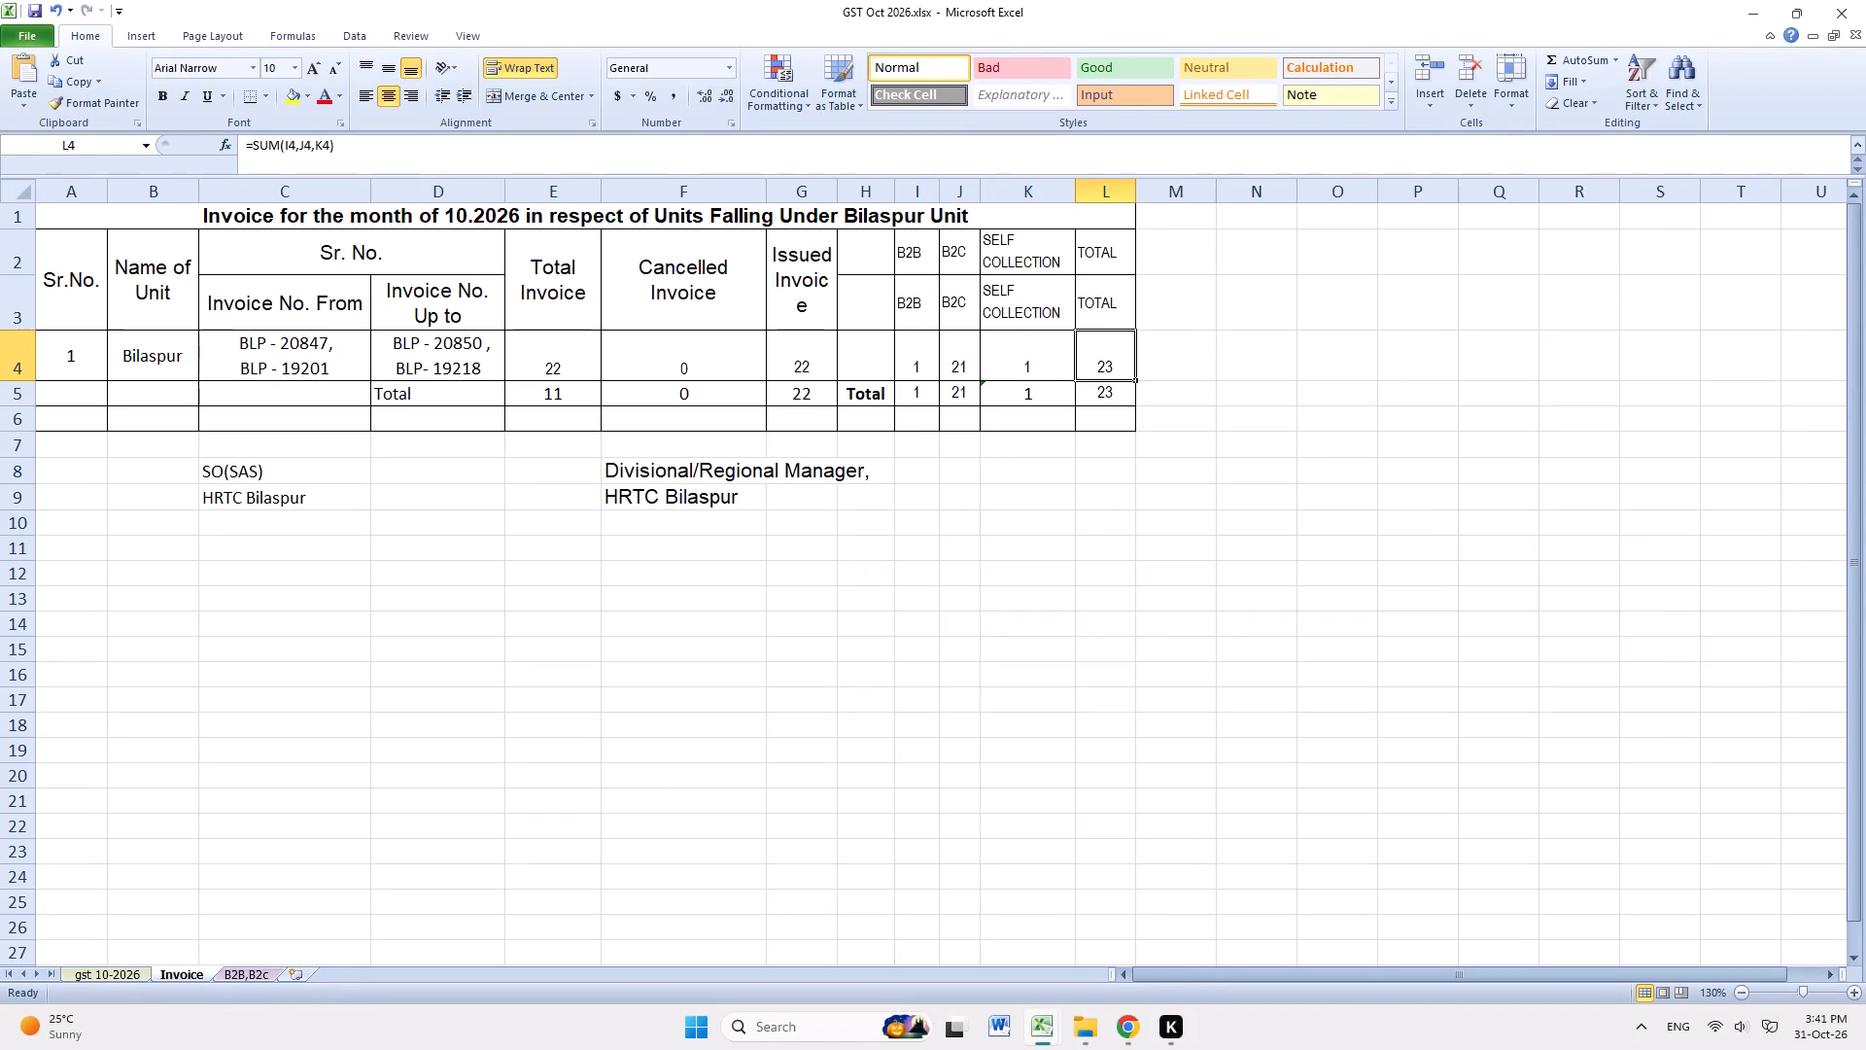
triple_click(485, 369)
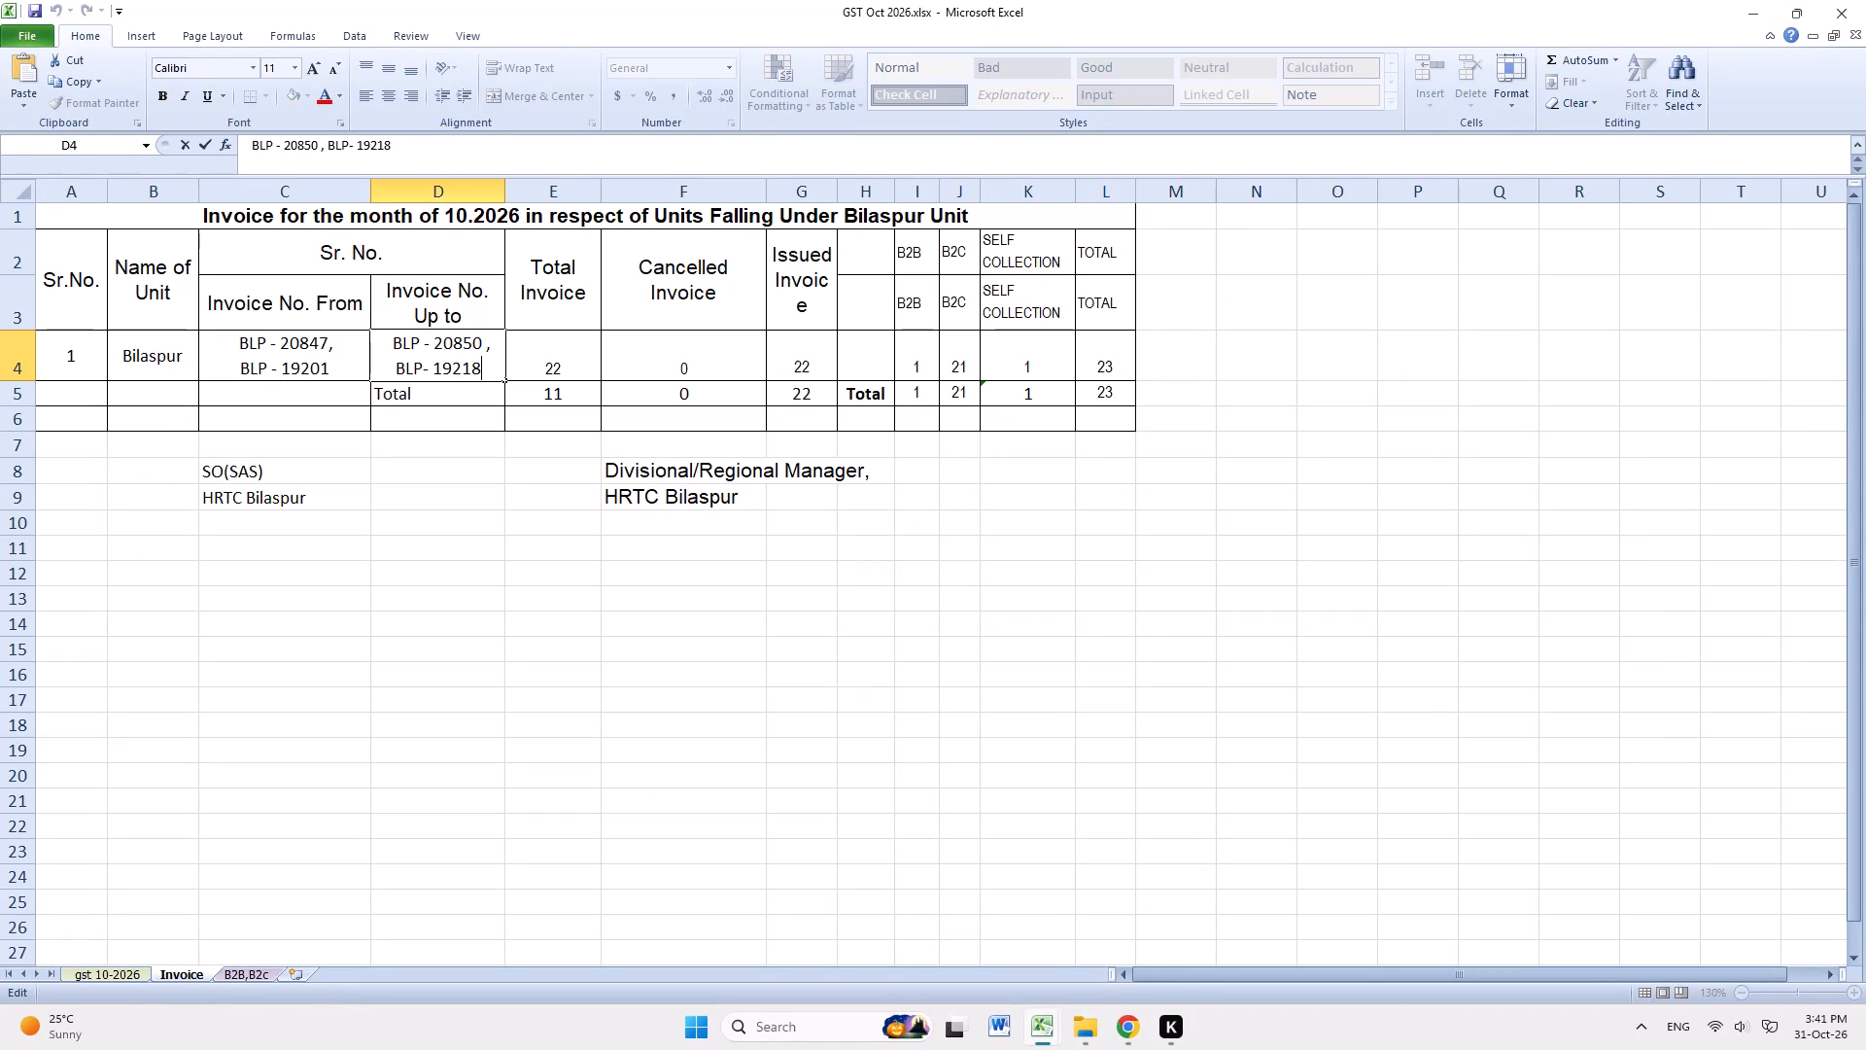
key("BackSpace")
key("9")
key("Return")
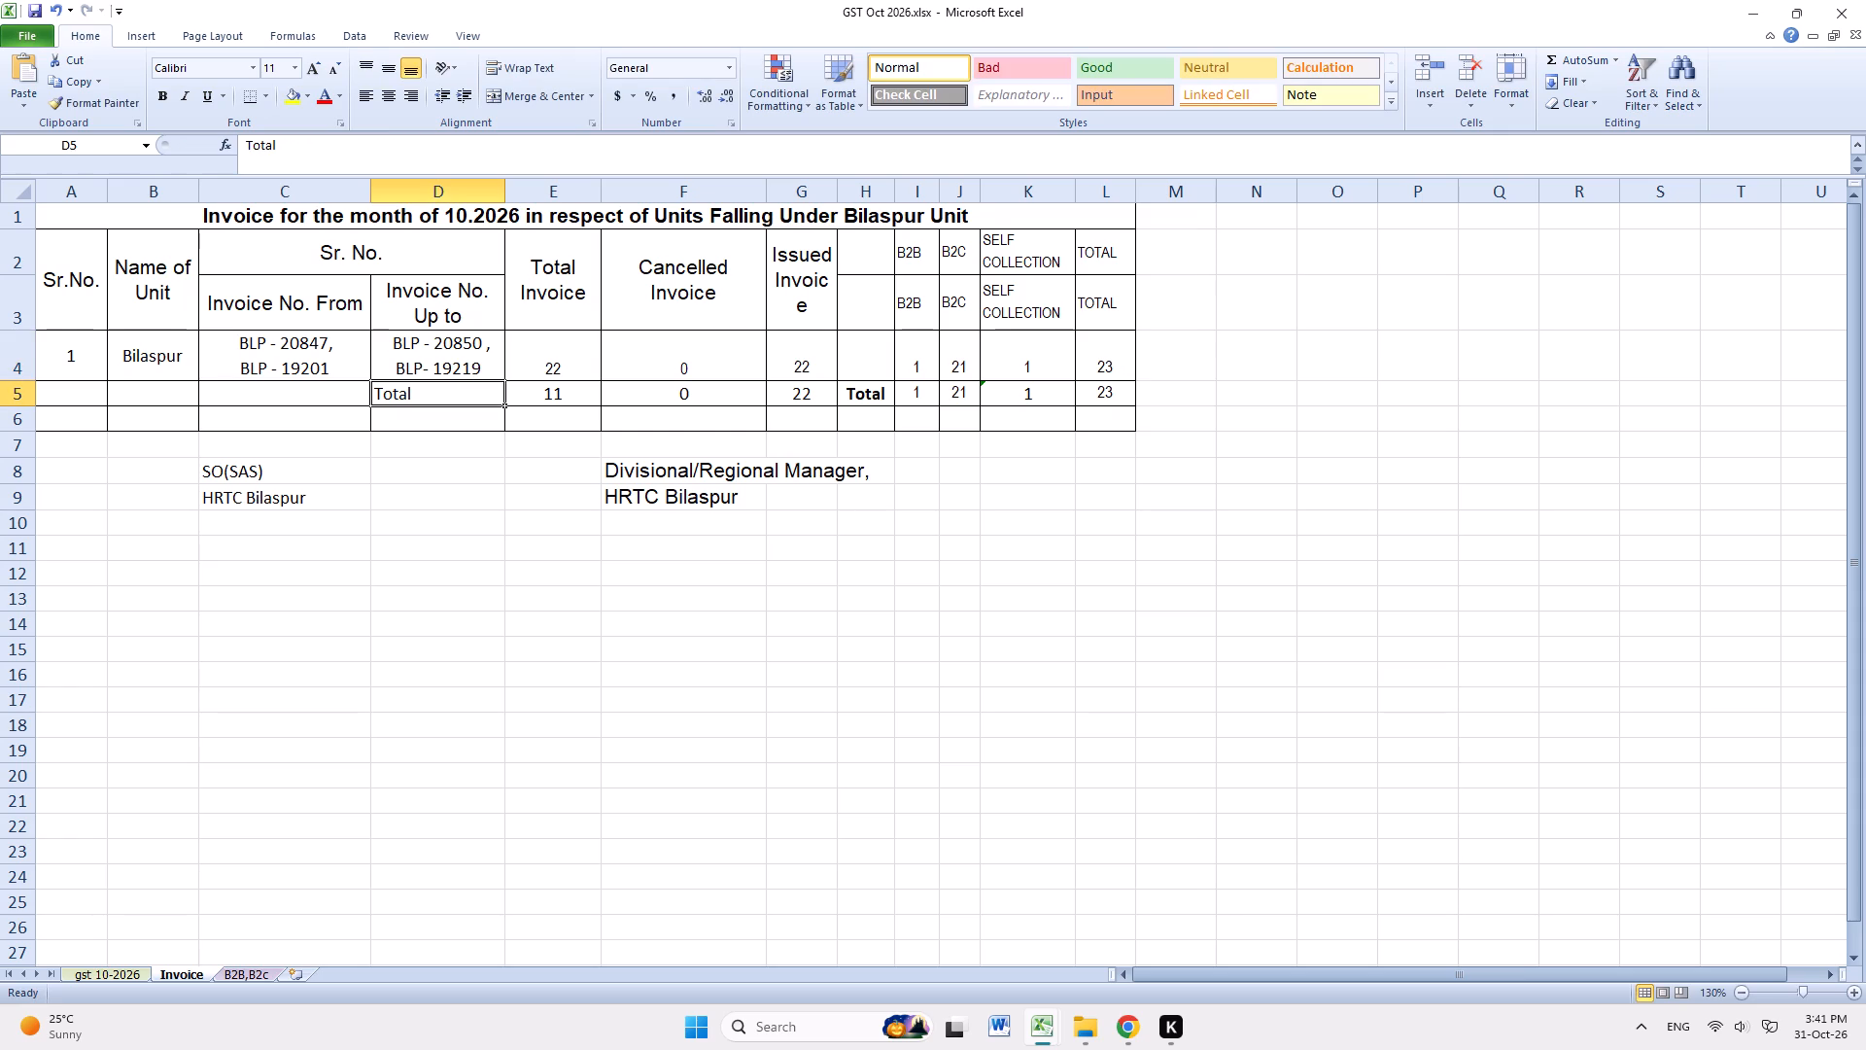
Set Bilaspur's Total Invoice count in E4 to 23.
double_click(580, 370)
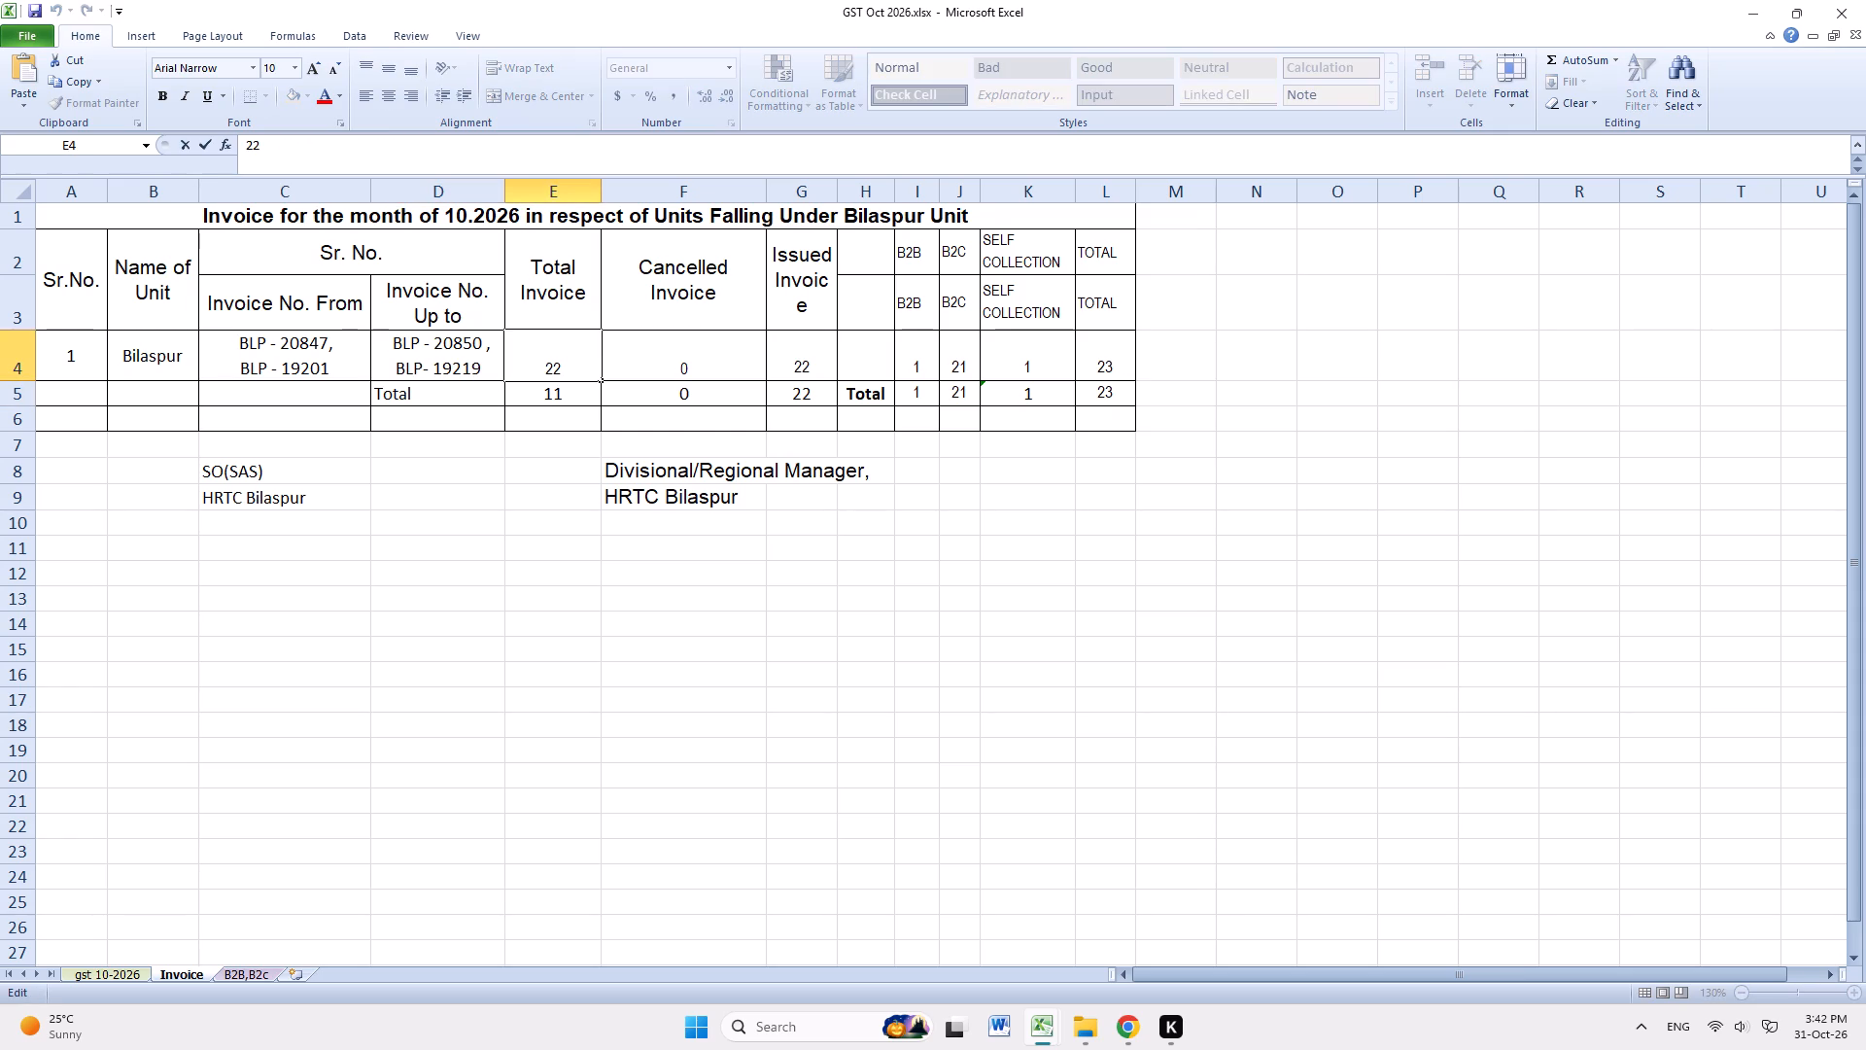
left_click_drag(575, 370, 547, 375)
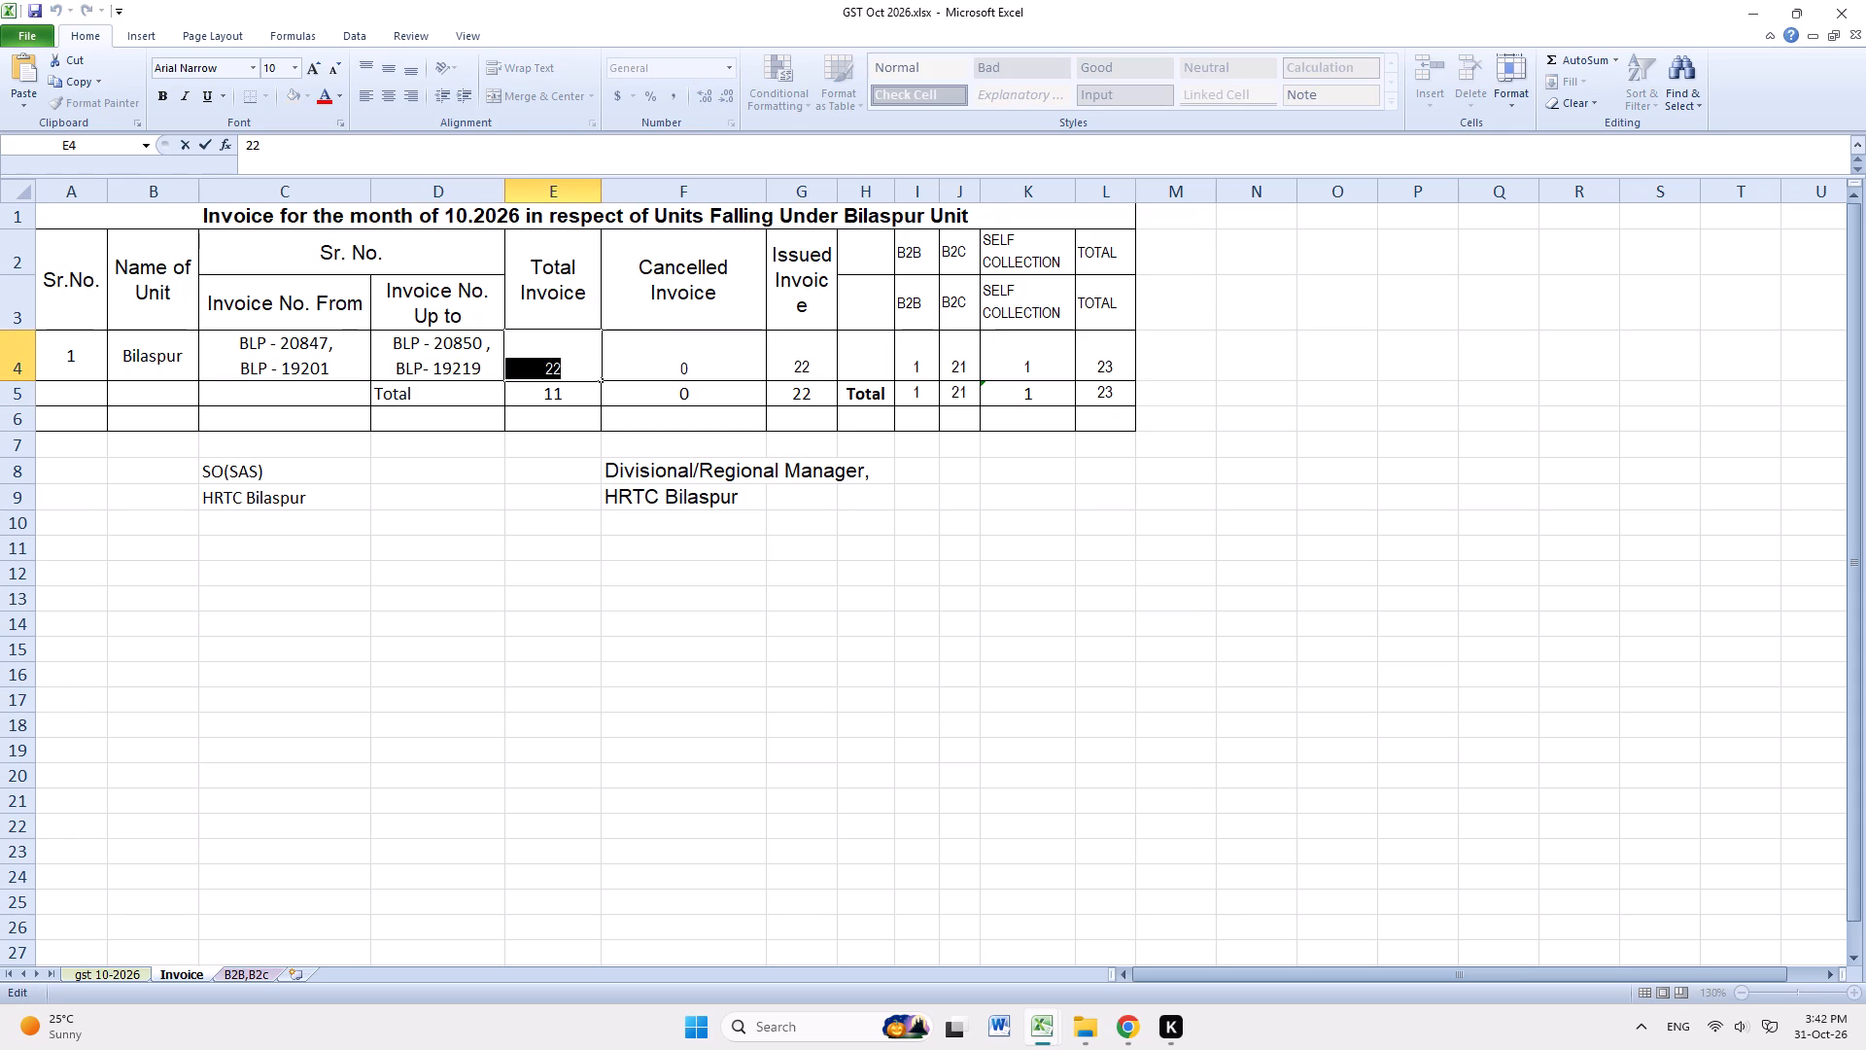
left_click_drag(547, 375, 545, 375)
type("23")
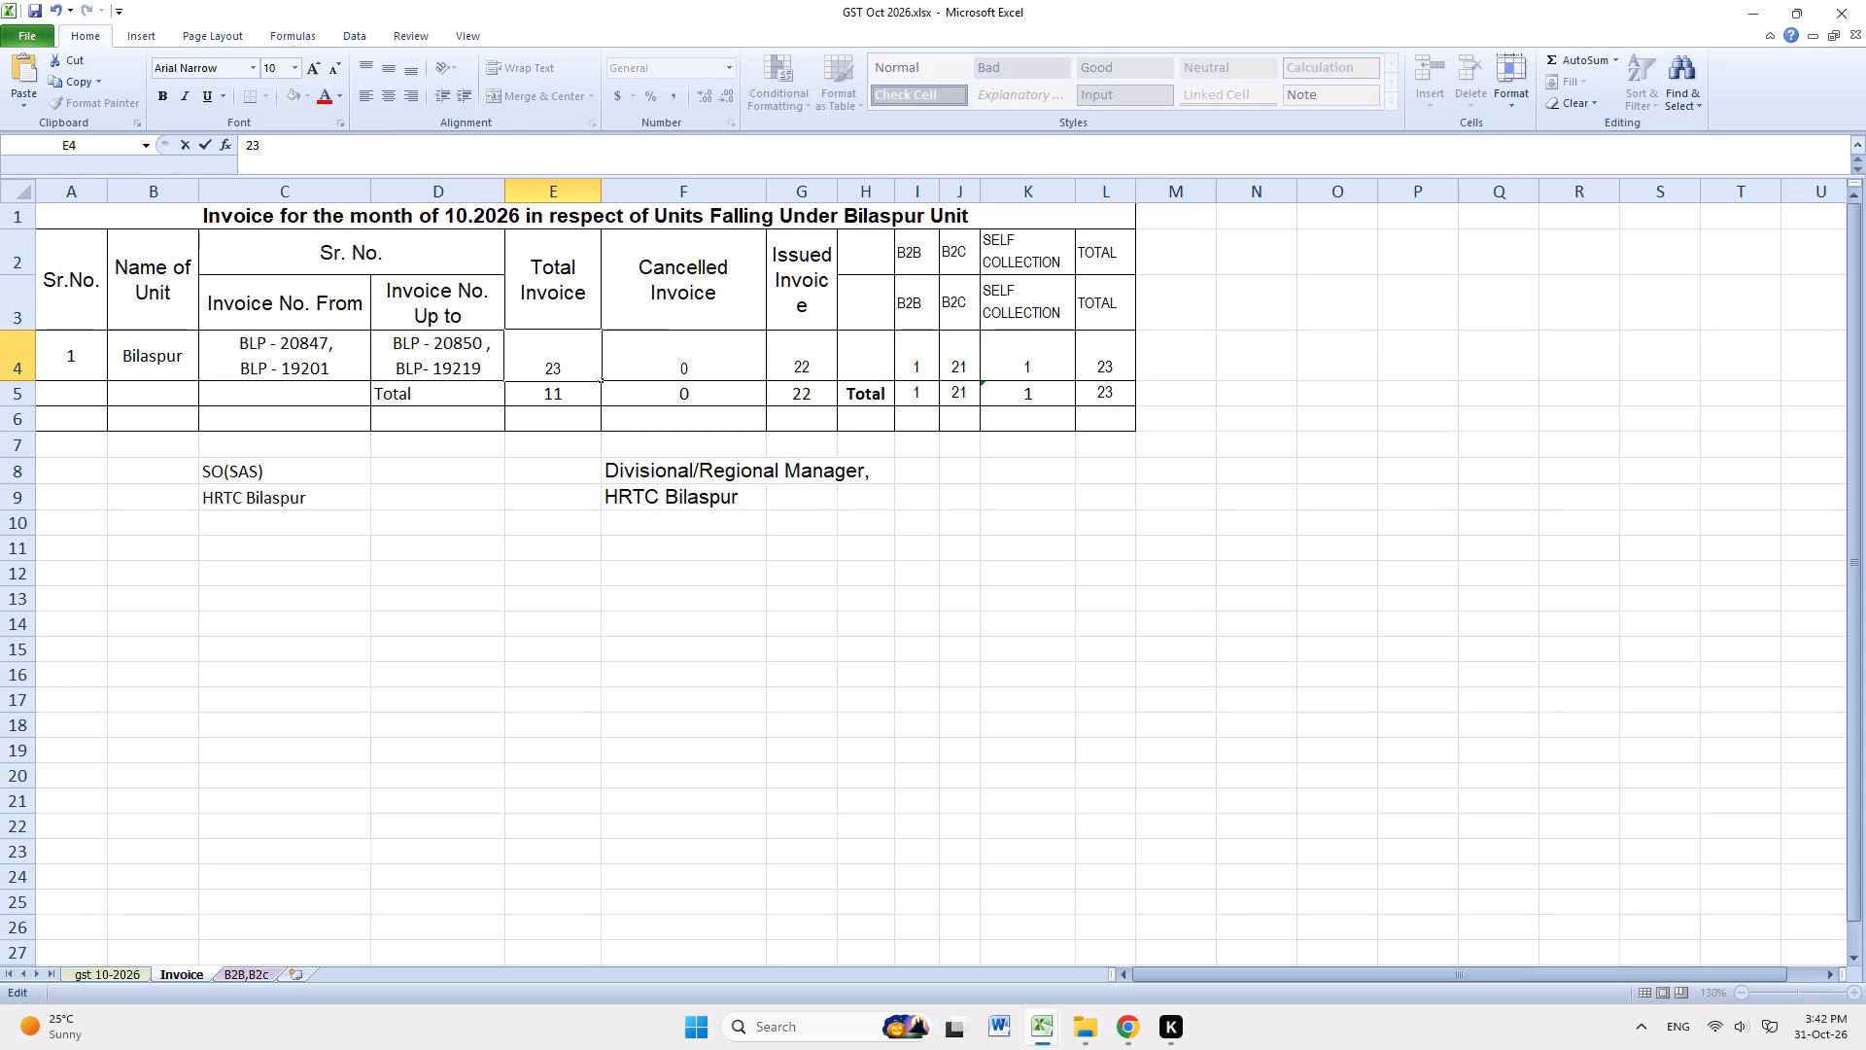
key("Return")
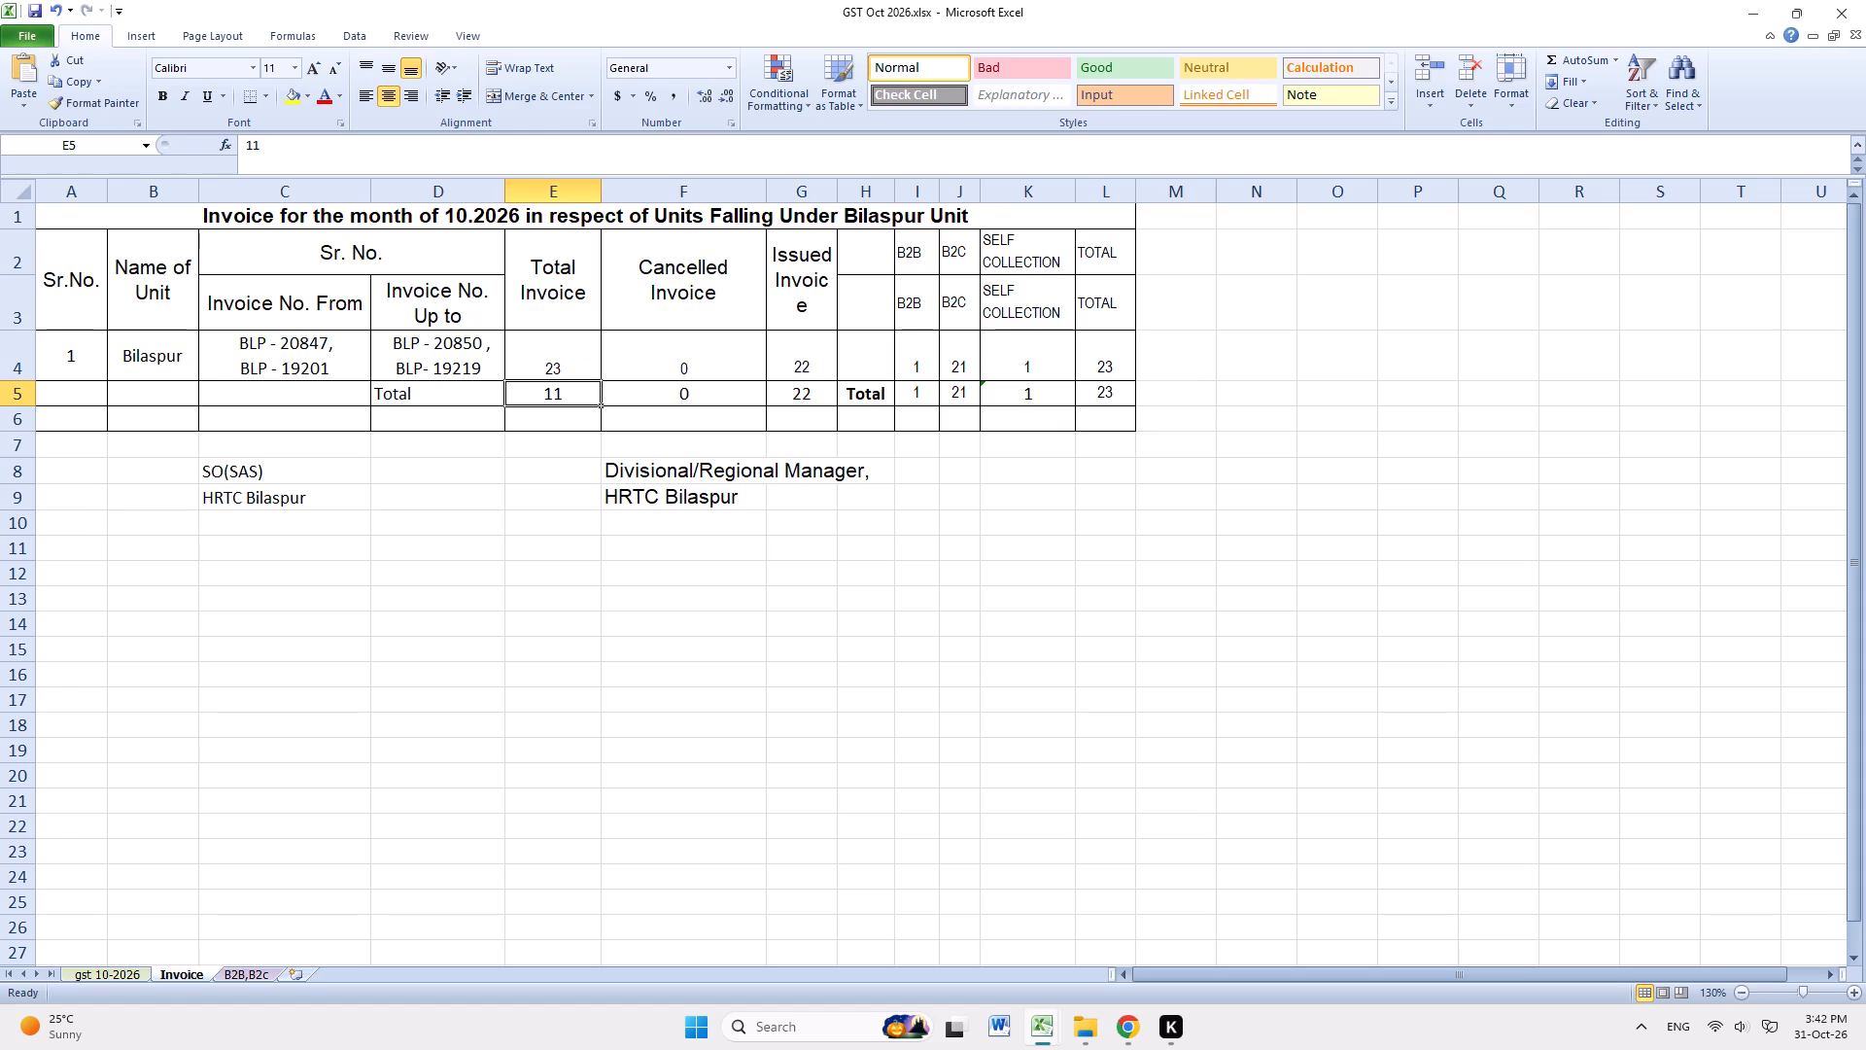
Replace the Total Invoice figure in the Total row (E5) with a formula referencing E4.
left_click(562, 426)
left_click(566, 394)
key("equal")
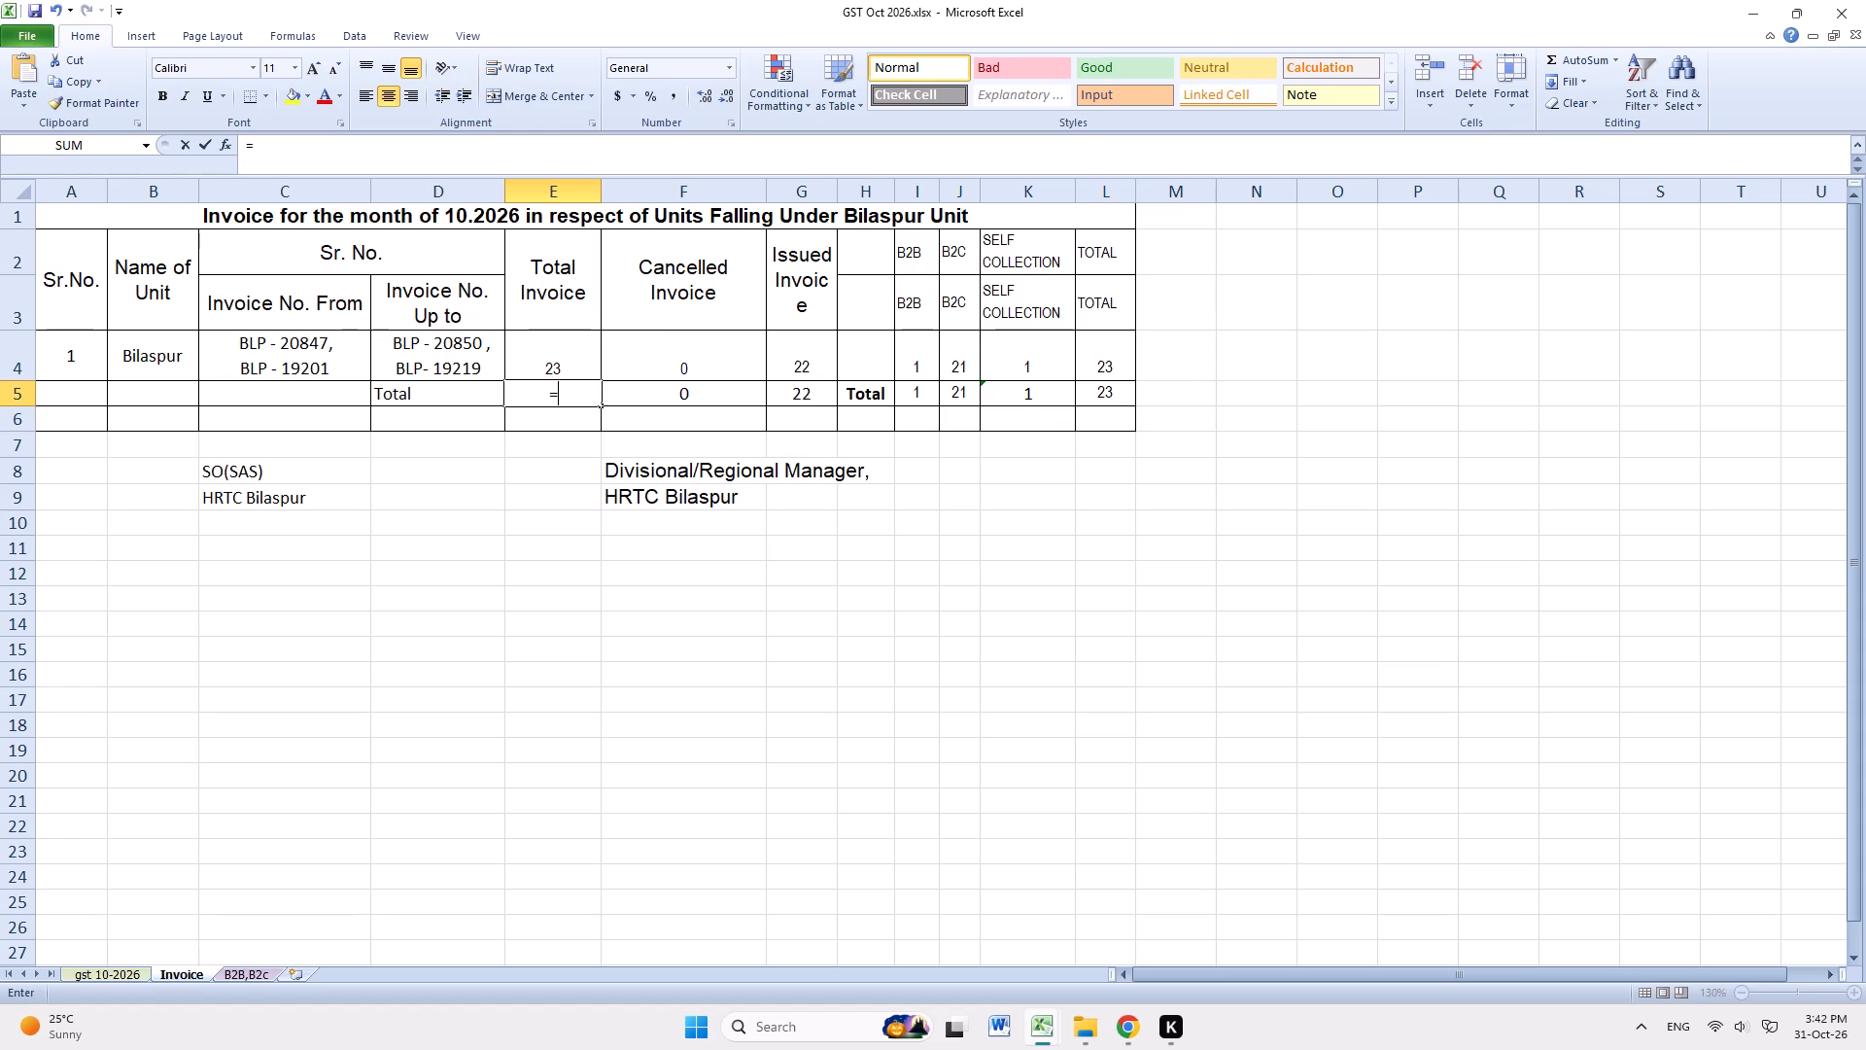
left_click(571, 364)
key("Return")
Set Bilaspur's Issued Invoice count in G4 to 23.
left_click(706, 394)
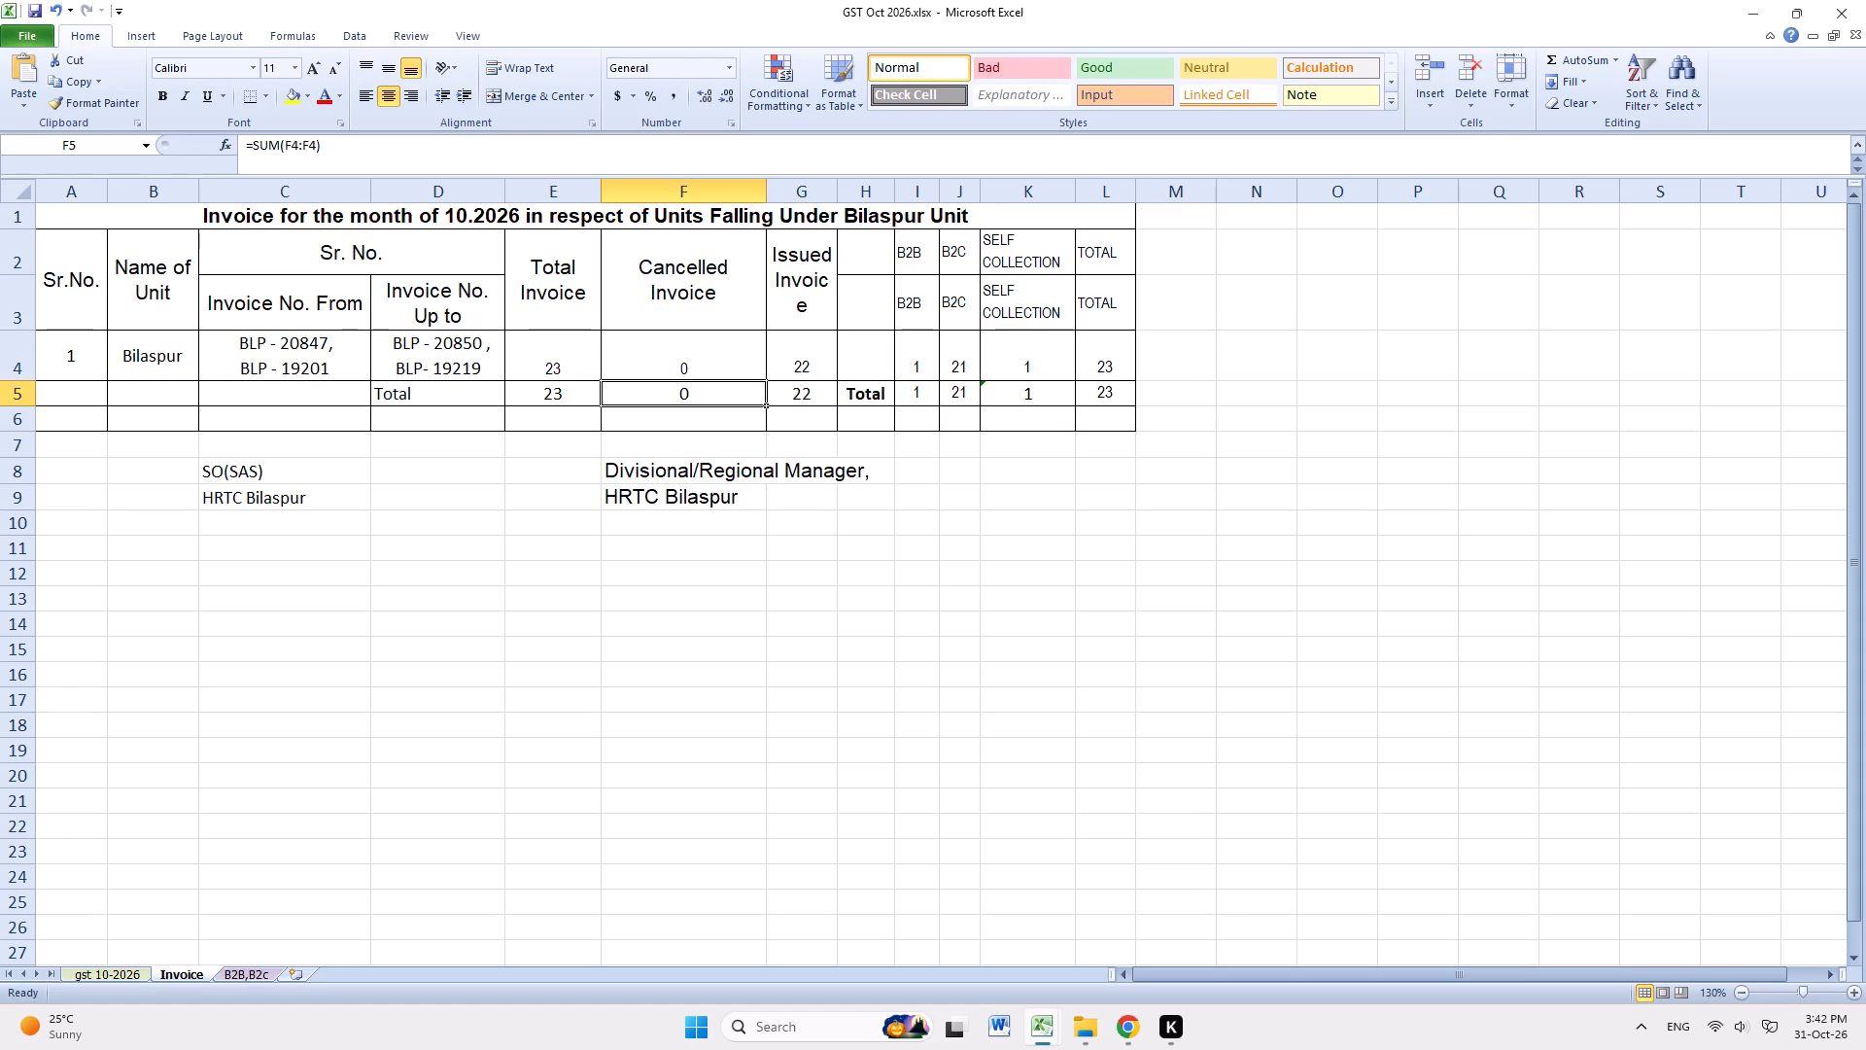
left_click(811, 364)
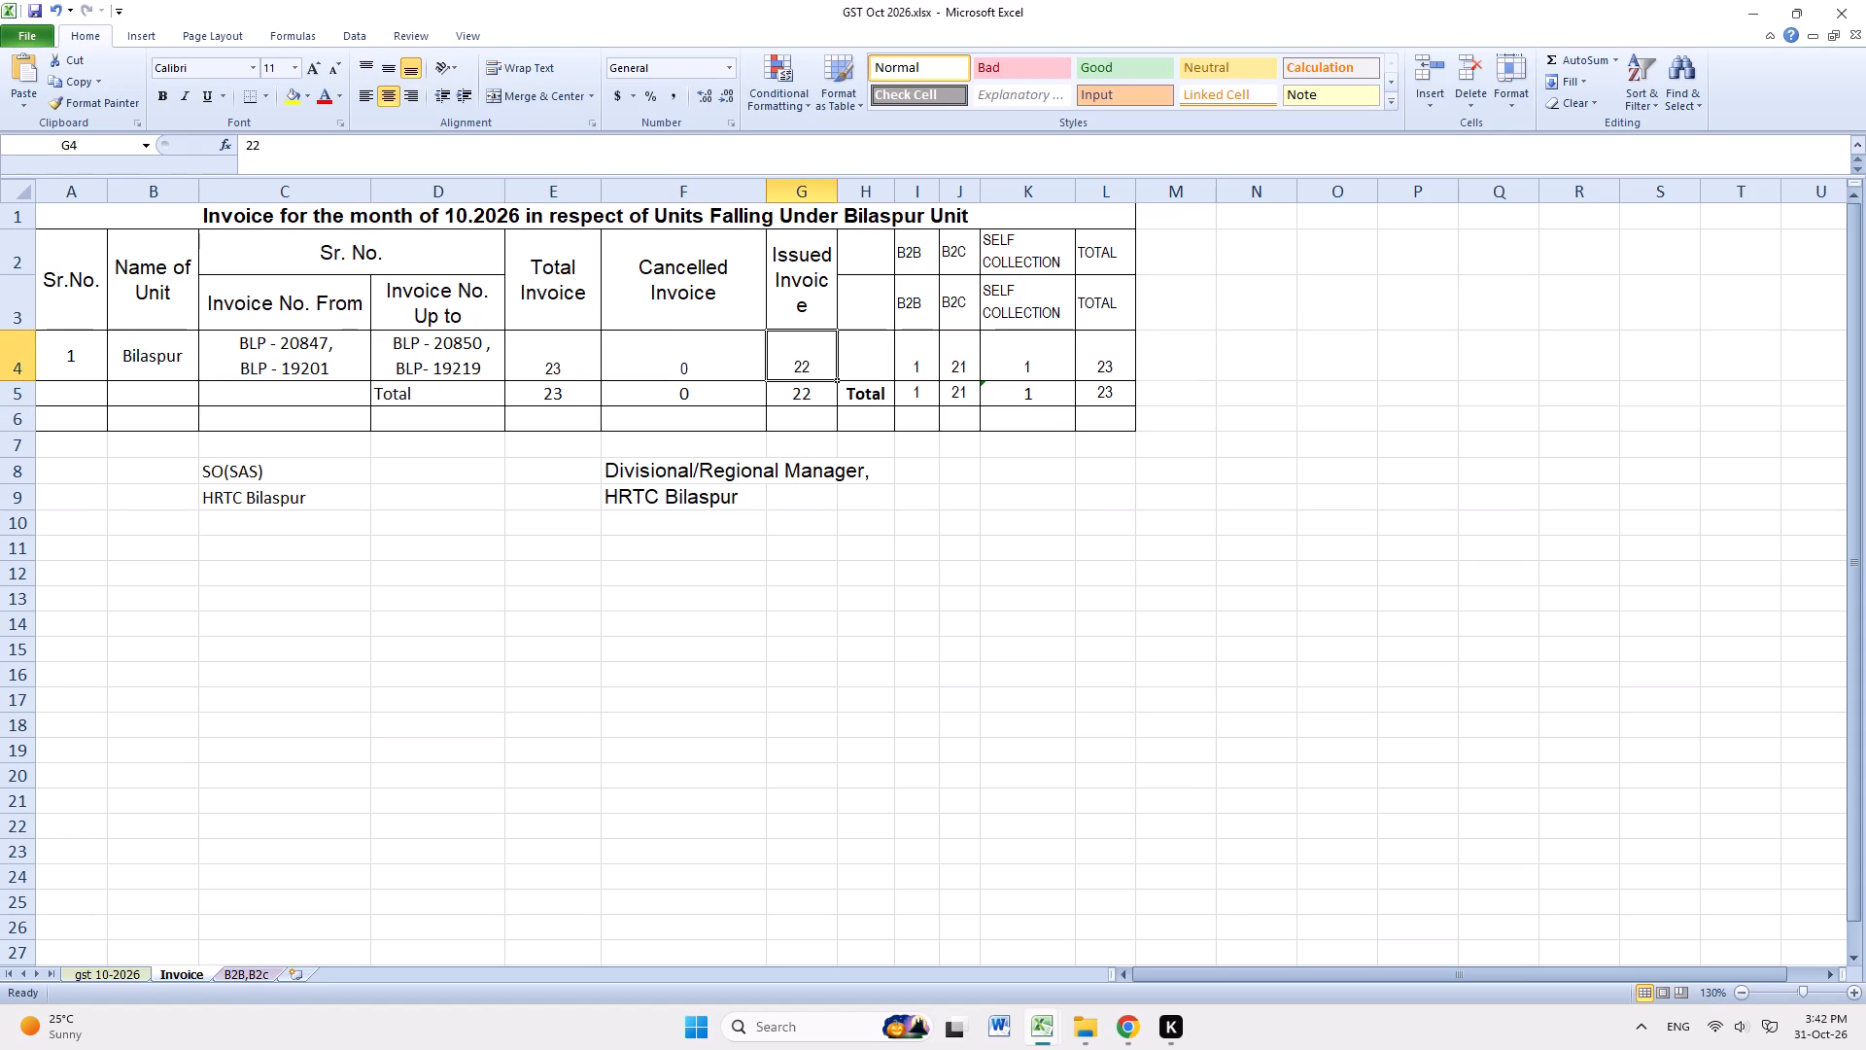
double_click(813, 371)
key("BackSpace")
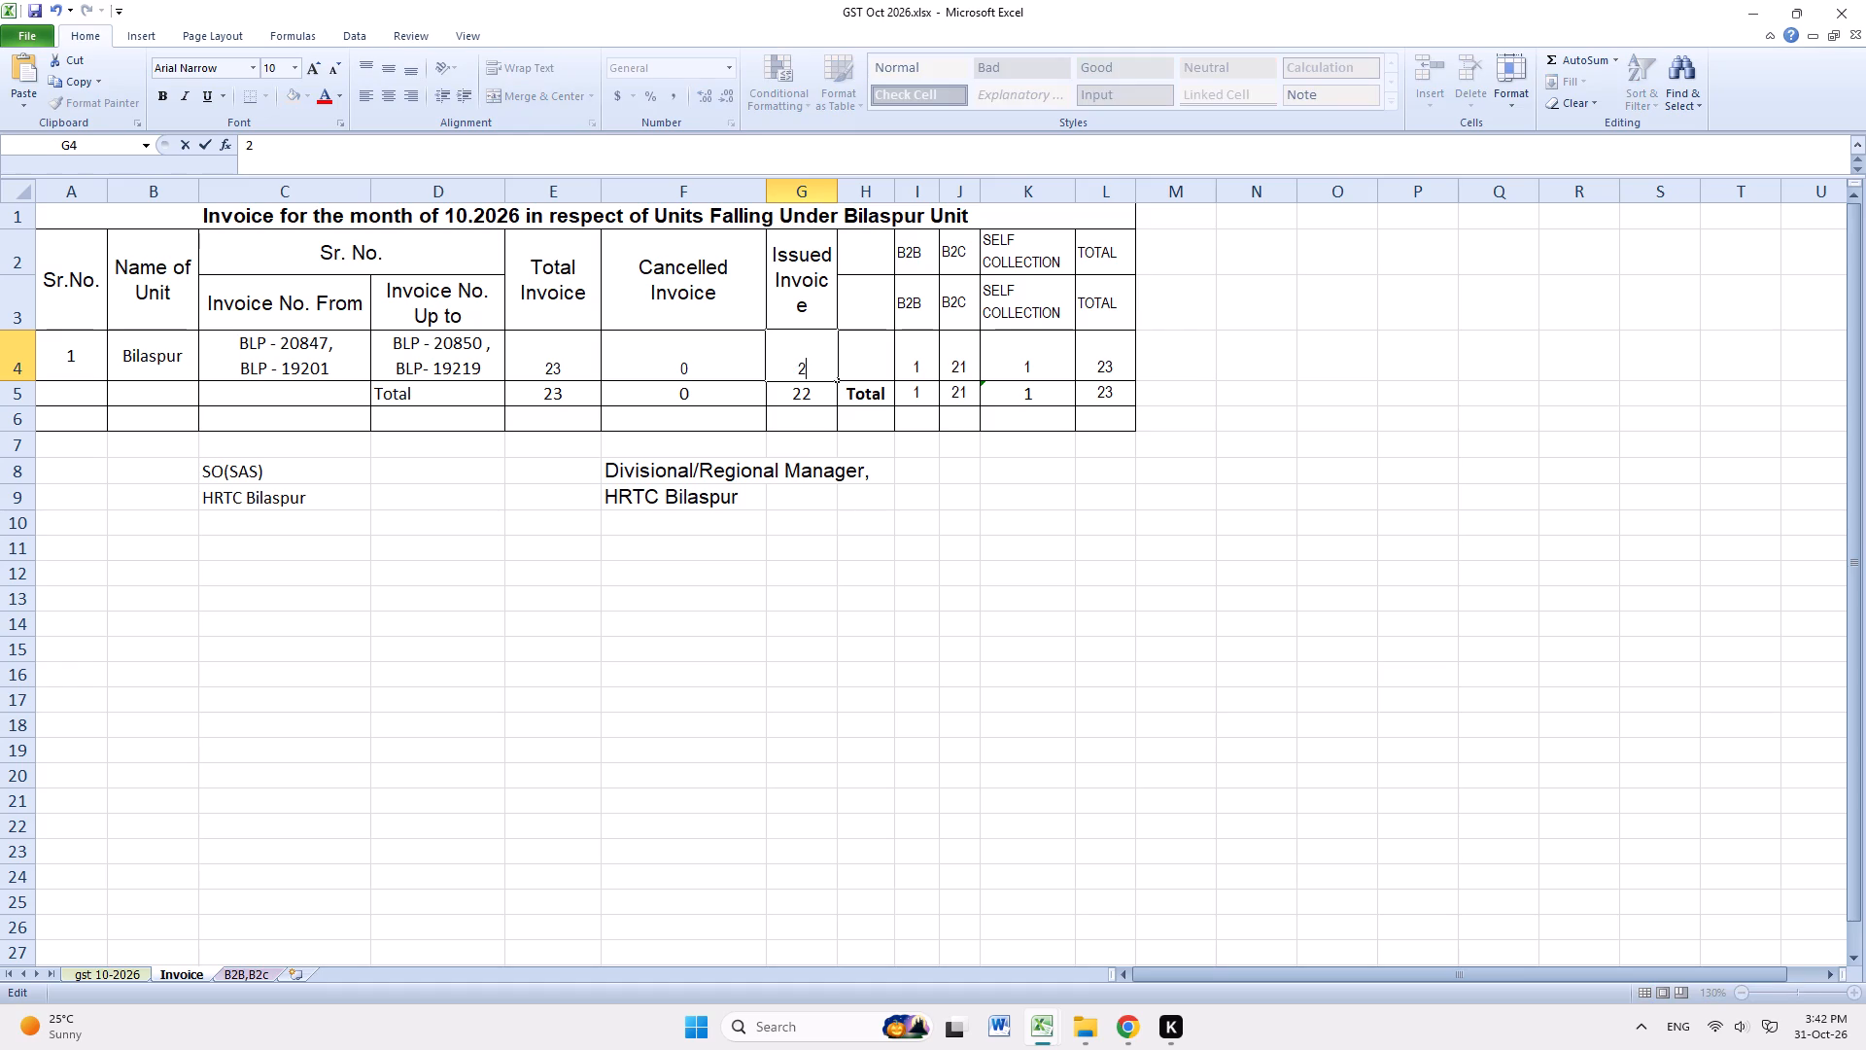
key("3")
key("Return")
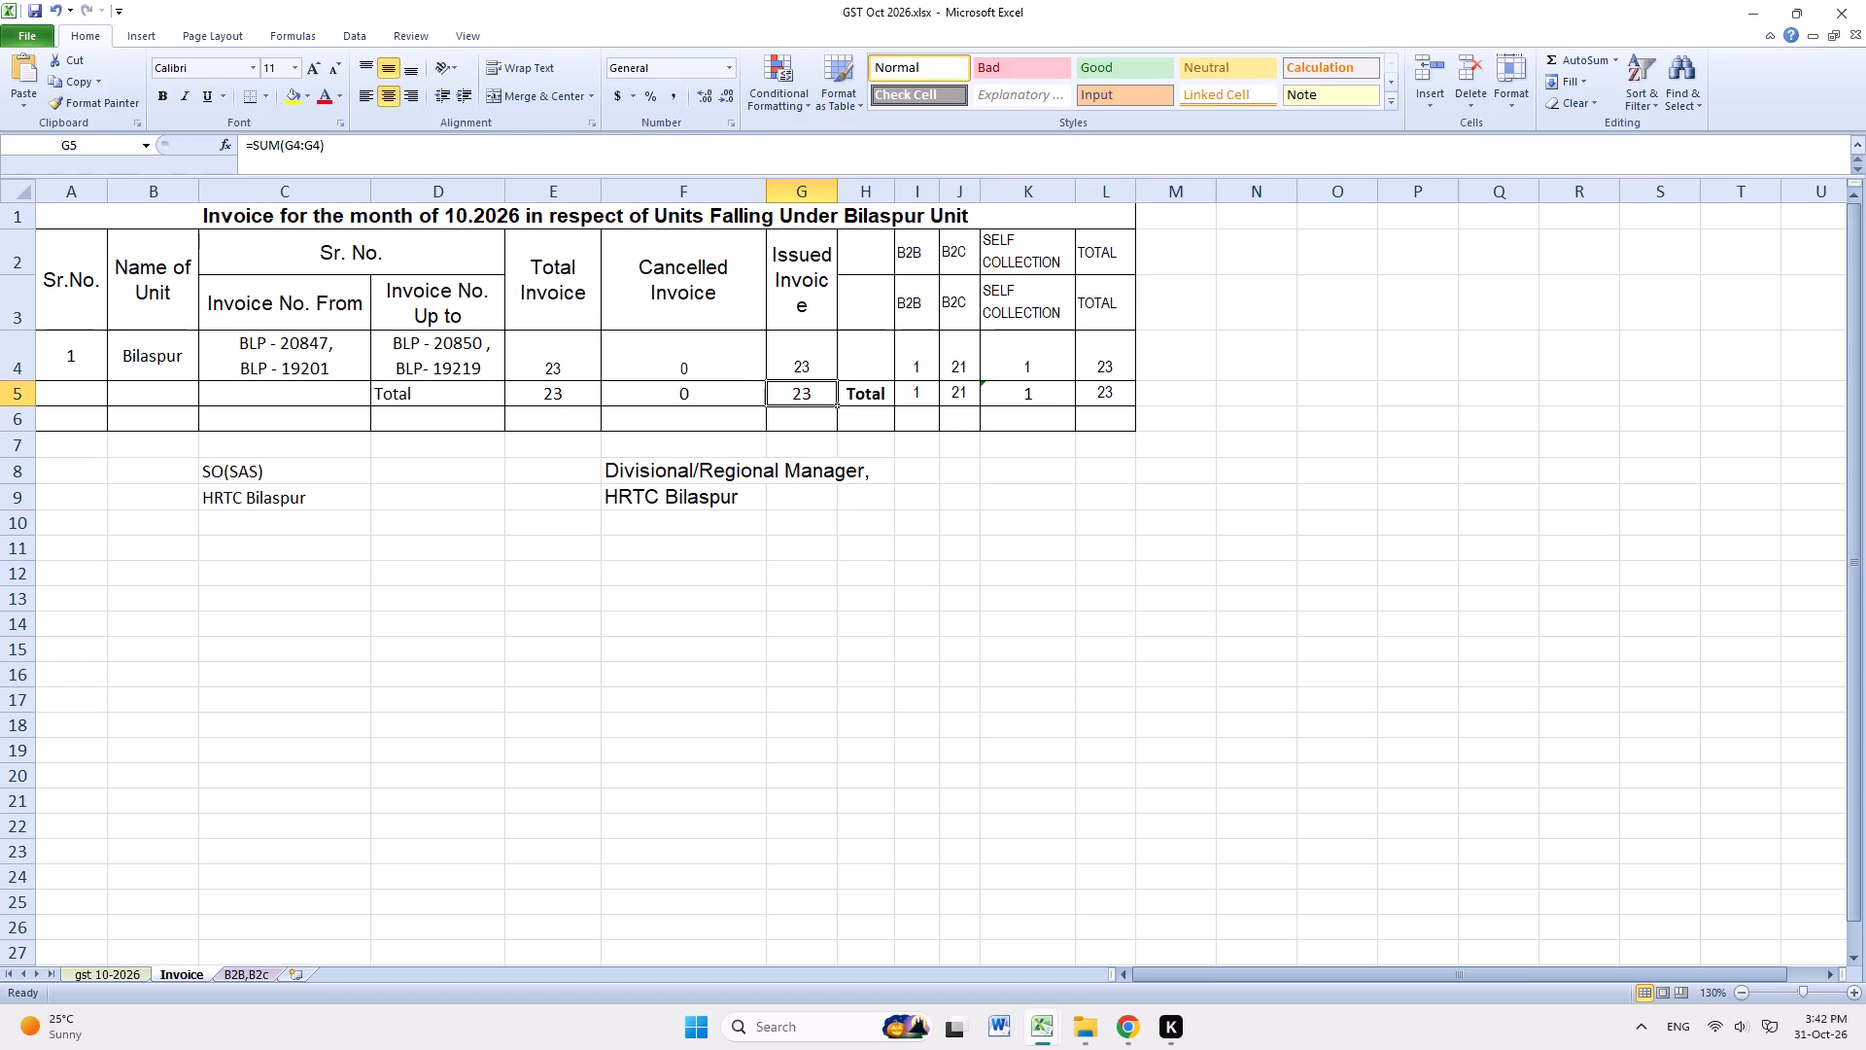
Set Bilaspur's B2C invoice count in J4 to 22.
left_click(924, 373)
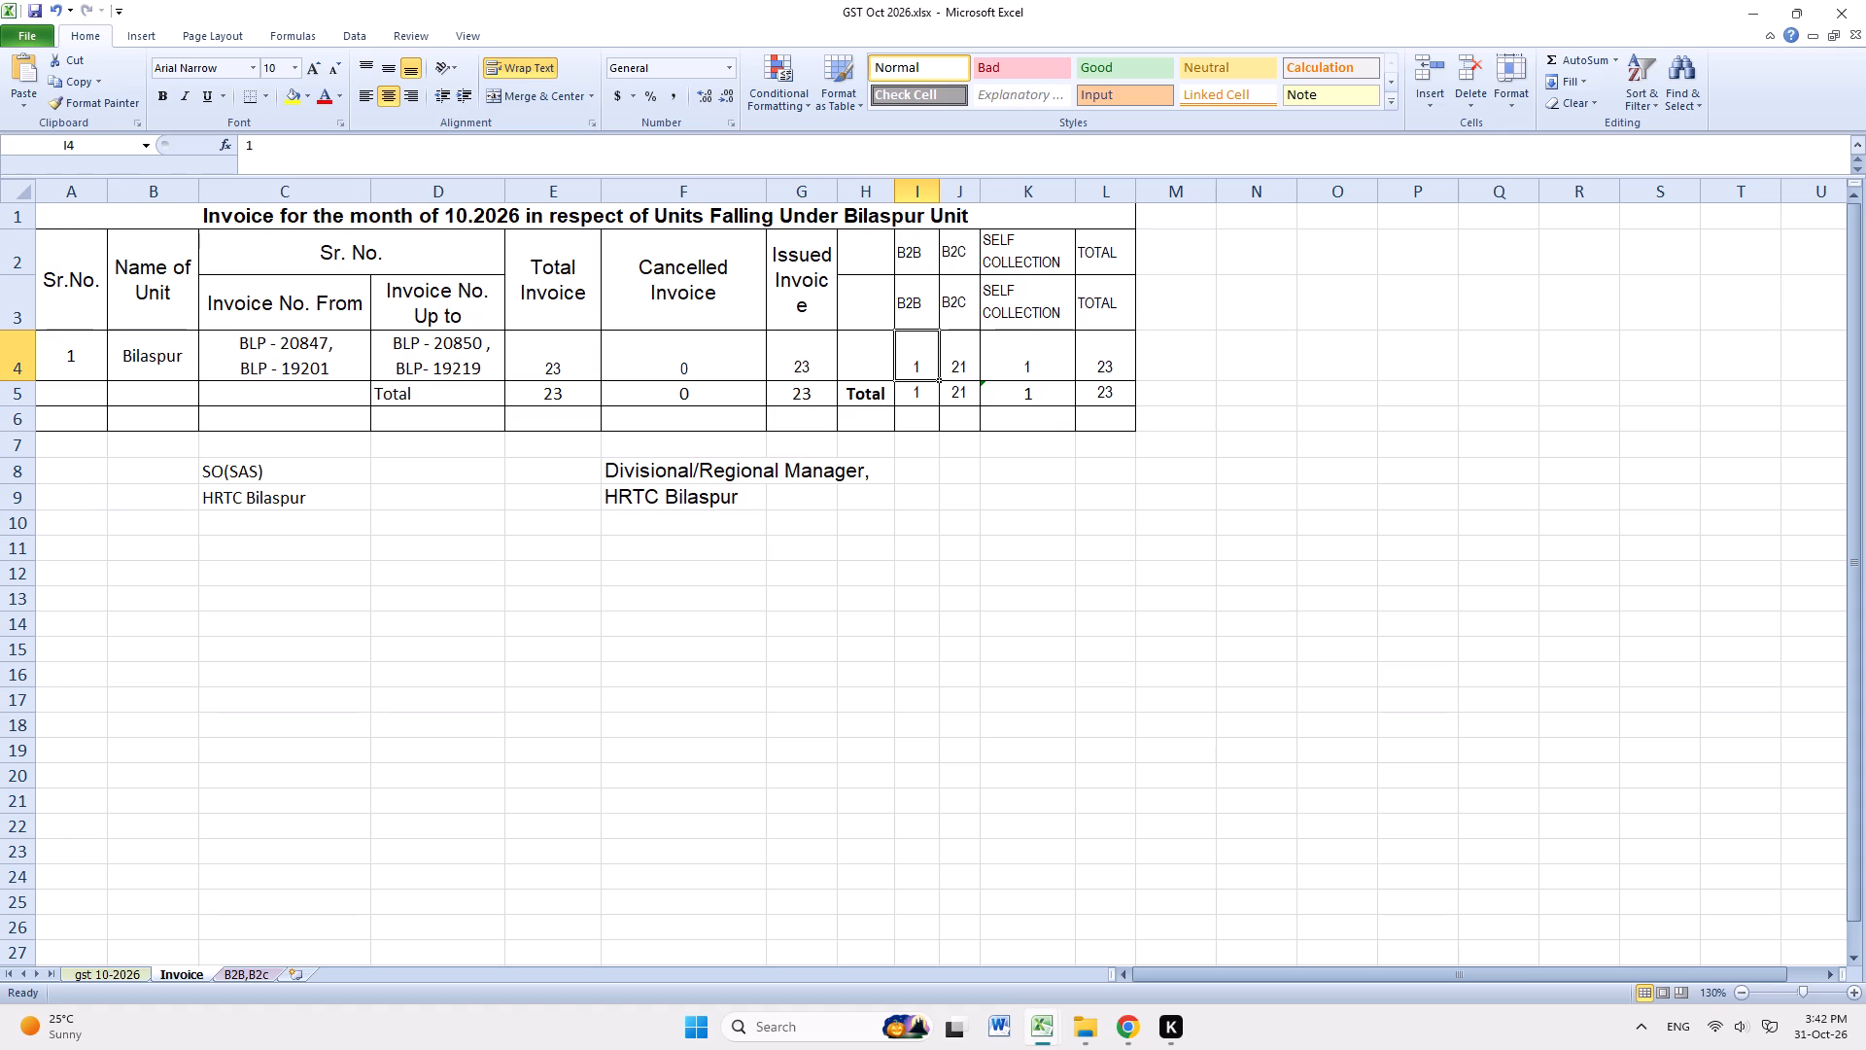
double_click(971, 369)
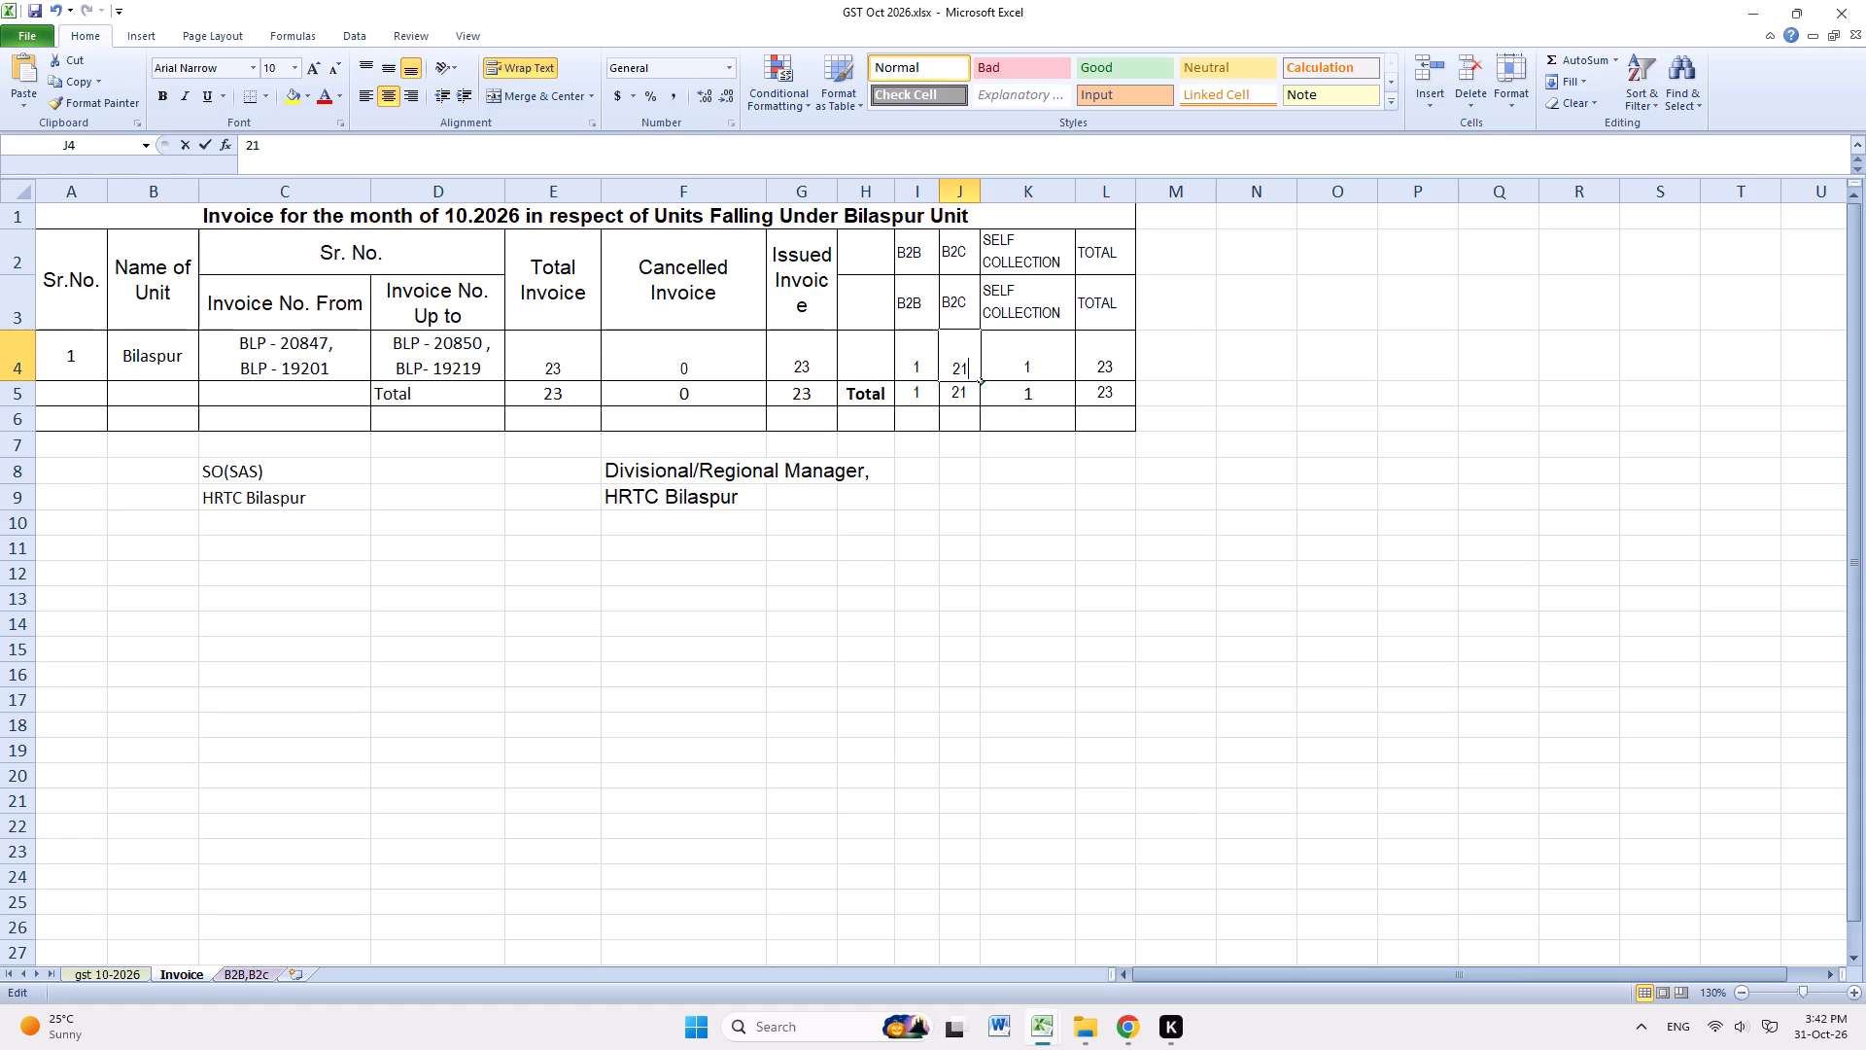
key("BackSpace")
key("2")
key("Return")
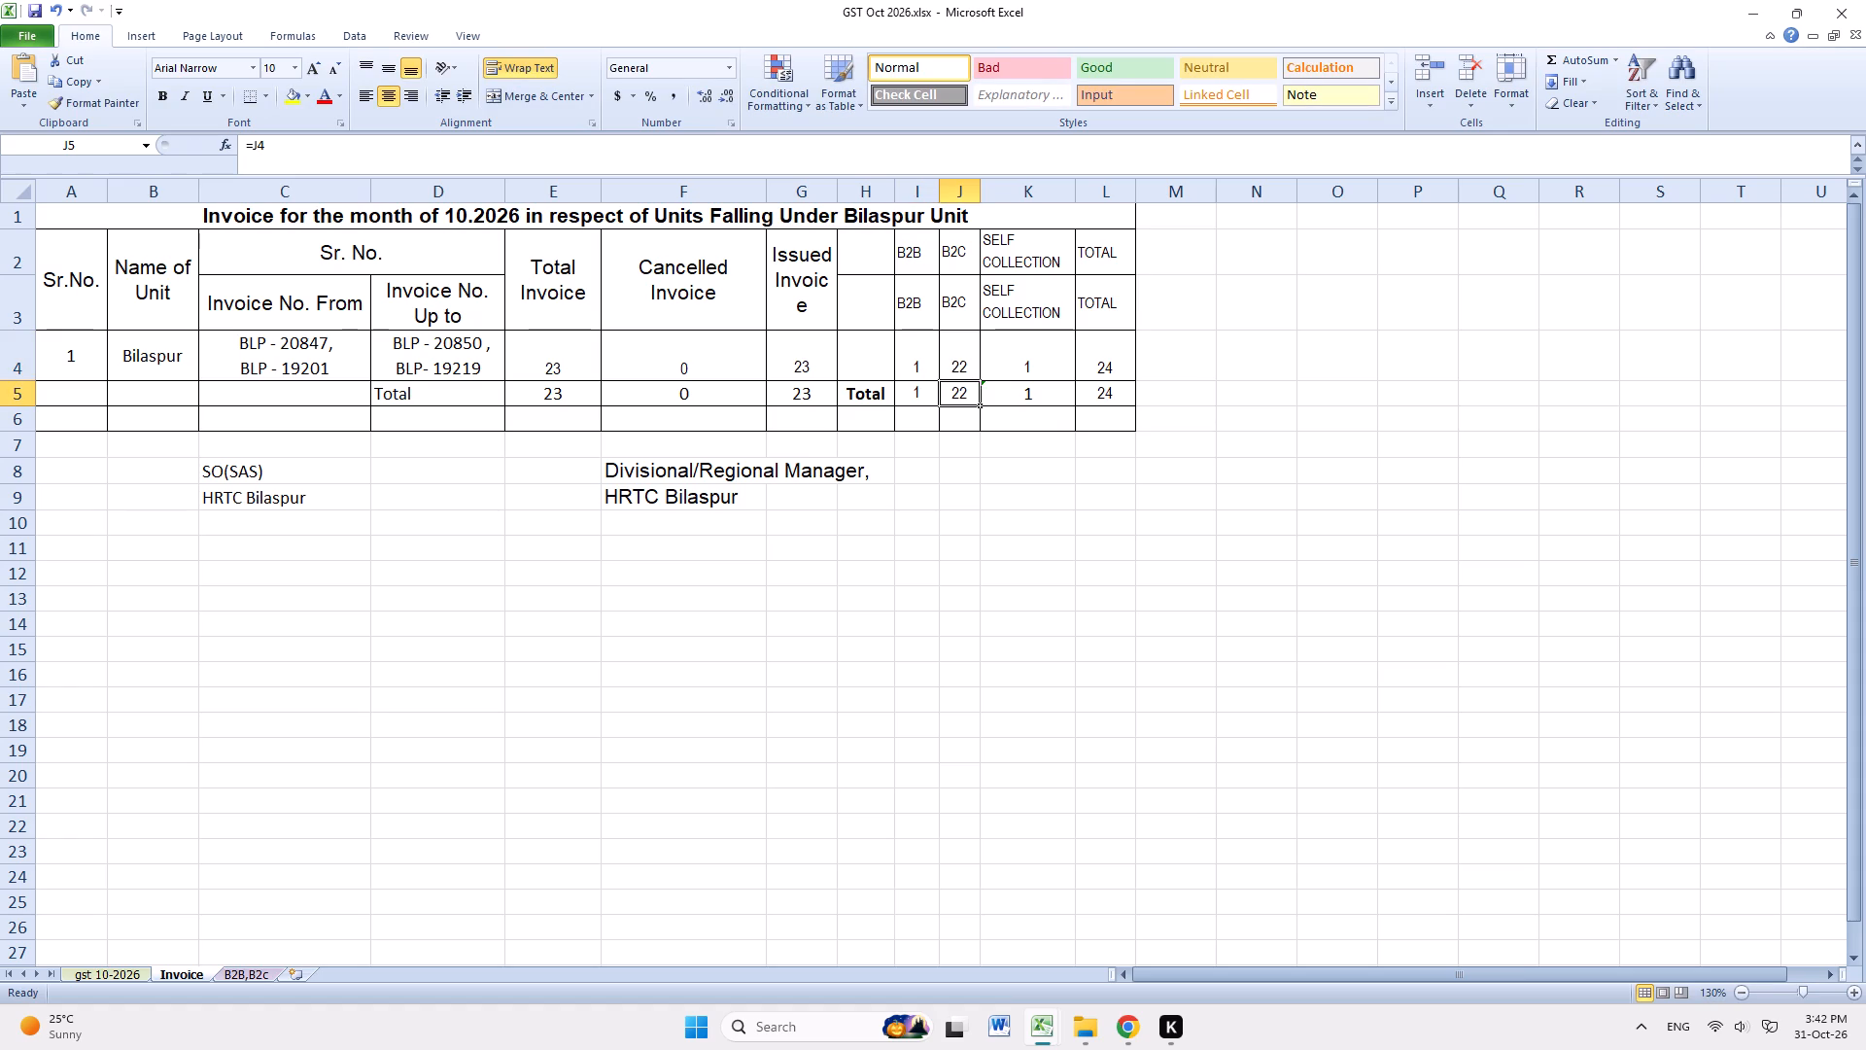
Check the contents and formulas of the issued invoice, B2B, B2C, self collection and total cells in rows 4 and 5.
left_click(920, 372)
left_click(962, 368)
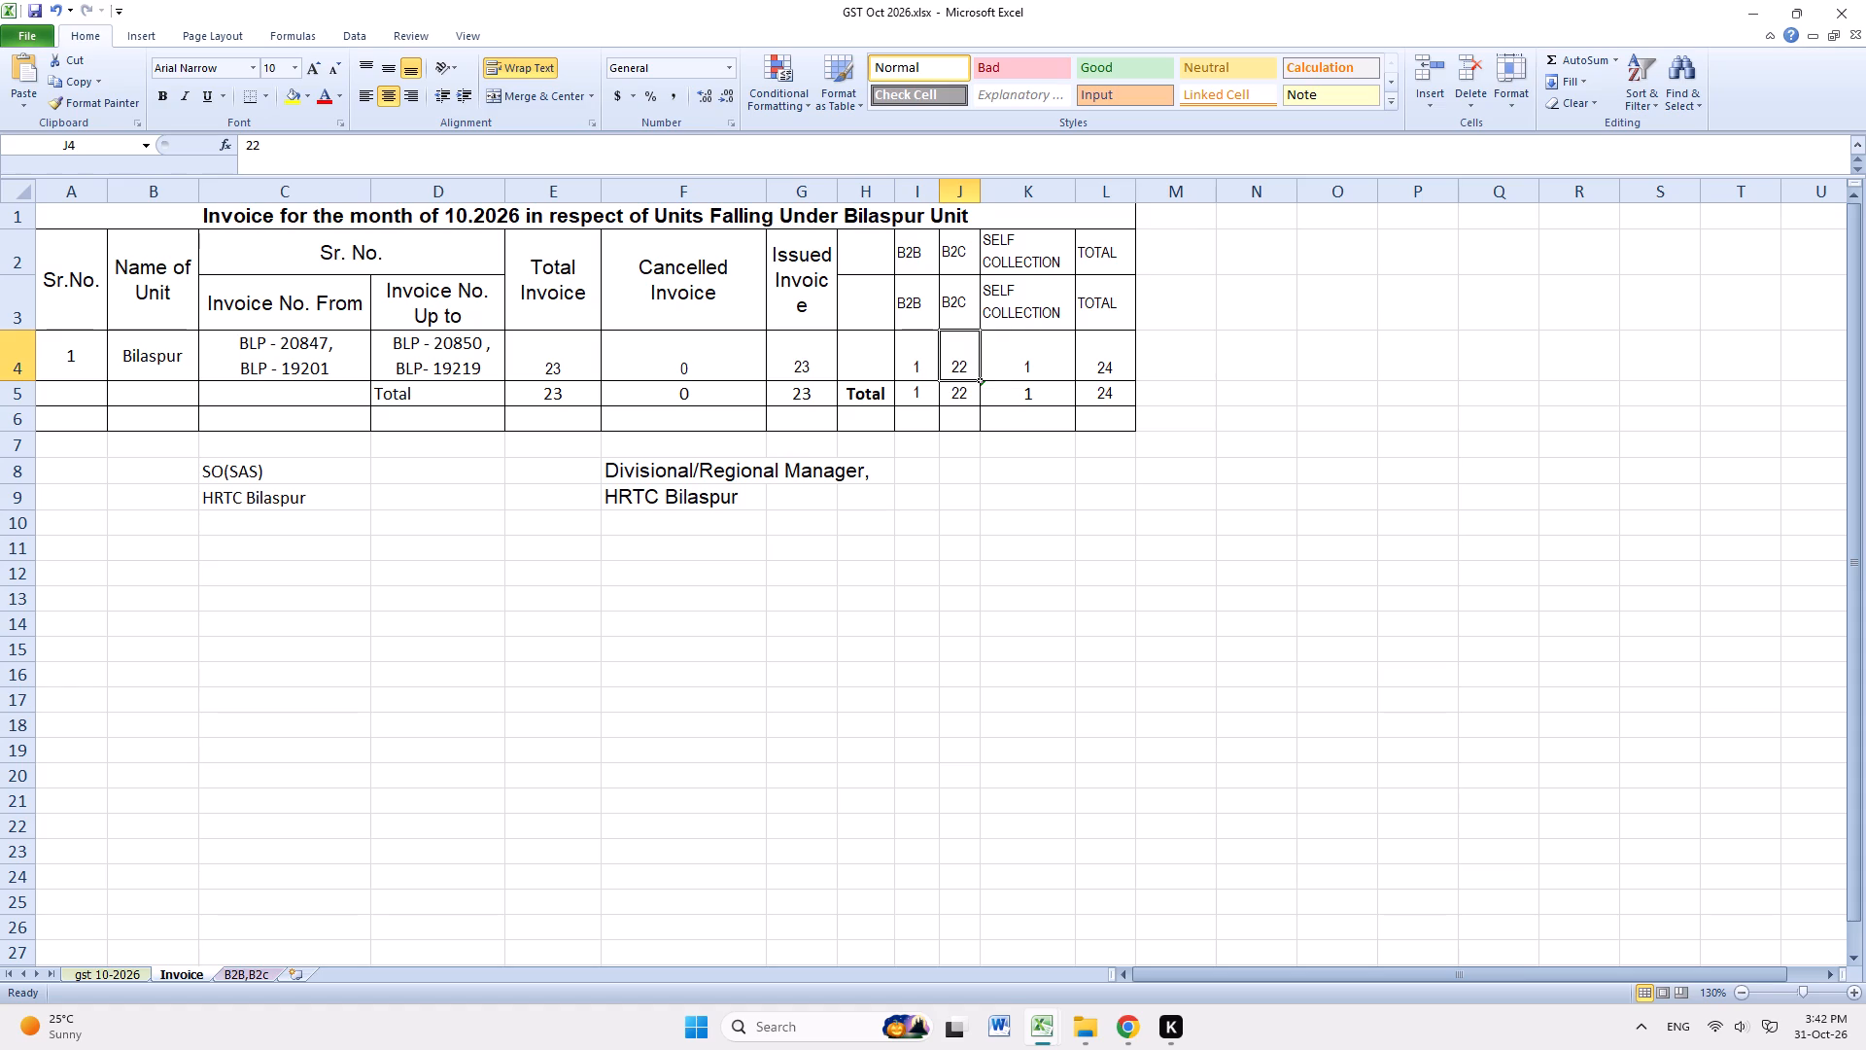
left_click(916, 348)
left_click(808, 365)
left_click(811, 388)
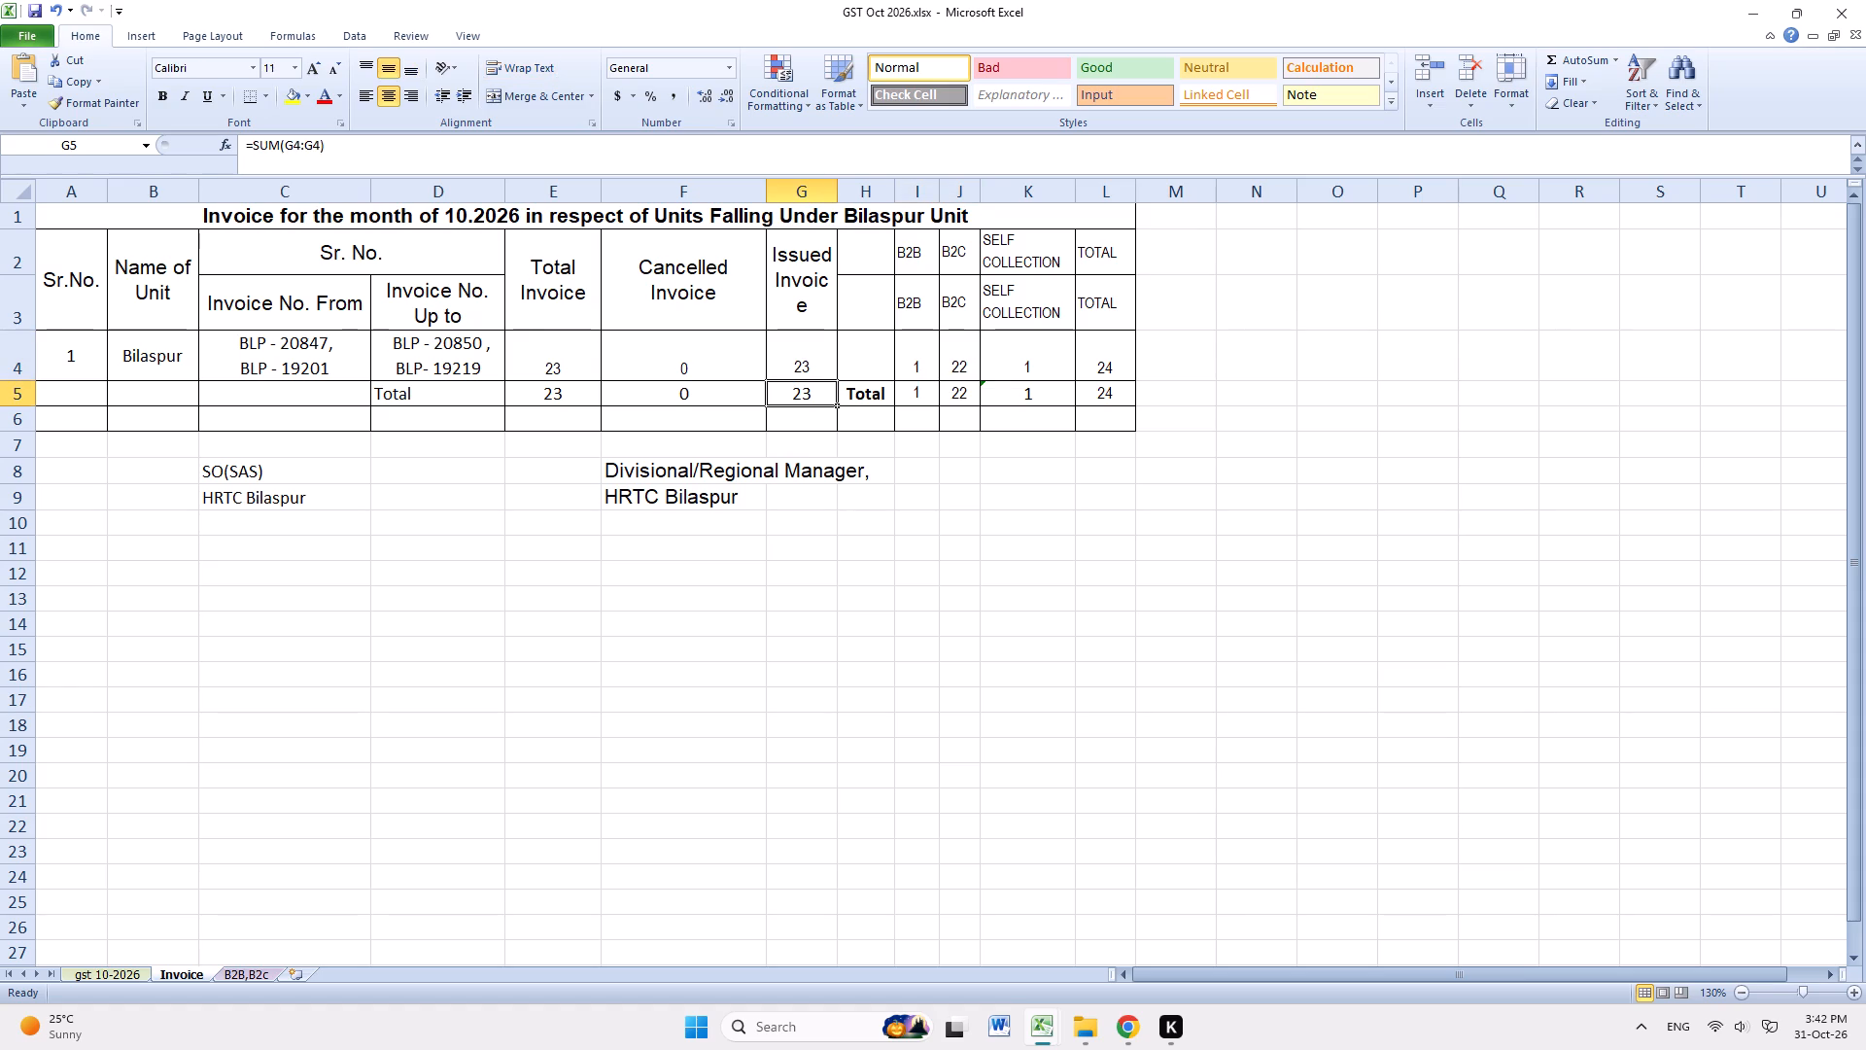
left_click(916, 359)
left_click(923, 392)
left_click(965, 363)
left_click(962, 386)
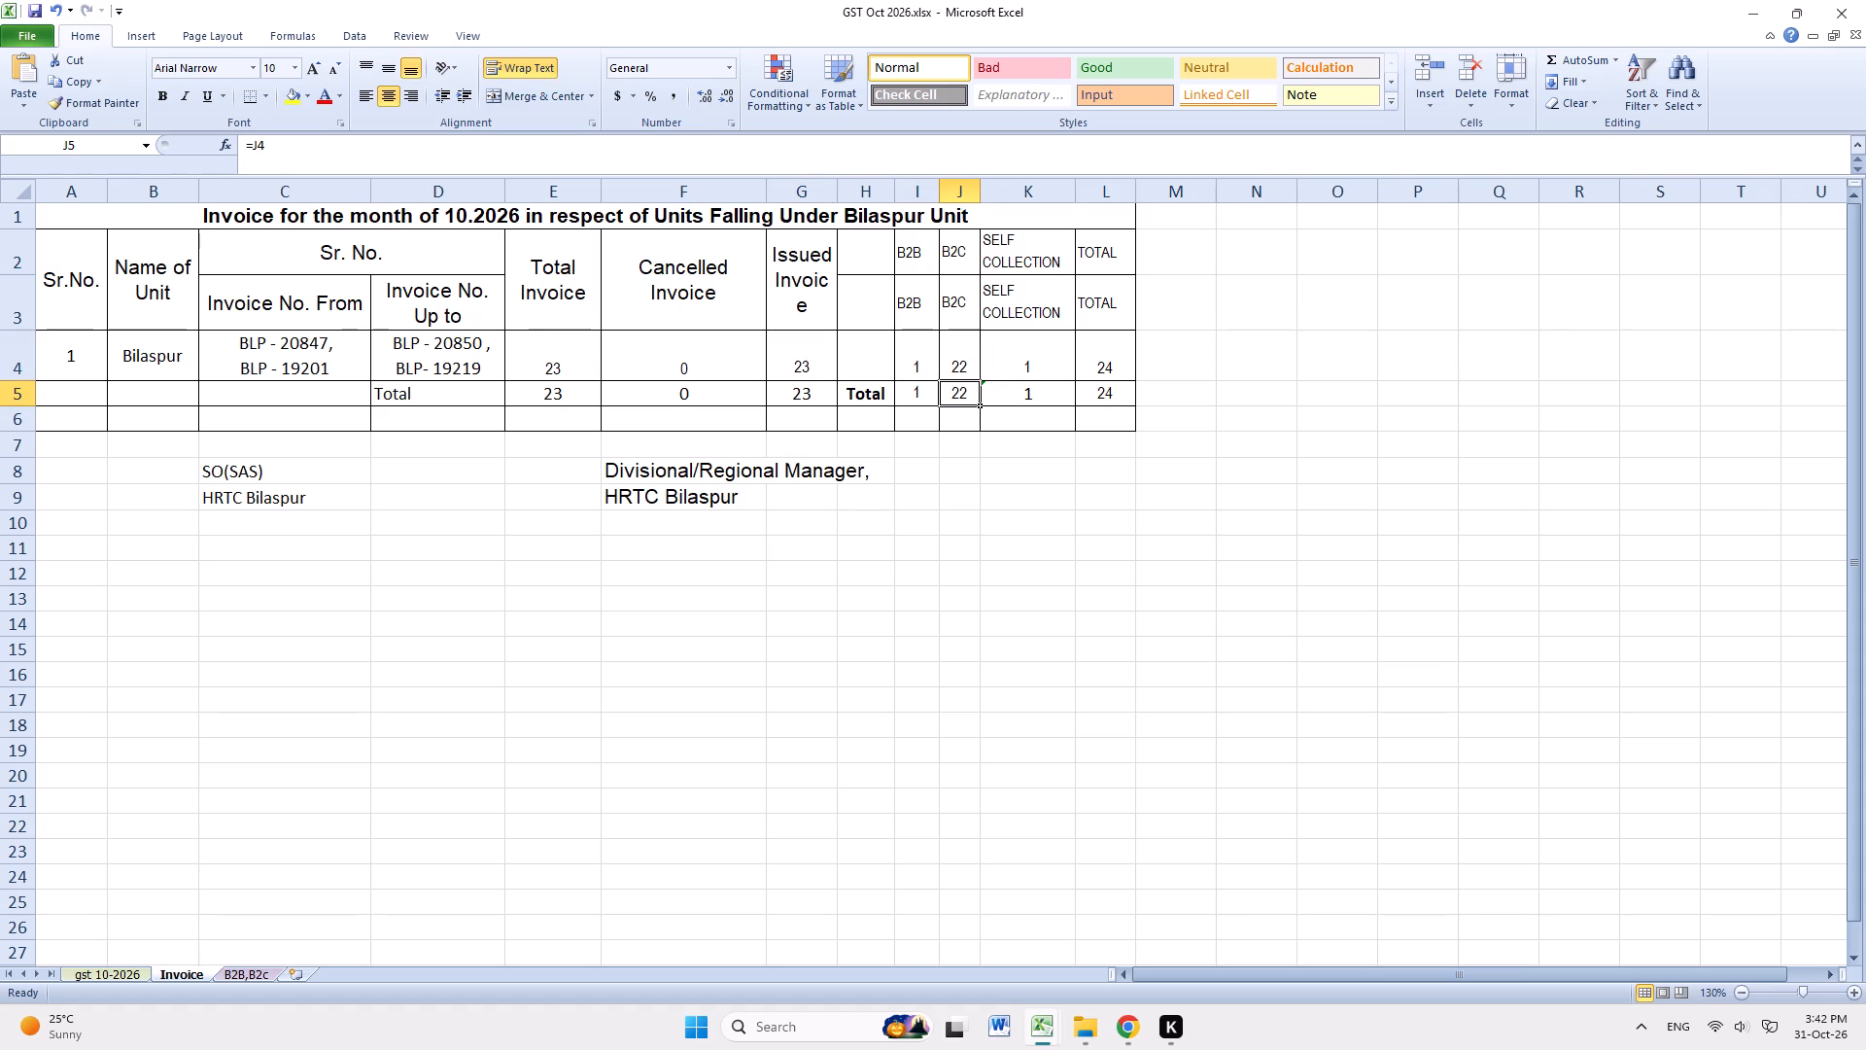
left_click(1026, 364)
left_click(1027, 395)
left_click(1103, 350)
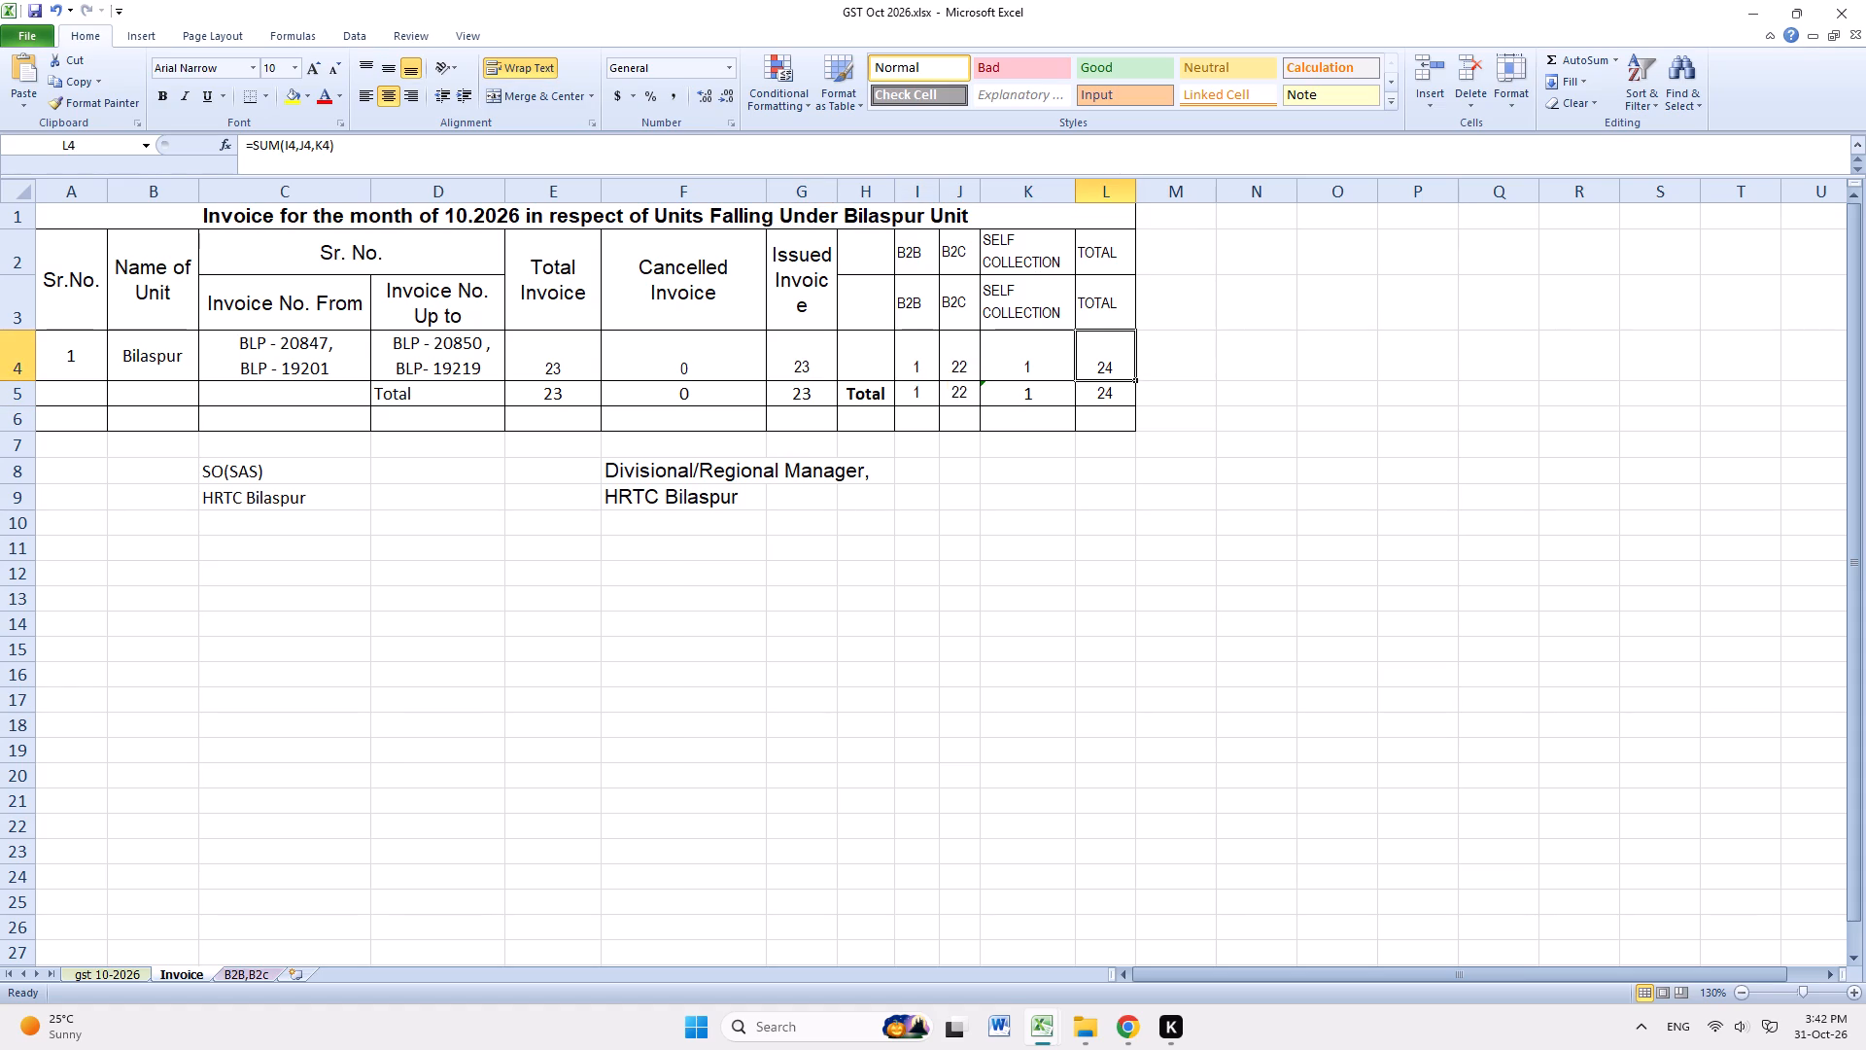
On the B2B,B2c sheet, set the B2C quantity for LIC. FEE in J5 to 21.
left_click(248, 977)
left_click(374, 374)
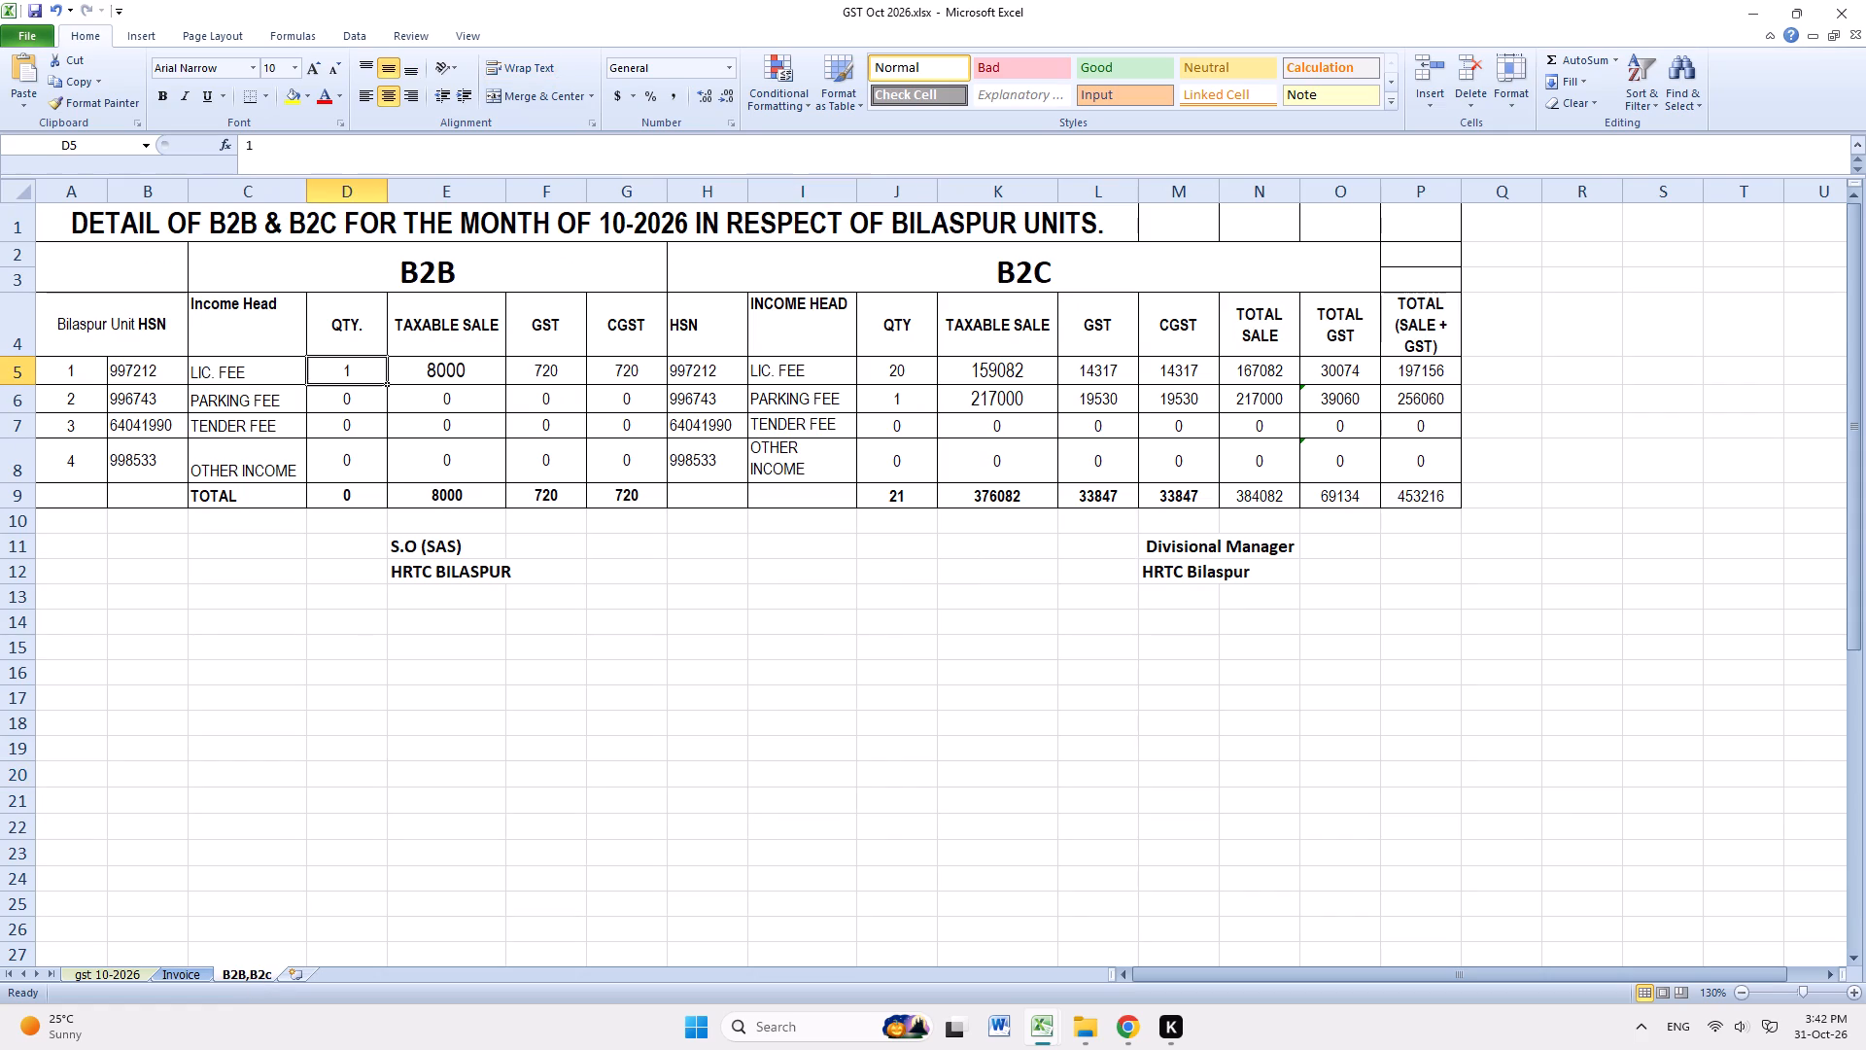
left_click(448, 368)
double_click(912, 368)
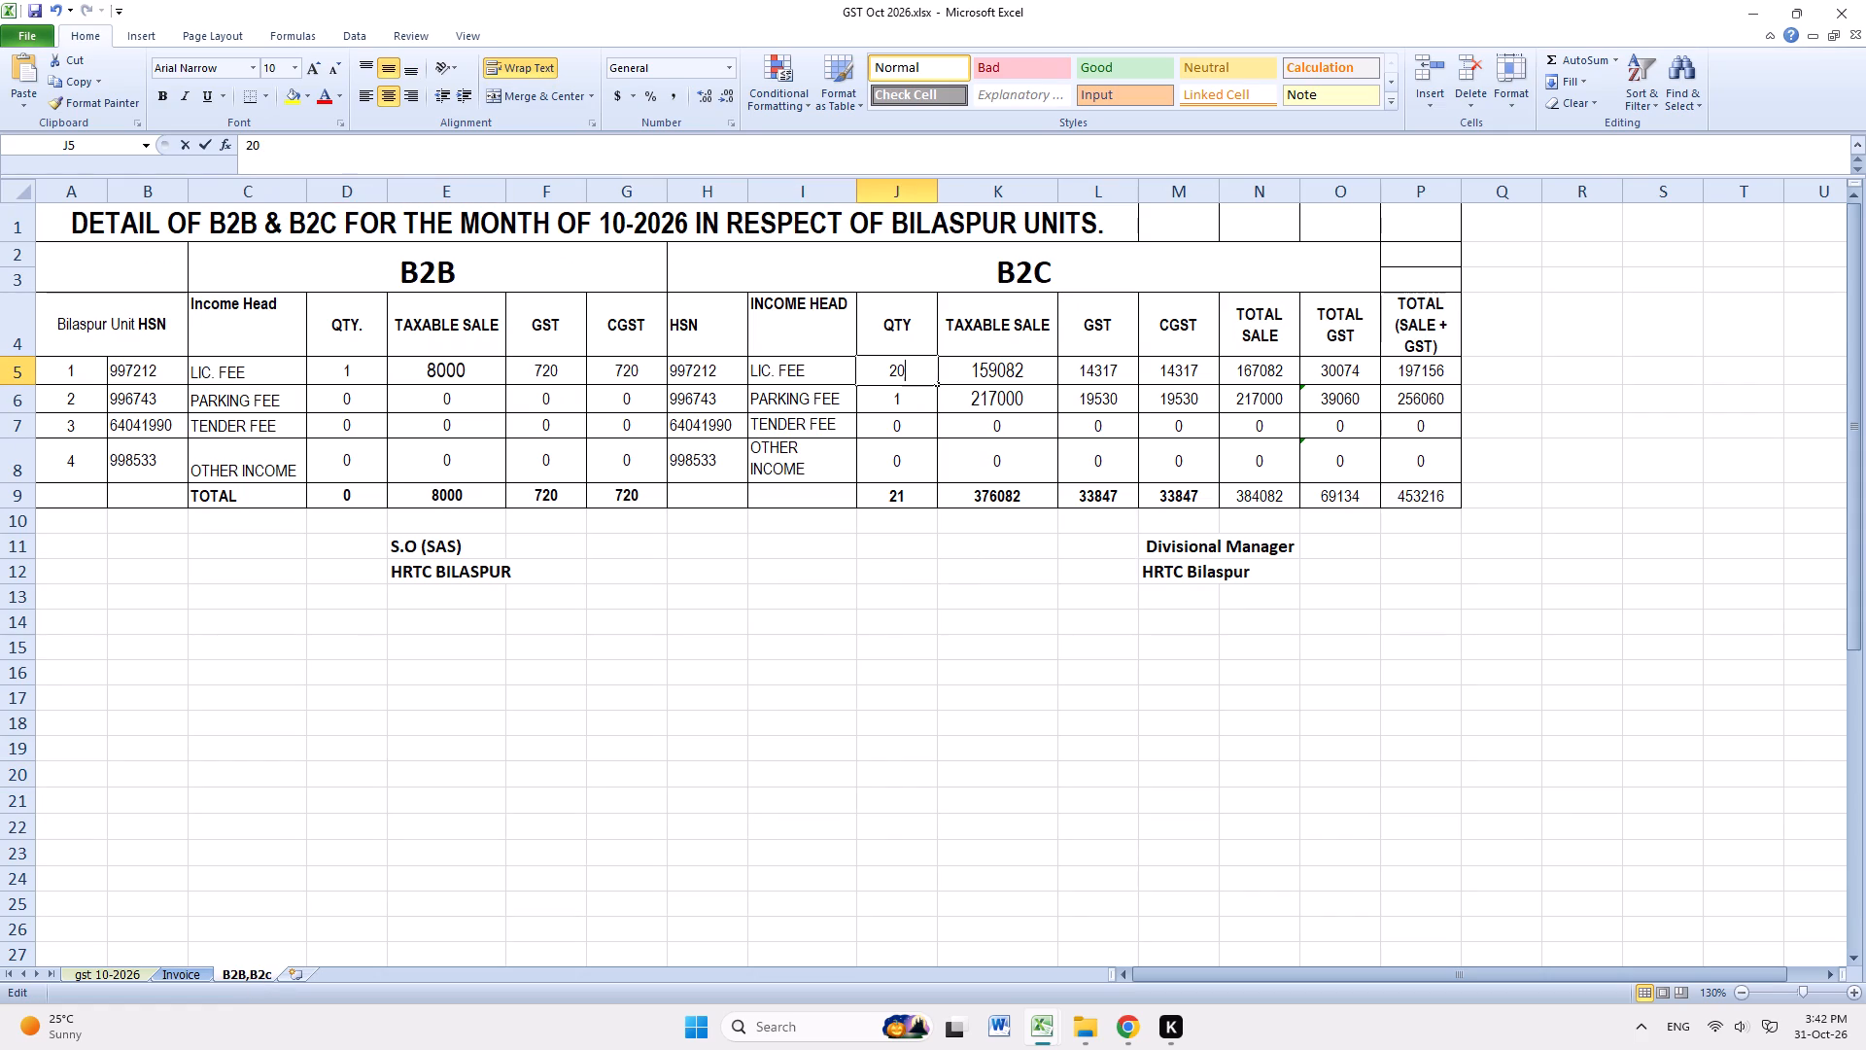
key("BackSpace")
key("1")
key("Return")
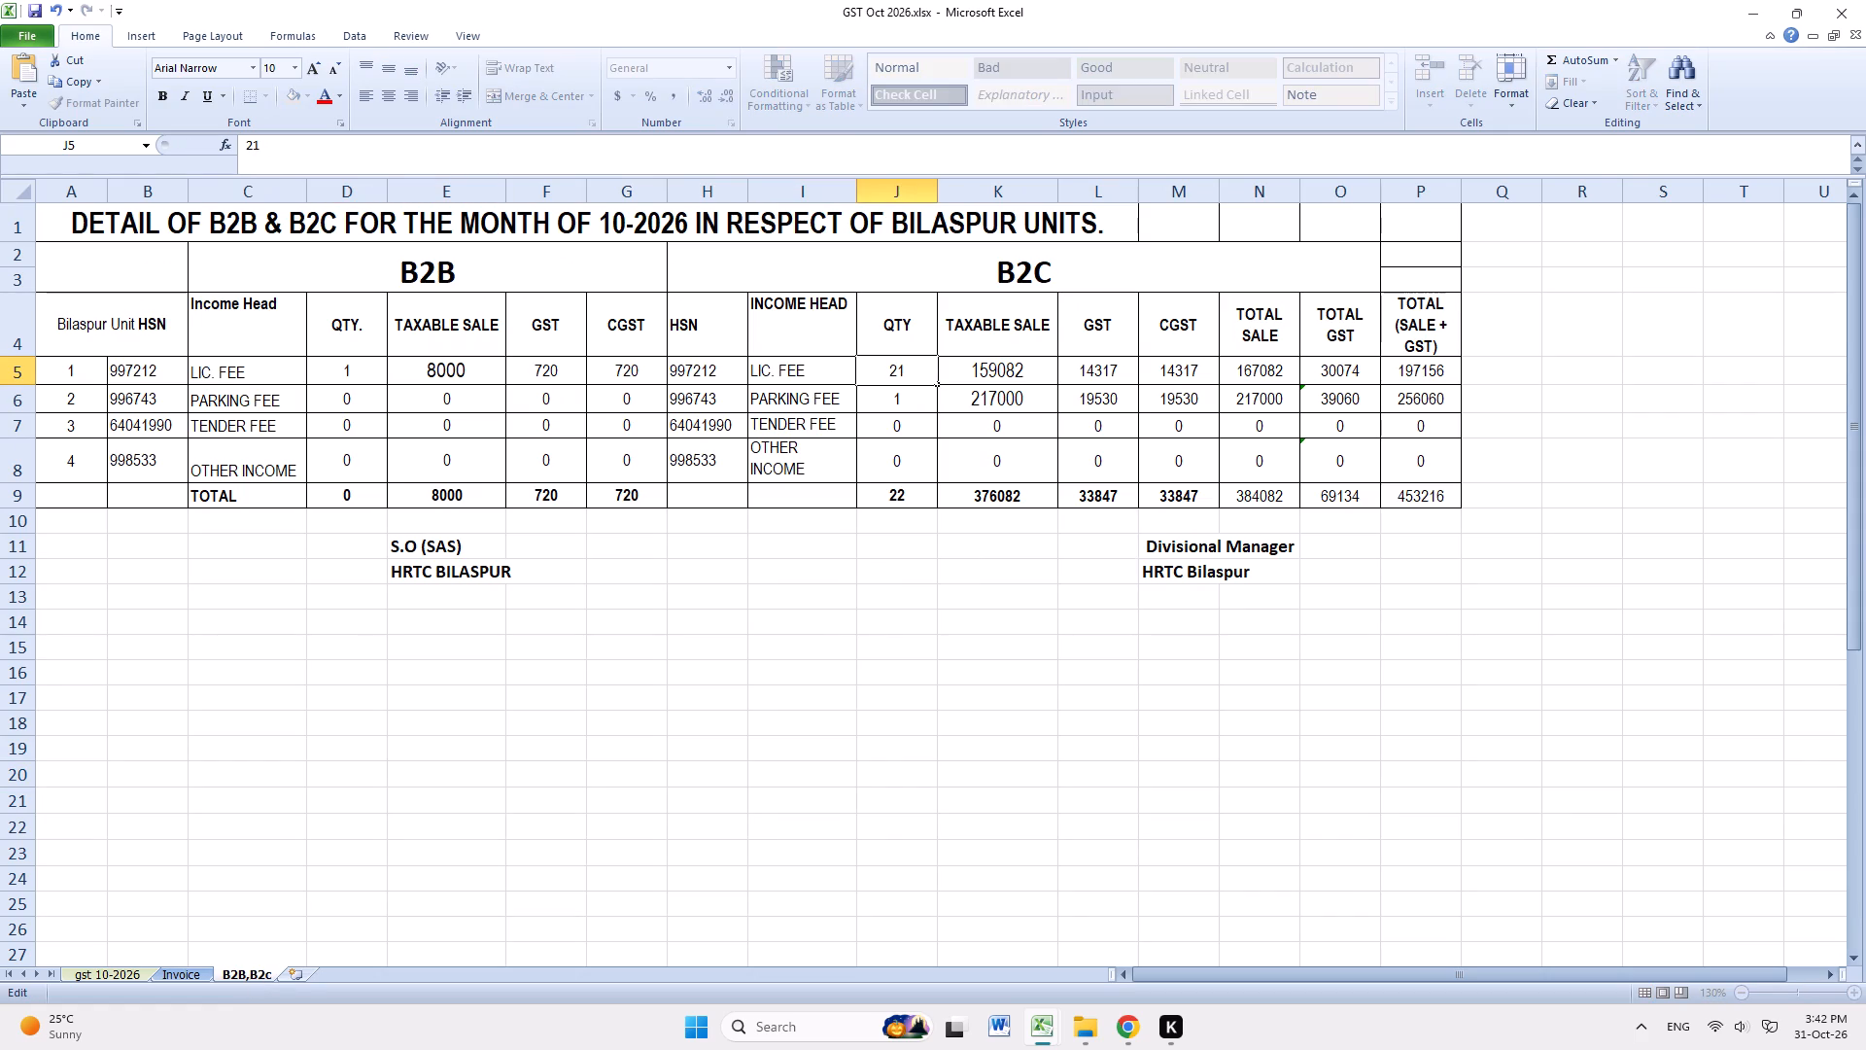
Check the B2C total quantity formula in J9 and compare the sheet with the counts on the Invoice sheet.
left_click(913, 494)
double_click(914, 499)
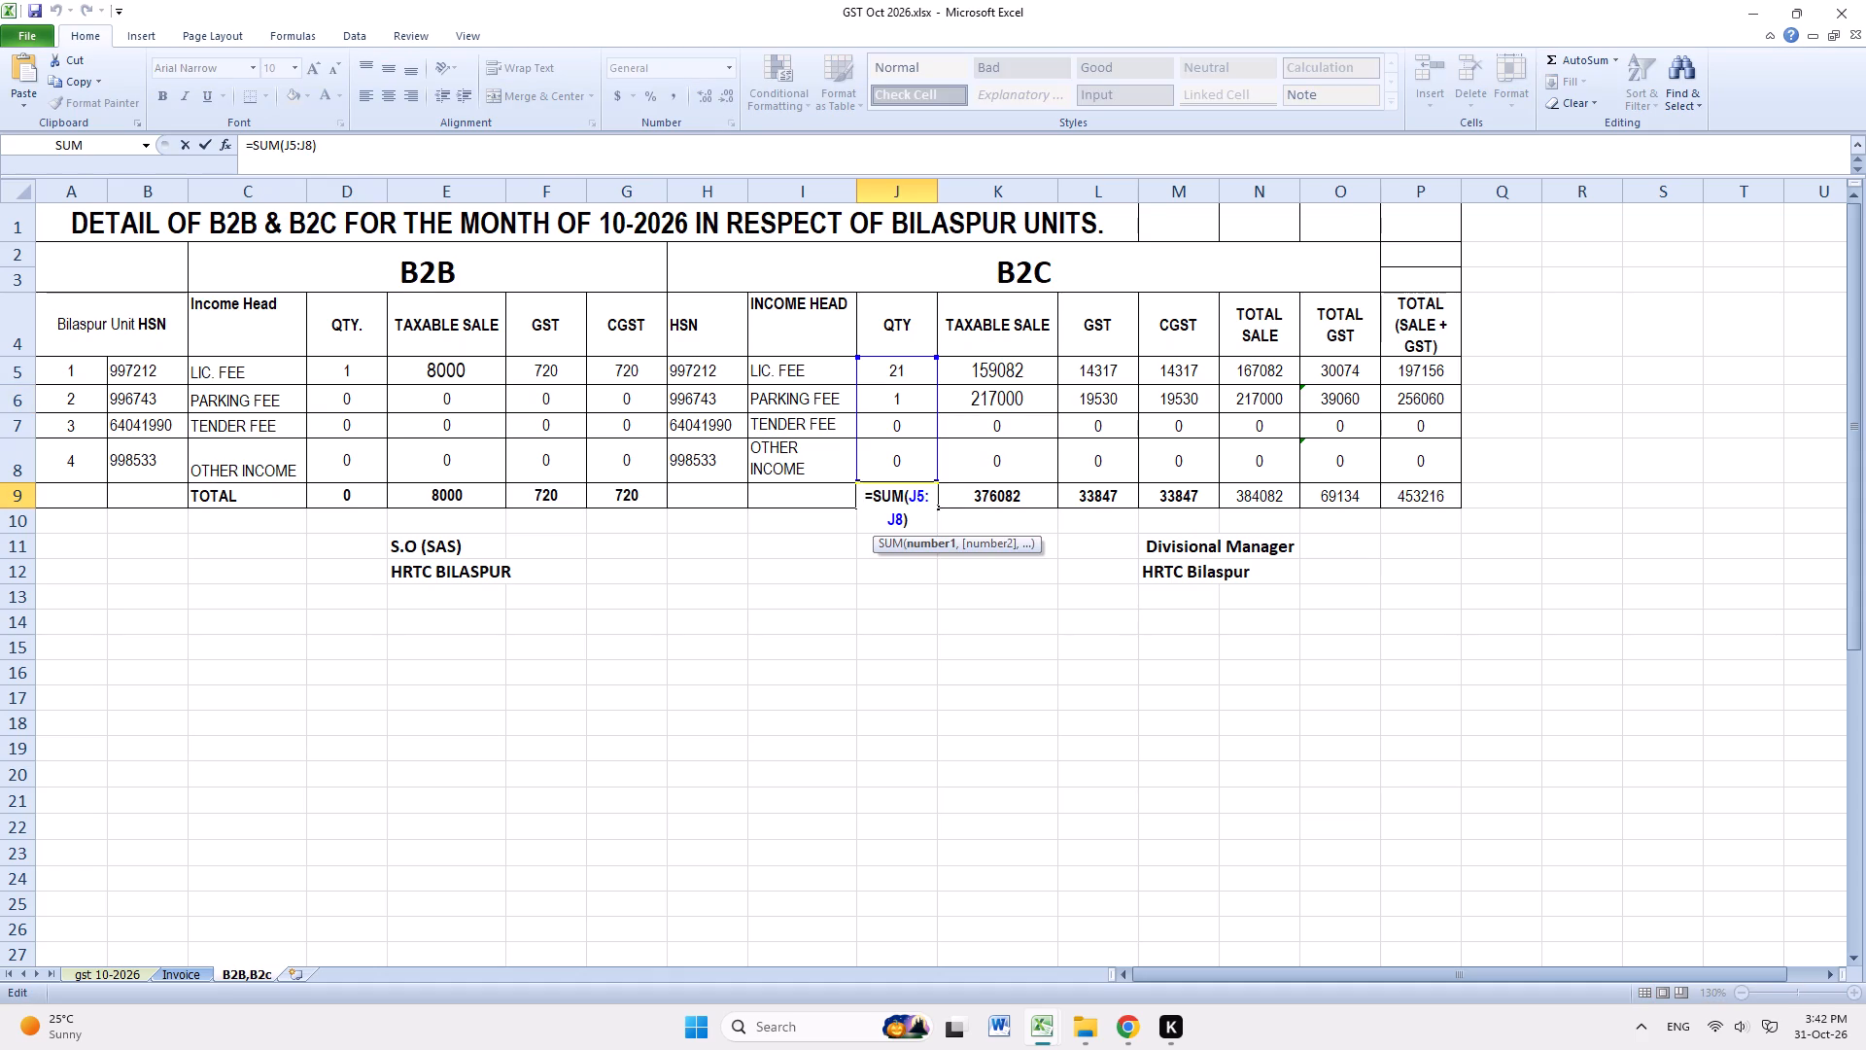
key("Return")
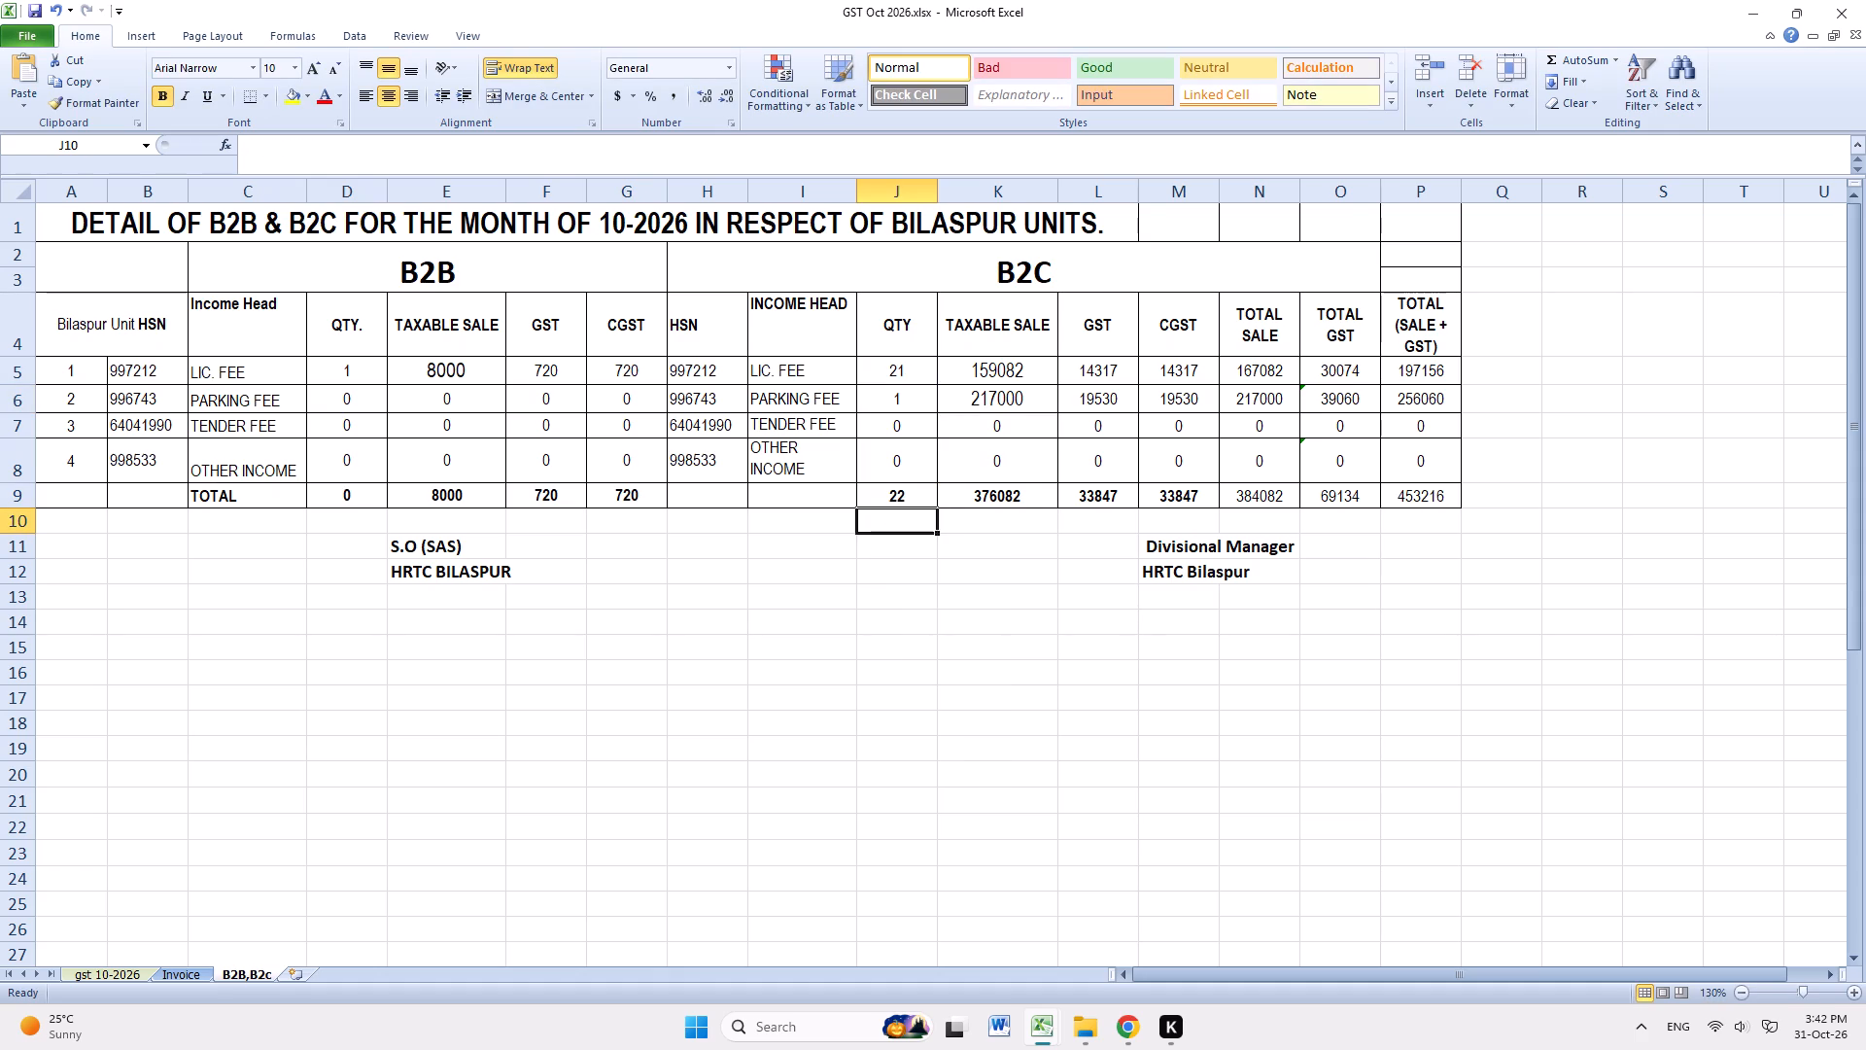
left_click(188, 971)
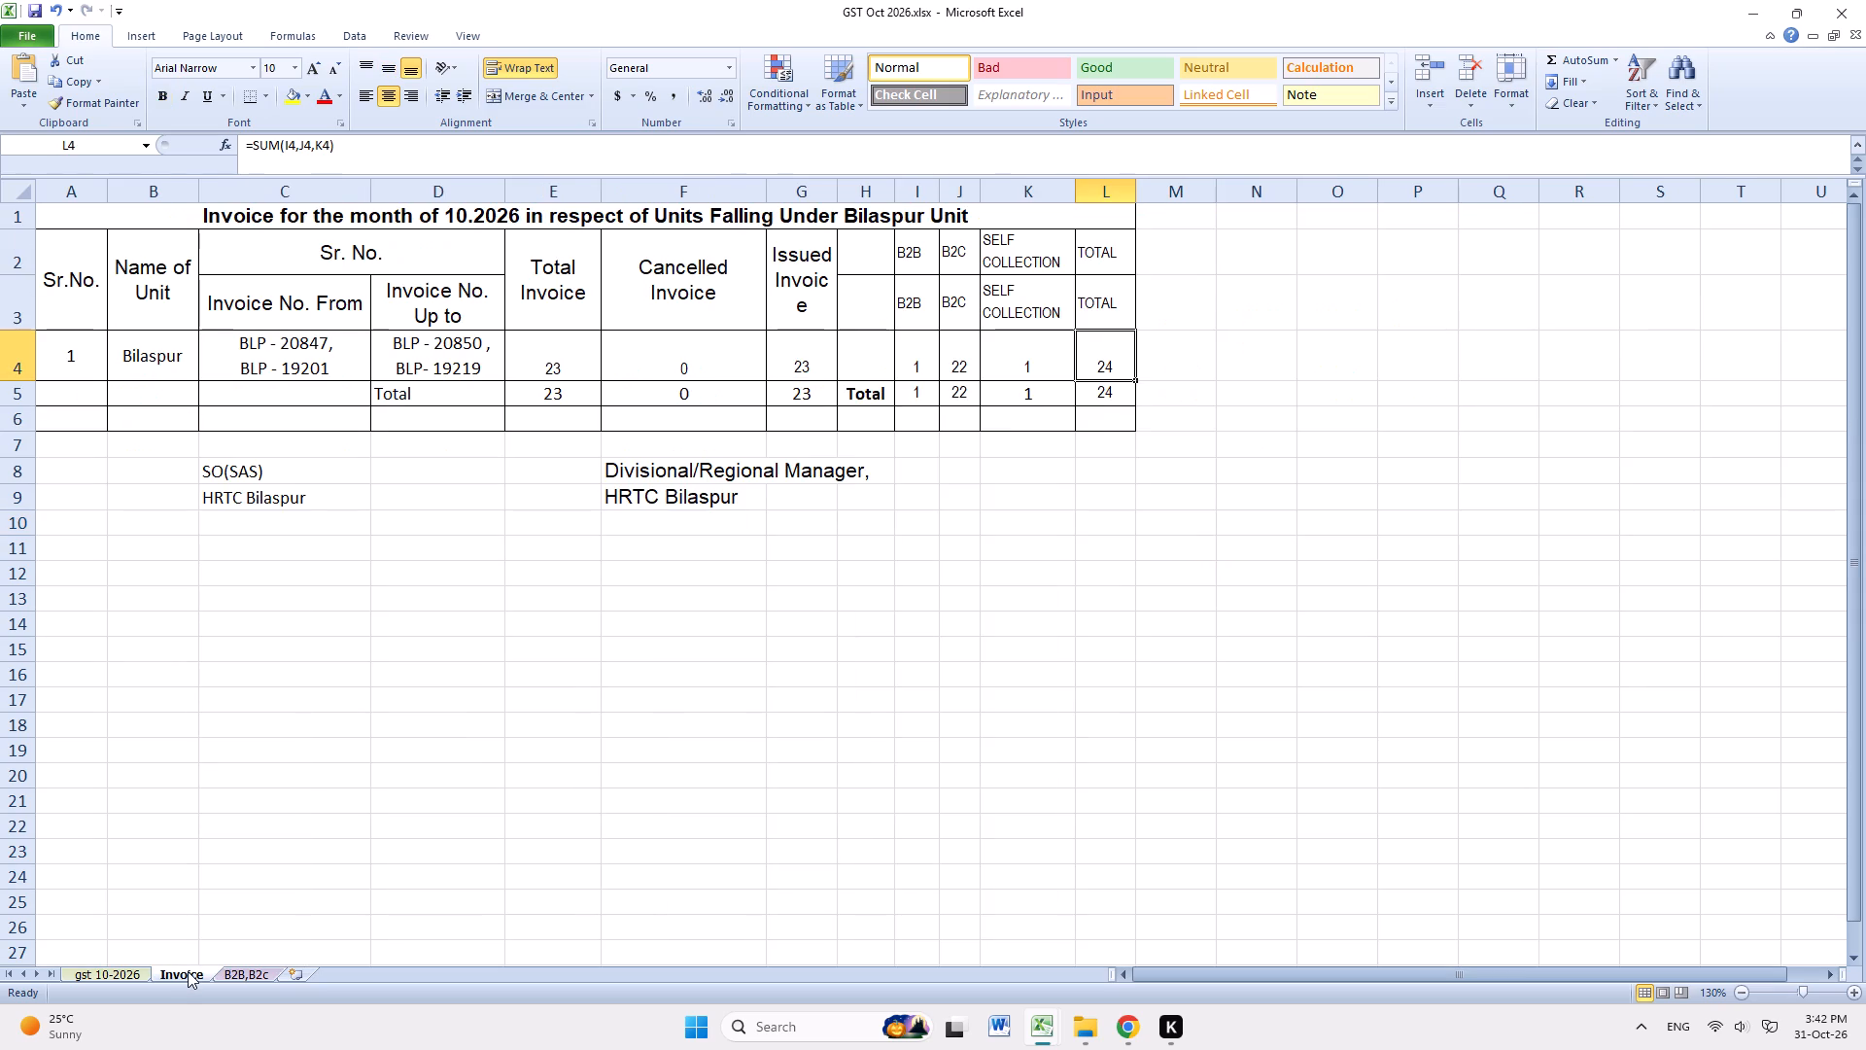
left_click(236, 969)
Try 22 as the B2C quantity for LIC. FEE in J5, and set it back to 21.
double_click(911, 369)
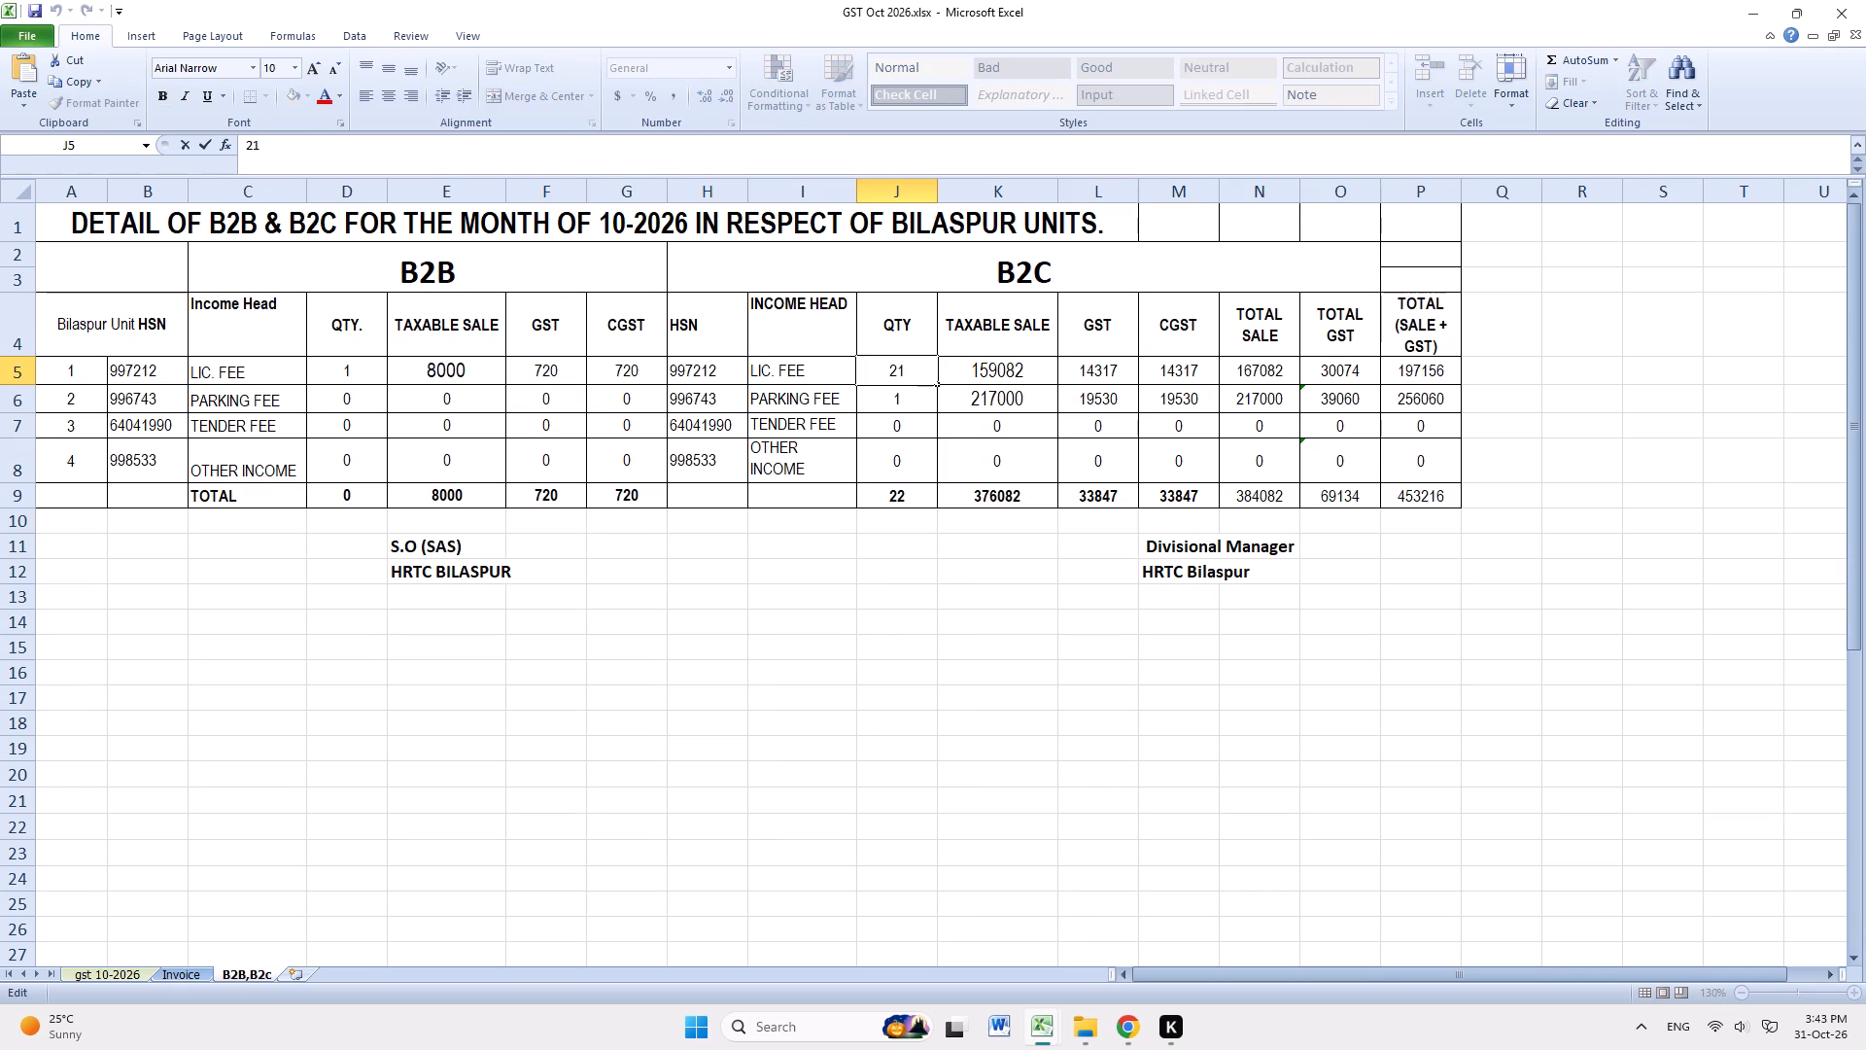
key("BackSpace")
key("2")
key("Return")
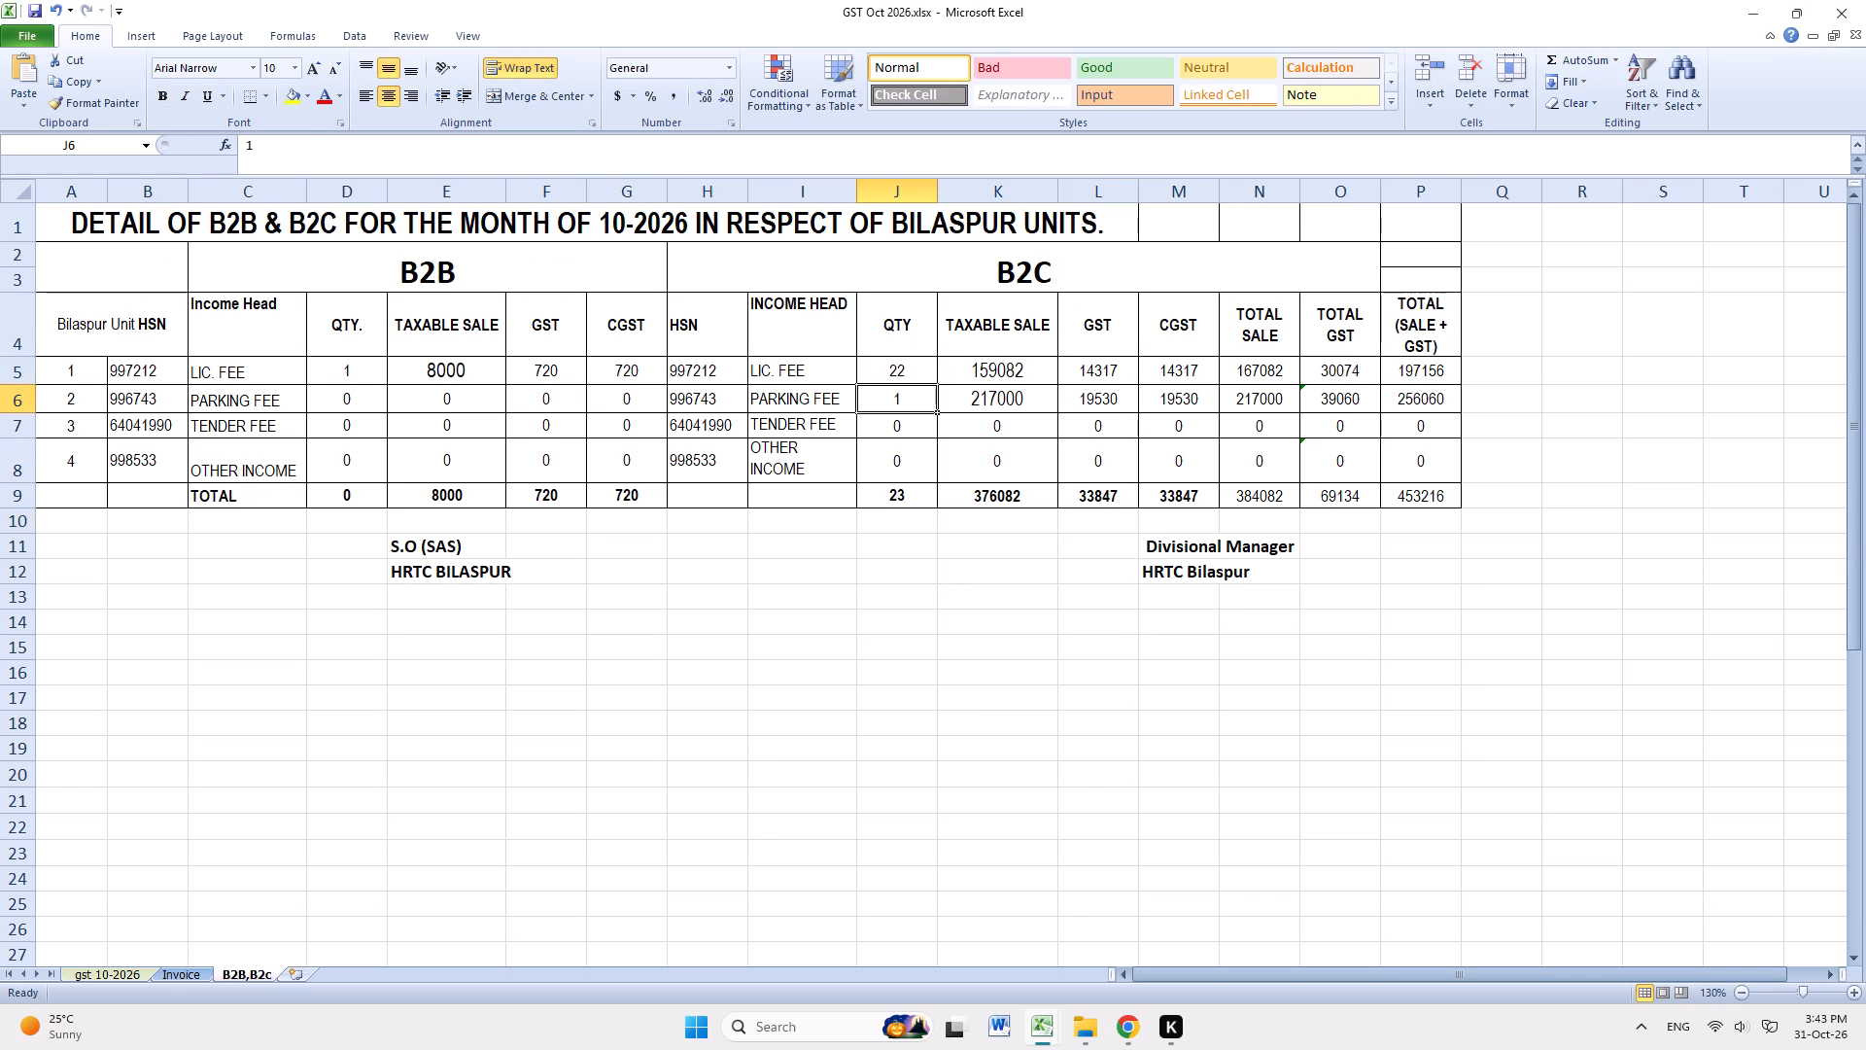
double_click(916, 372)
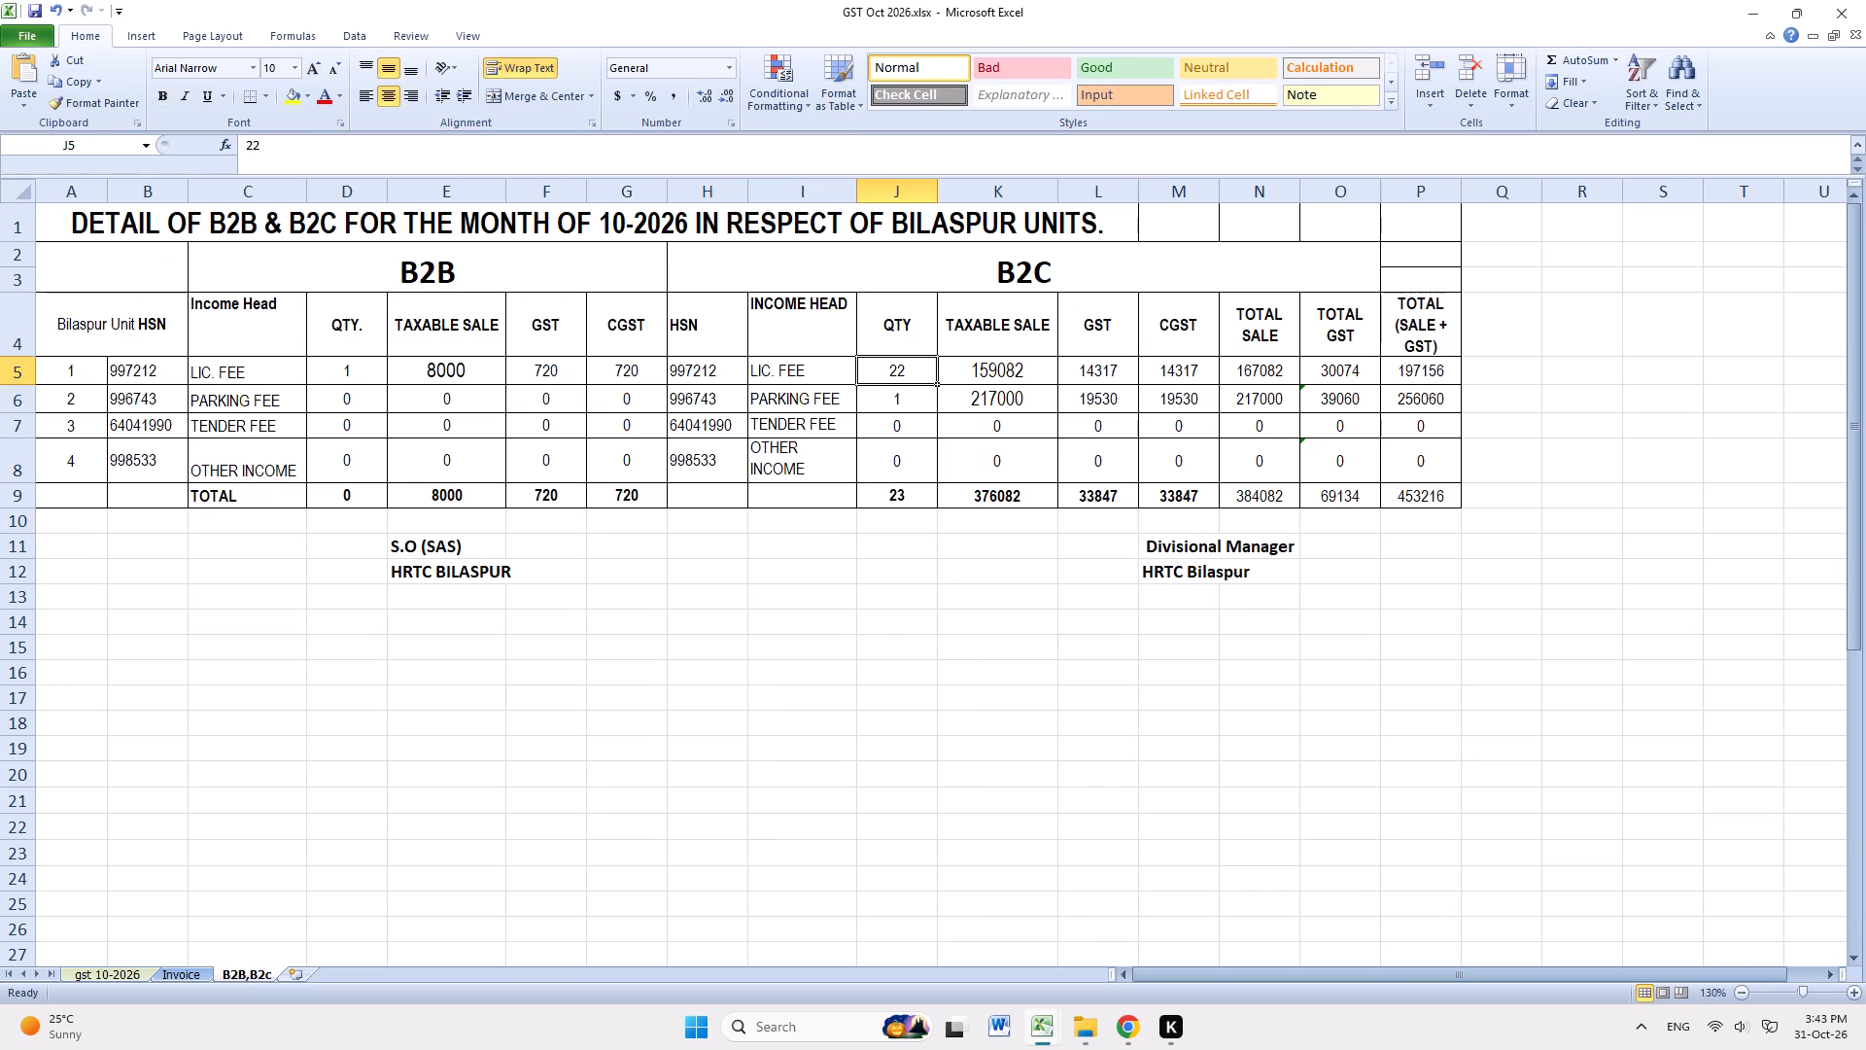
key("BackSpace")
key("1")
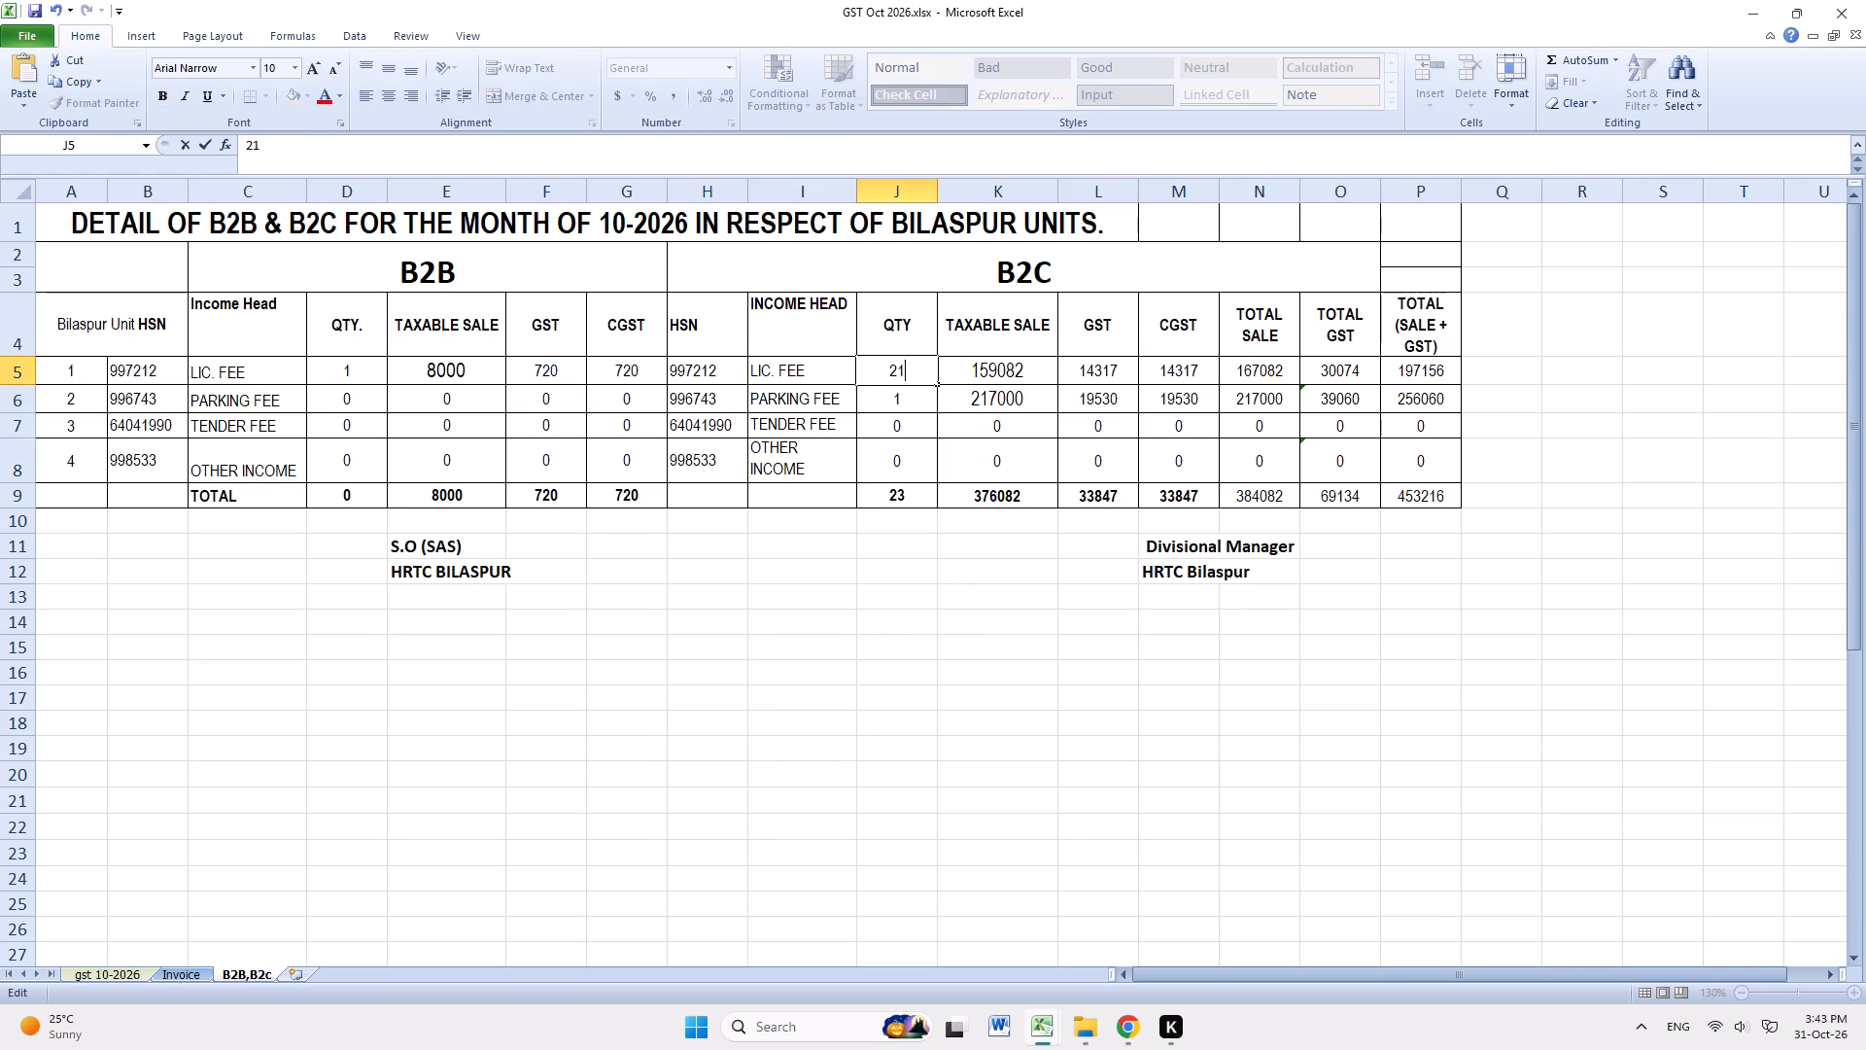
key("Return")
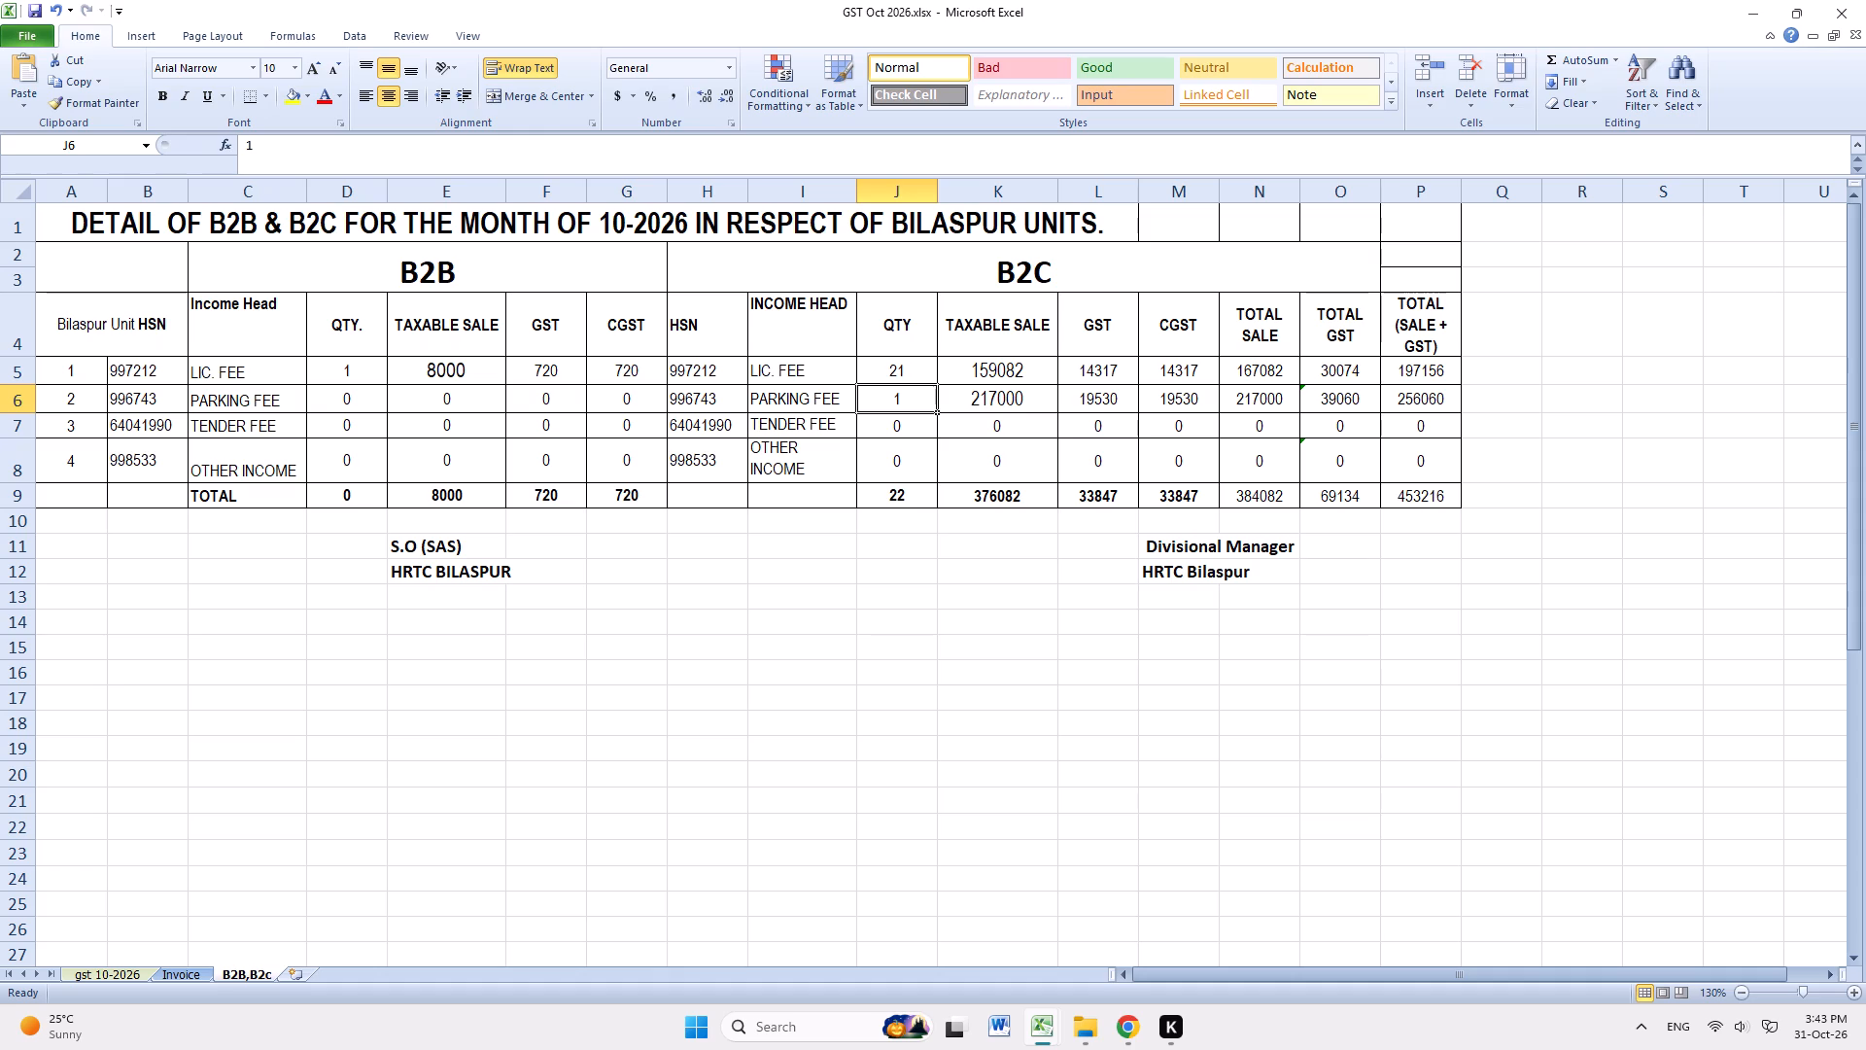
Replace the B2B quantity total in D9 with the formula =SUM(D5:D8), following the B2C quantity total in J9.
left_click(909, 495)
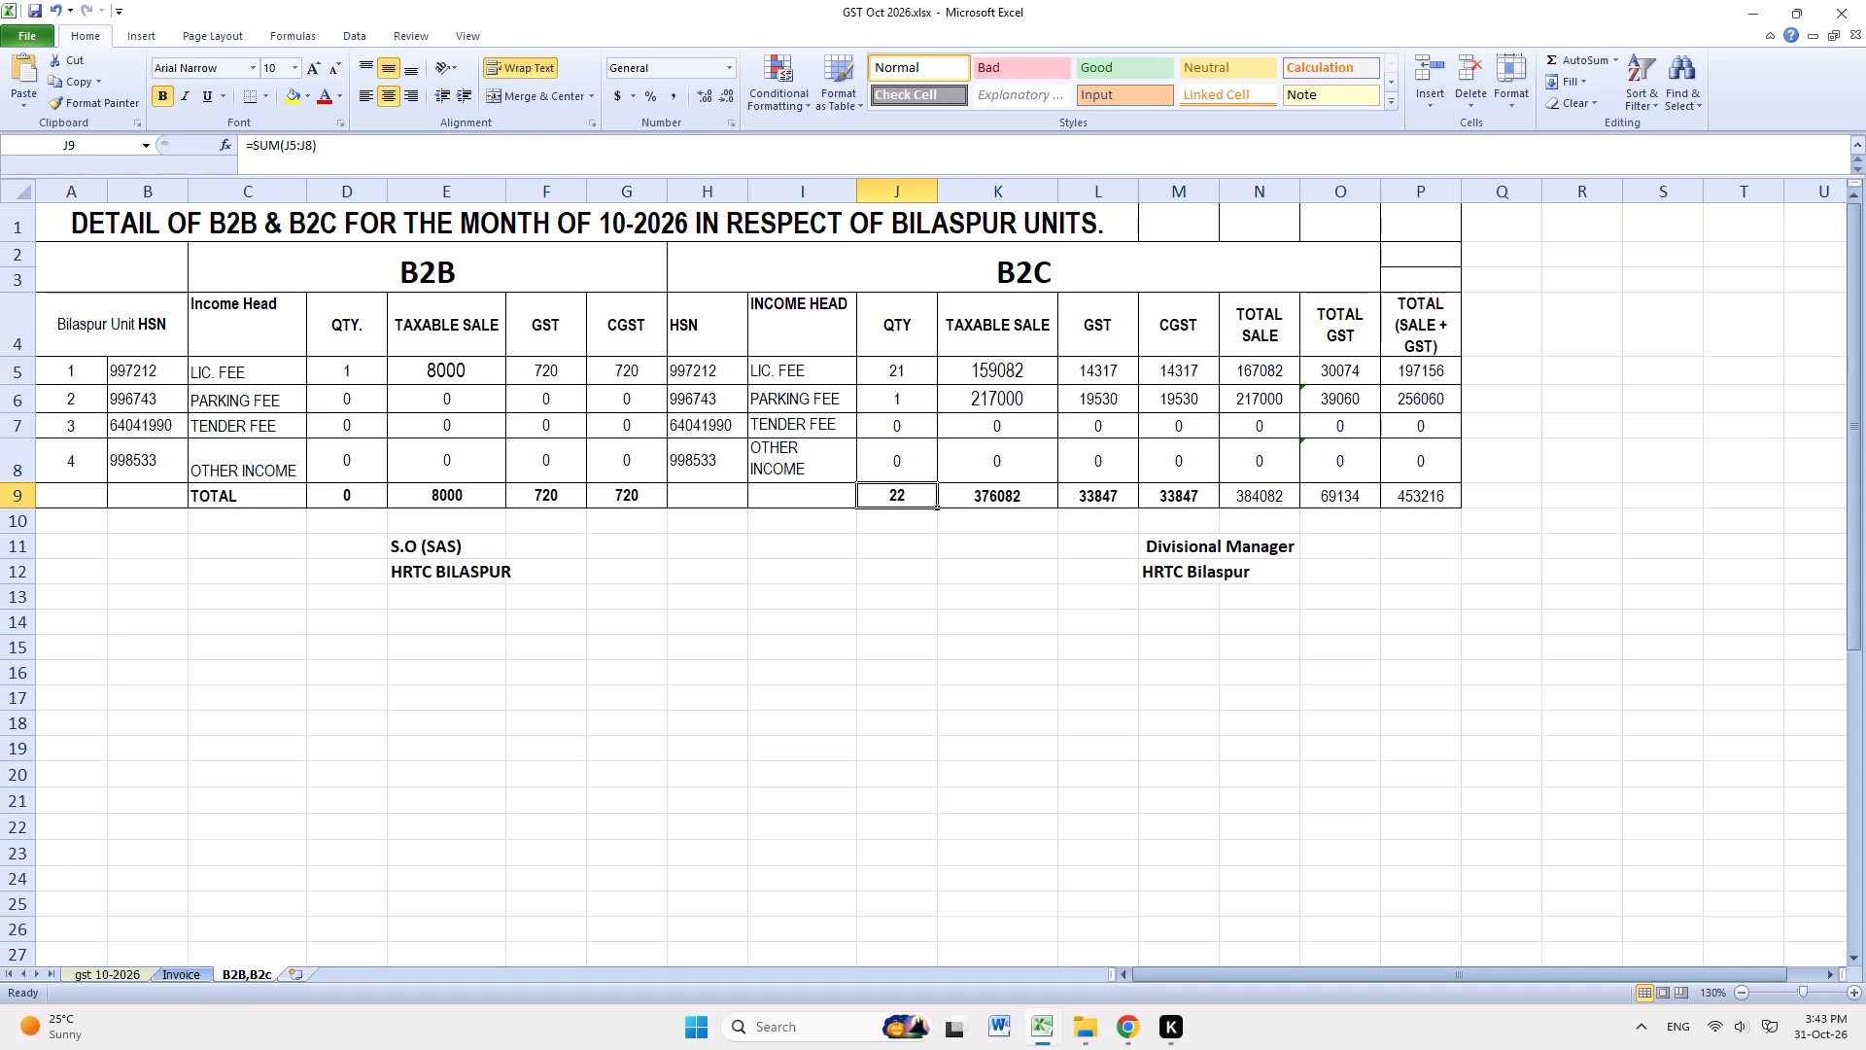
double_click(357, 504)
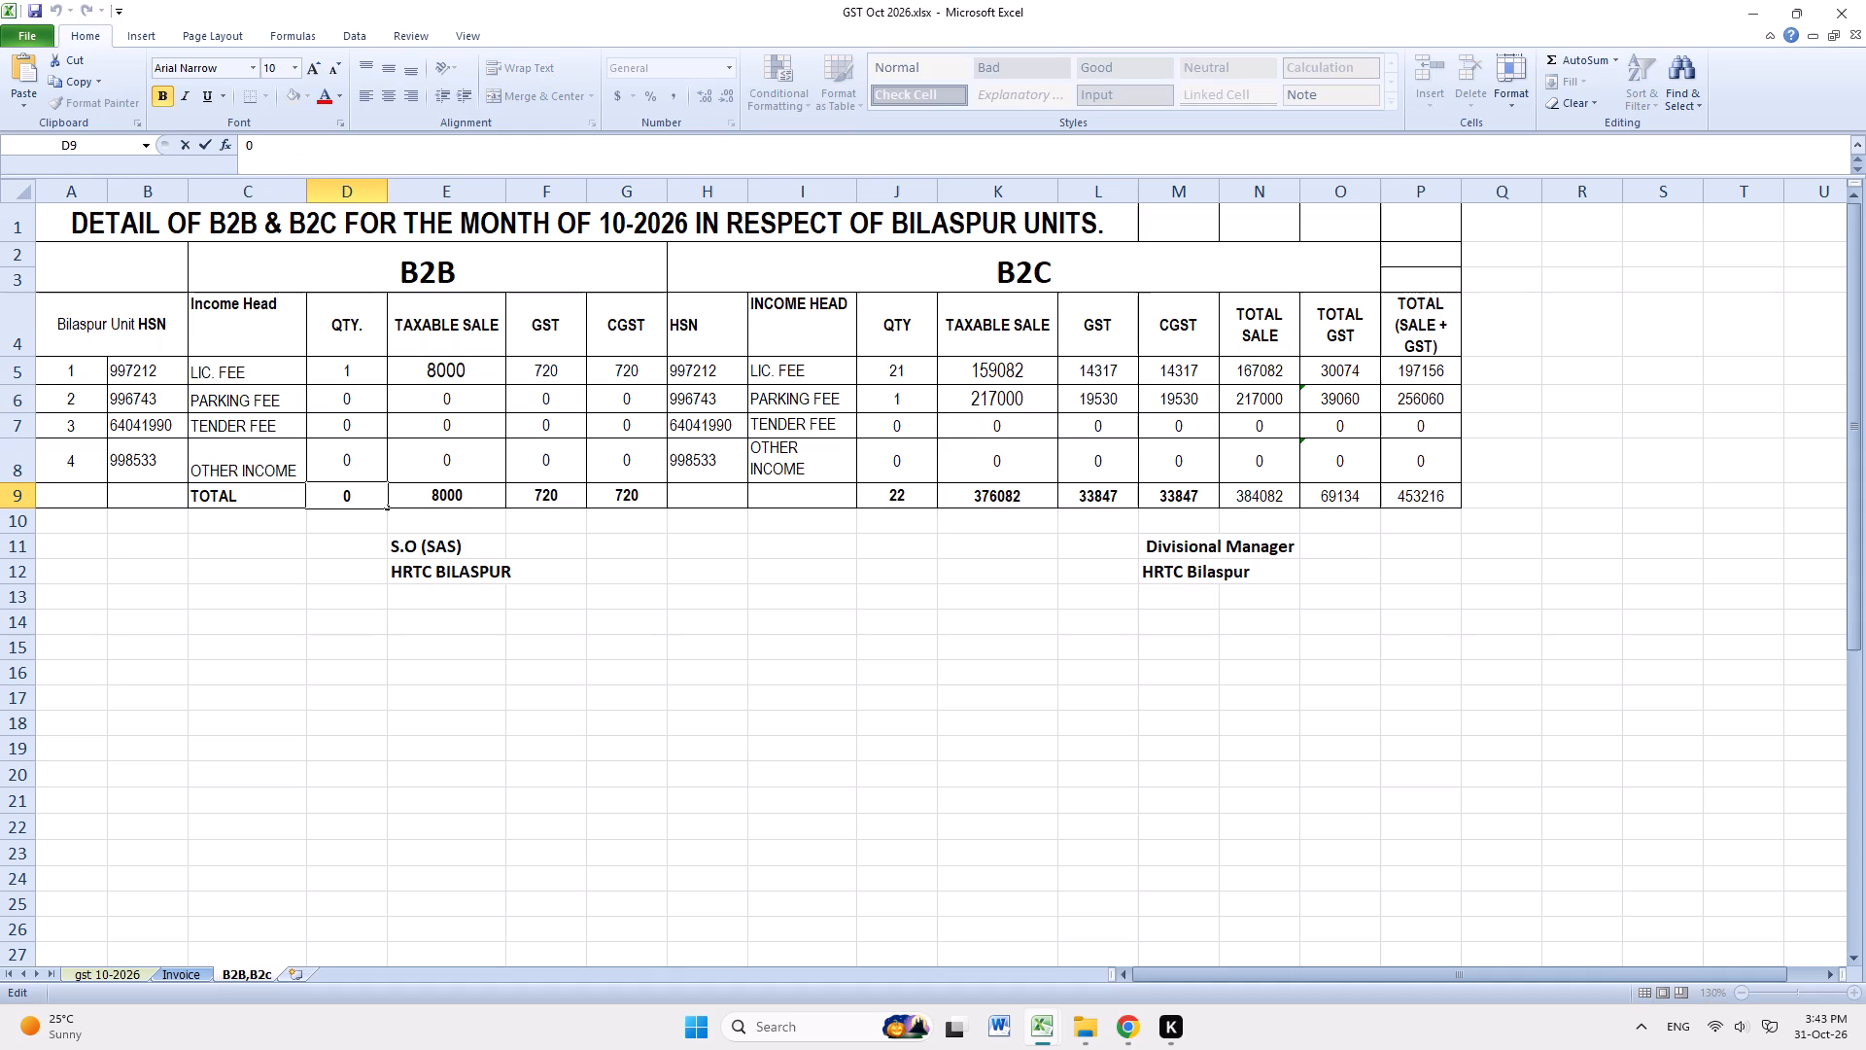
key("BackSpace")
key("equal")
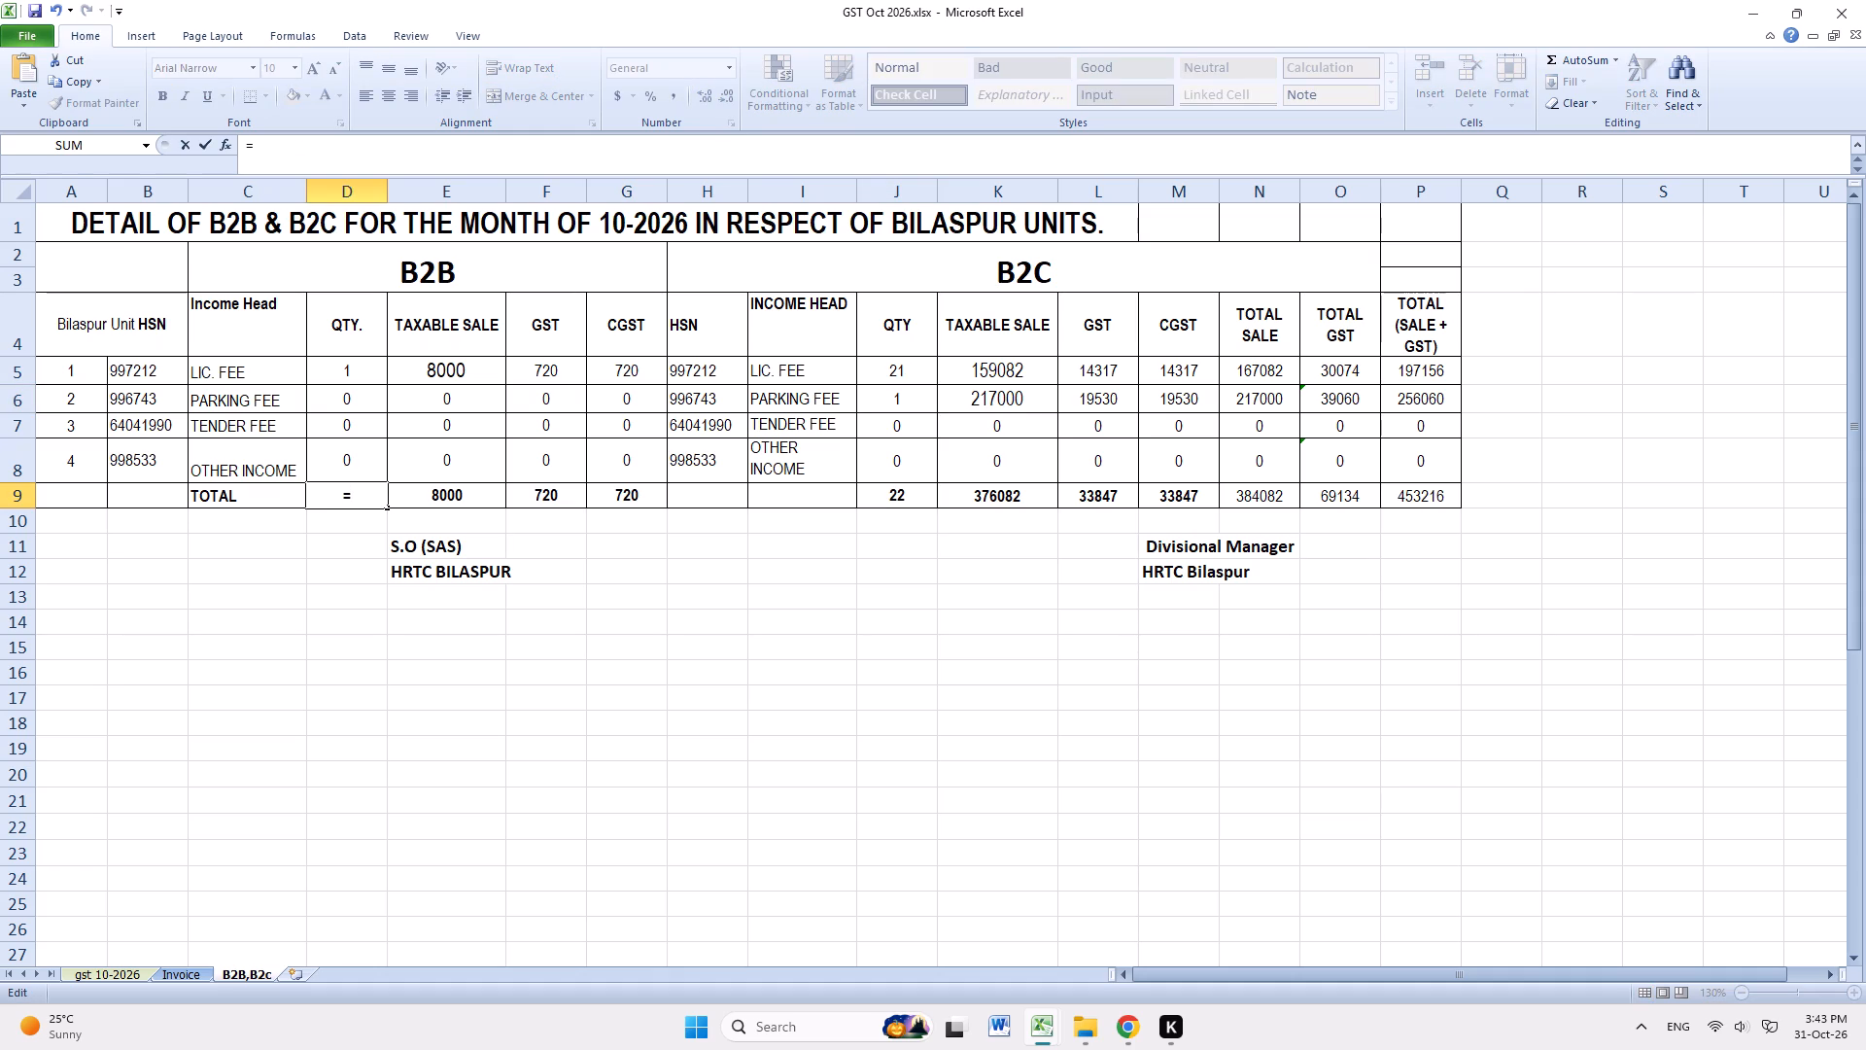
type("sum(")
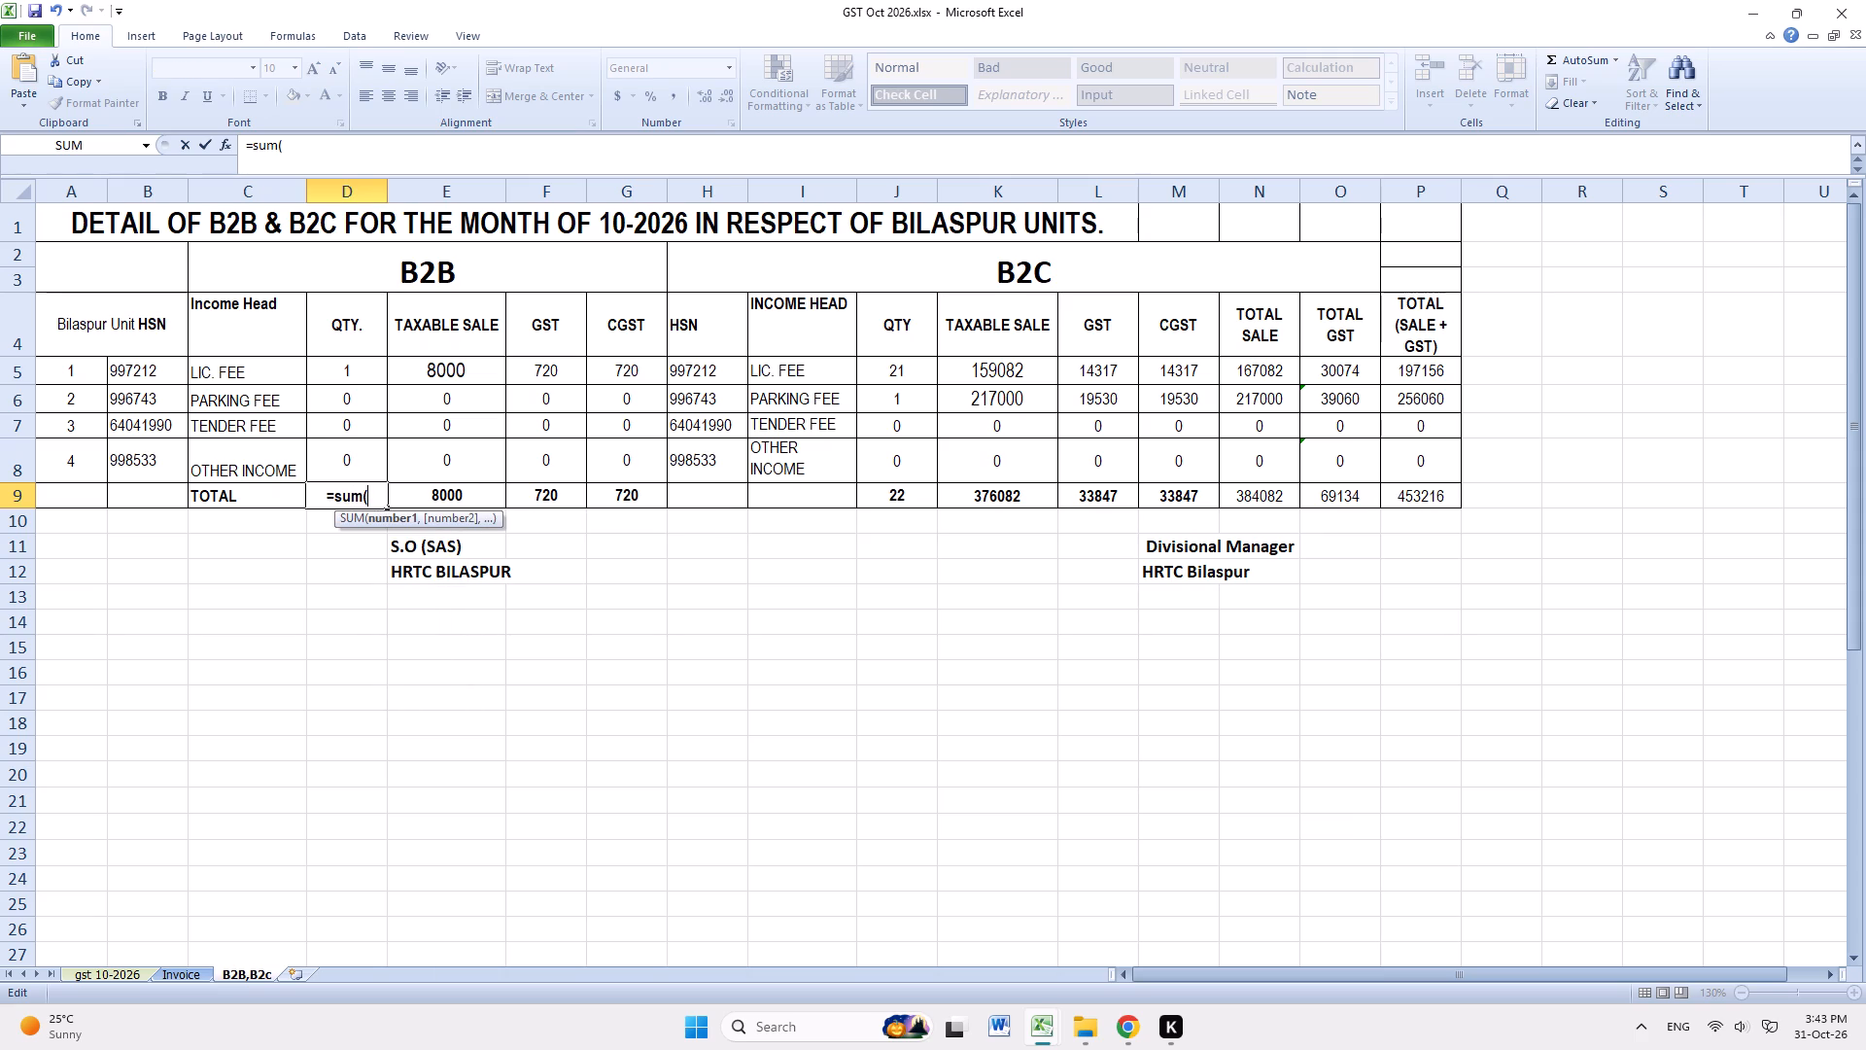
left_click_drag(363, 469, 351, 375)
key("shift+parenright")
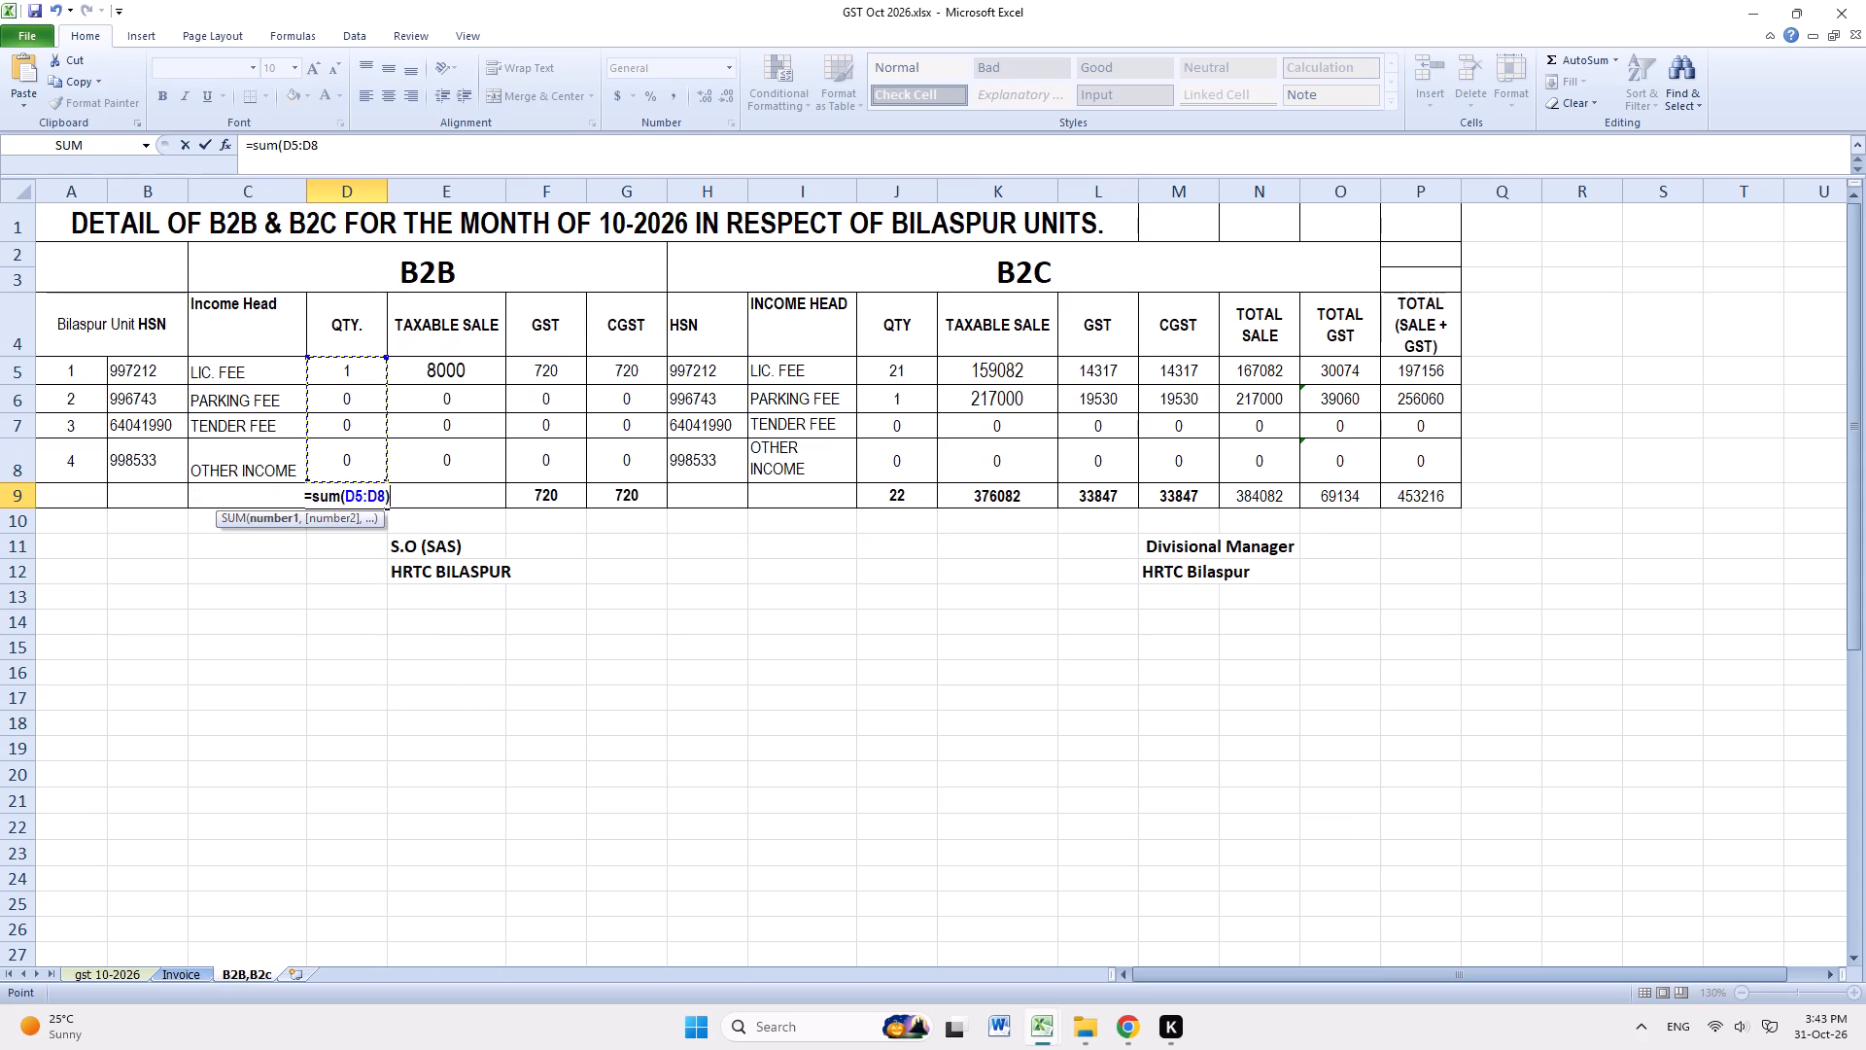
key("Return")
Check the B2B total formulas for taxable sale, GST and CGST in E9, F9 and G9.
double_click(466, 497)
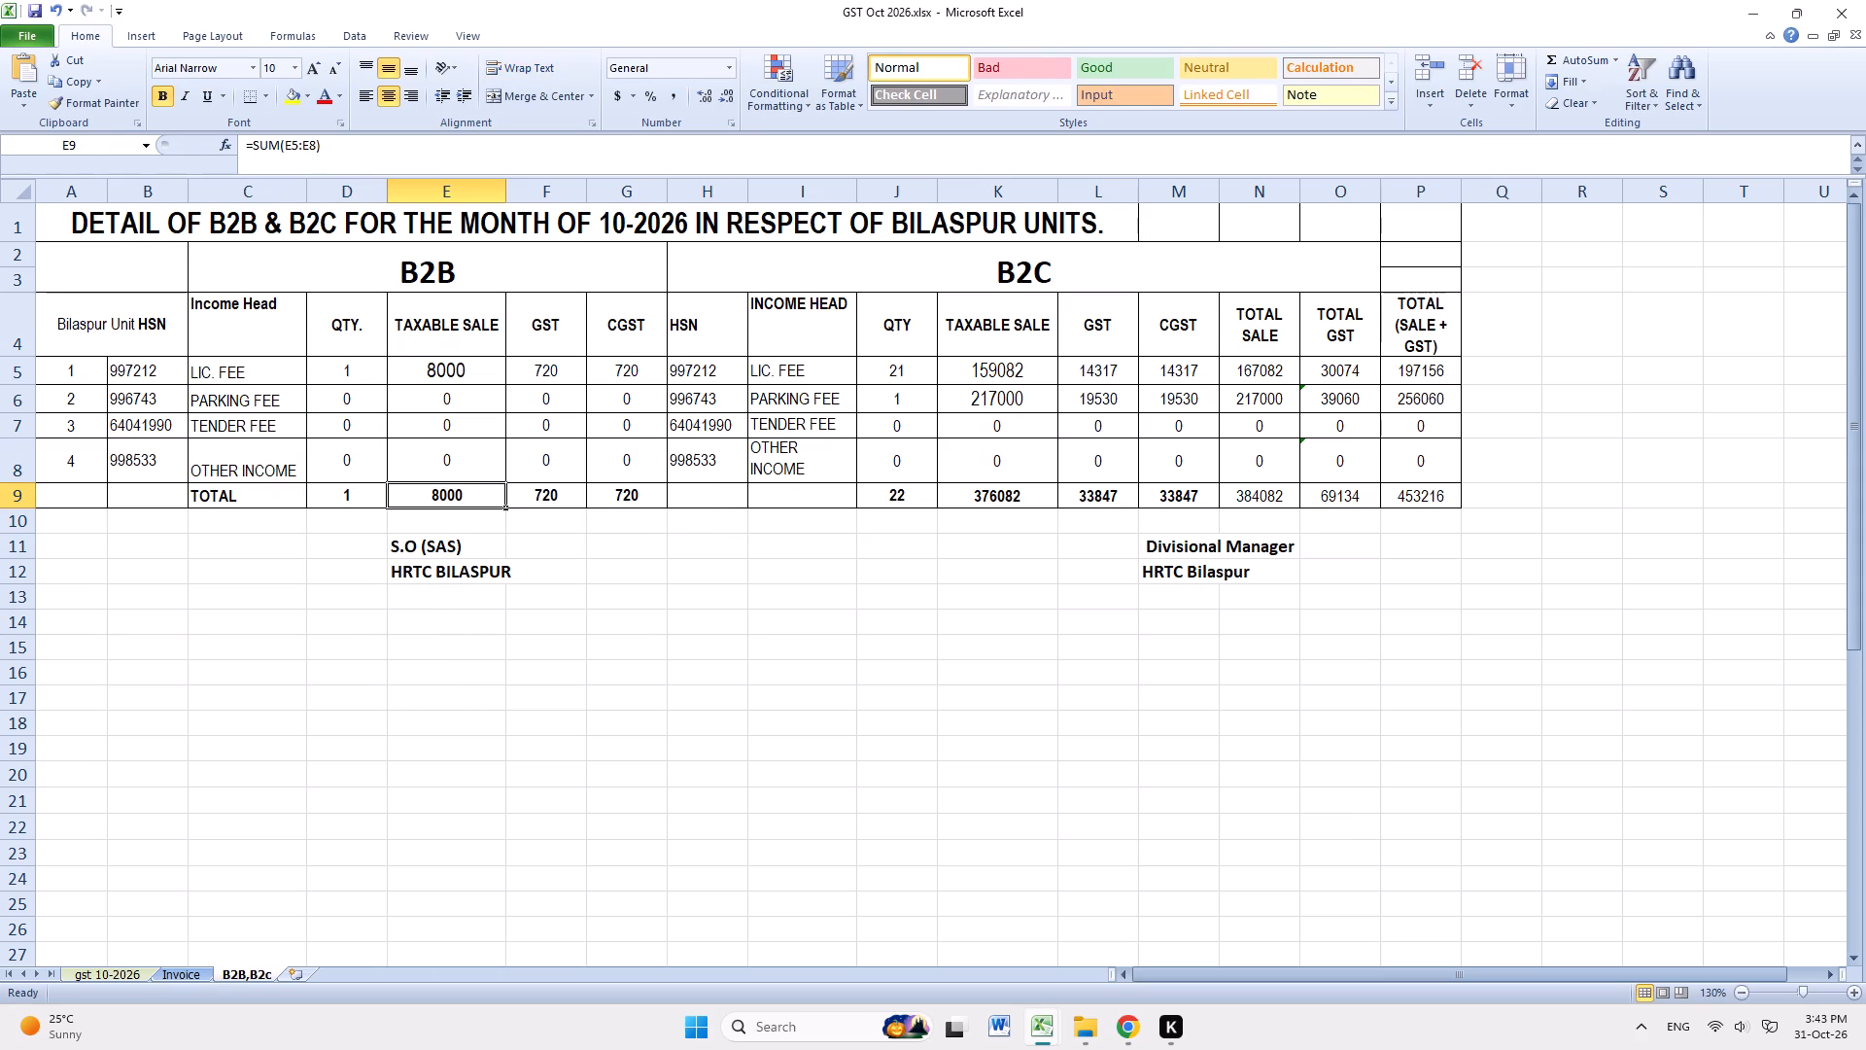
key("Return")
double_click(533, 493)
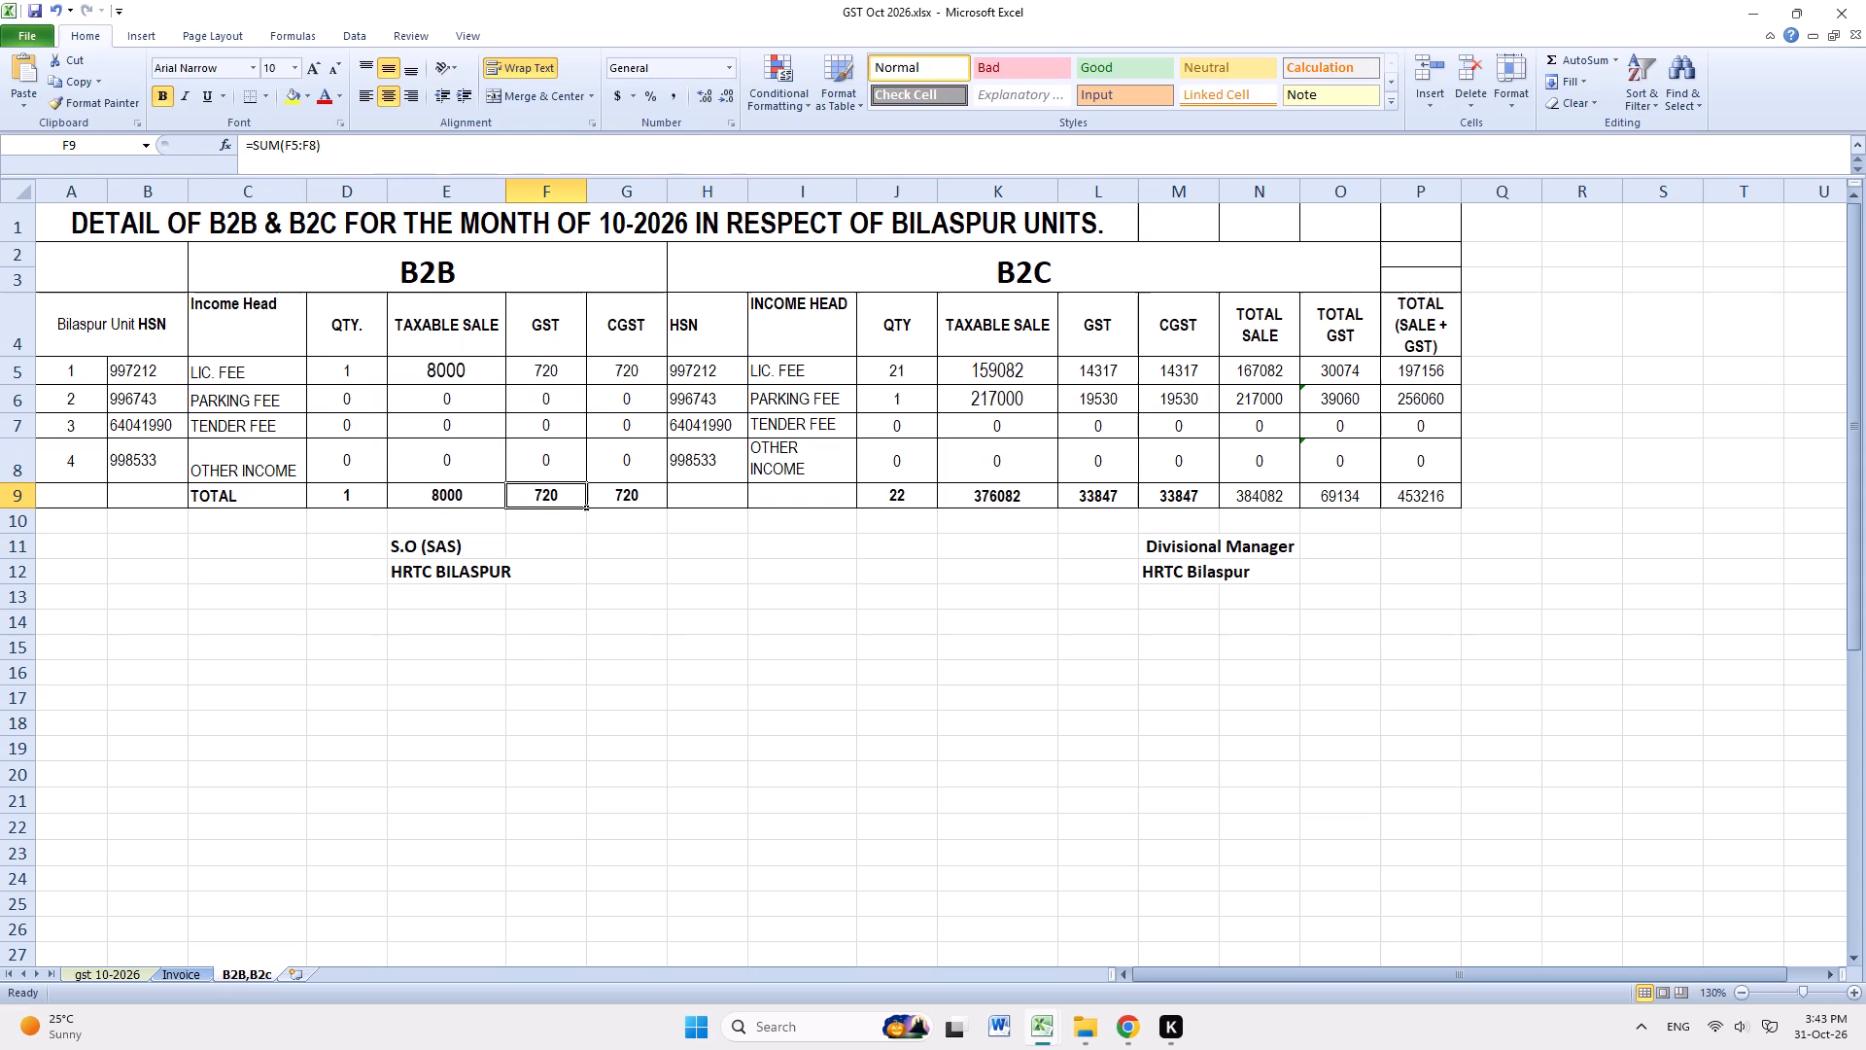
key("Return")
double_click(641, 496)
key("Return")
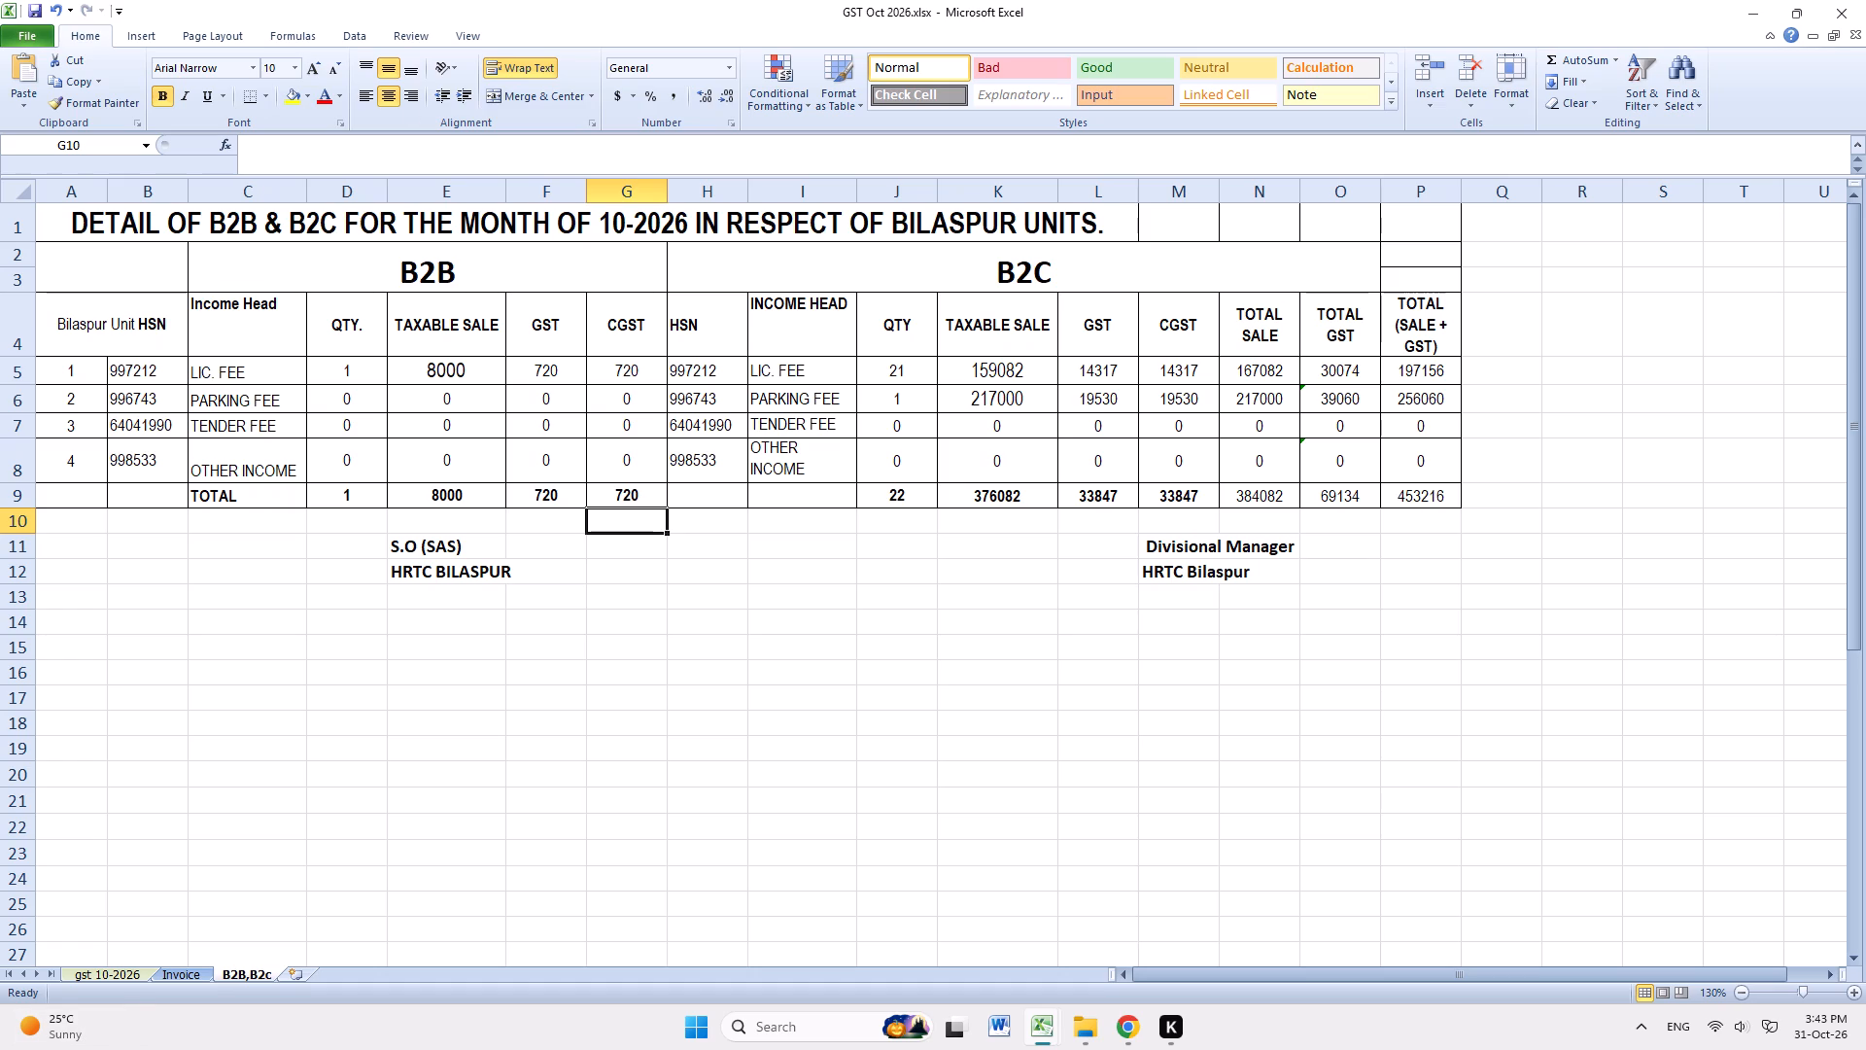
Save the workbook.
double_click(34, 12)
Check the B2C taxable sale for LIC. FEE in K5 and open the gst 10-2026 sheet.
left_click(1044, 375)
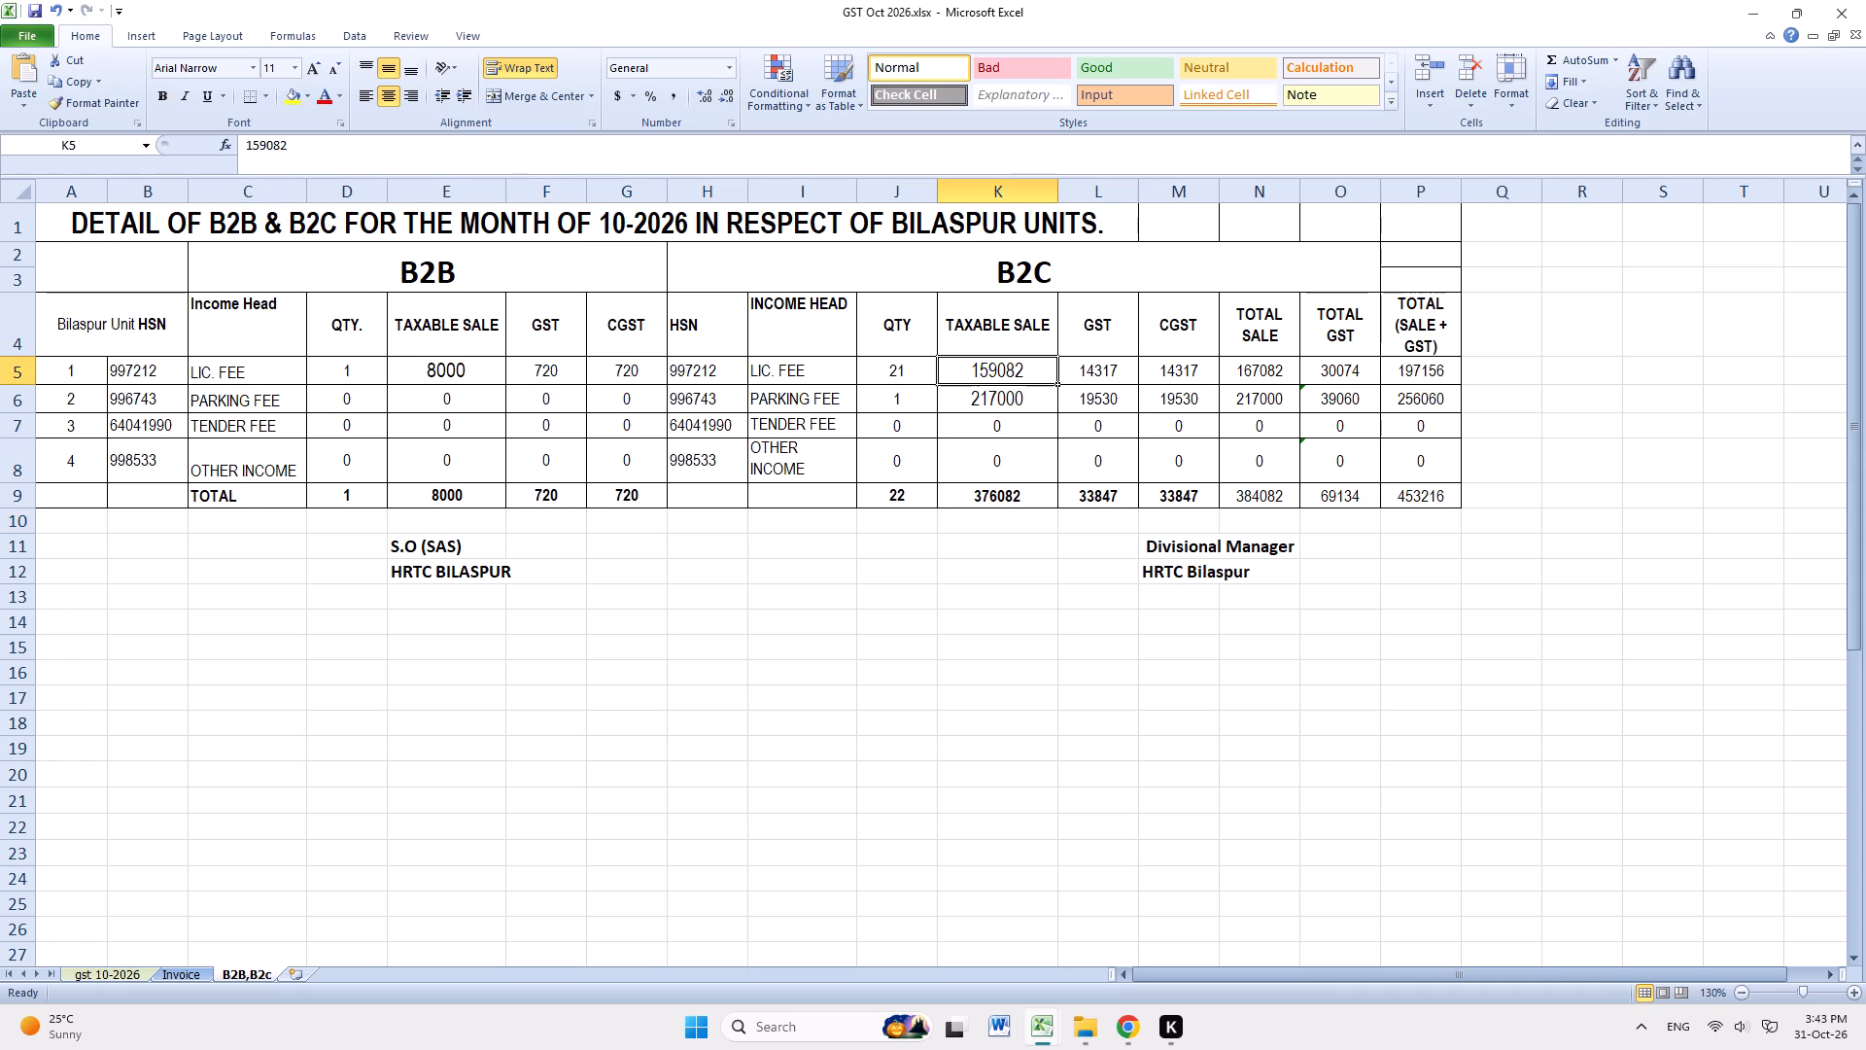
left_click(121, 970)
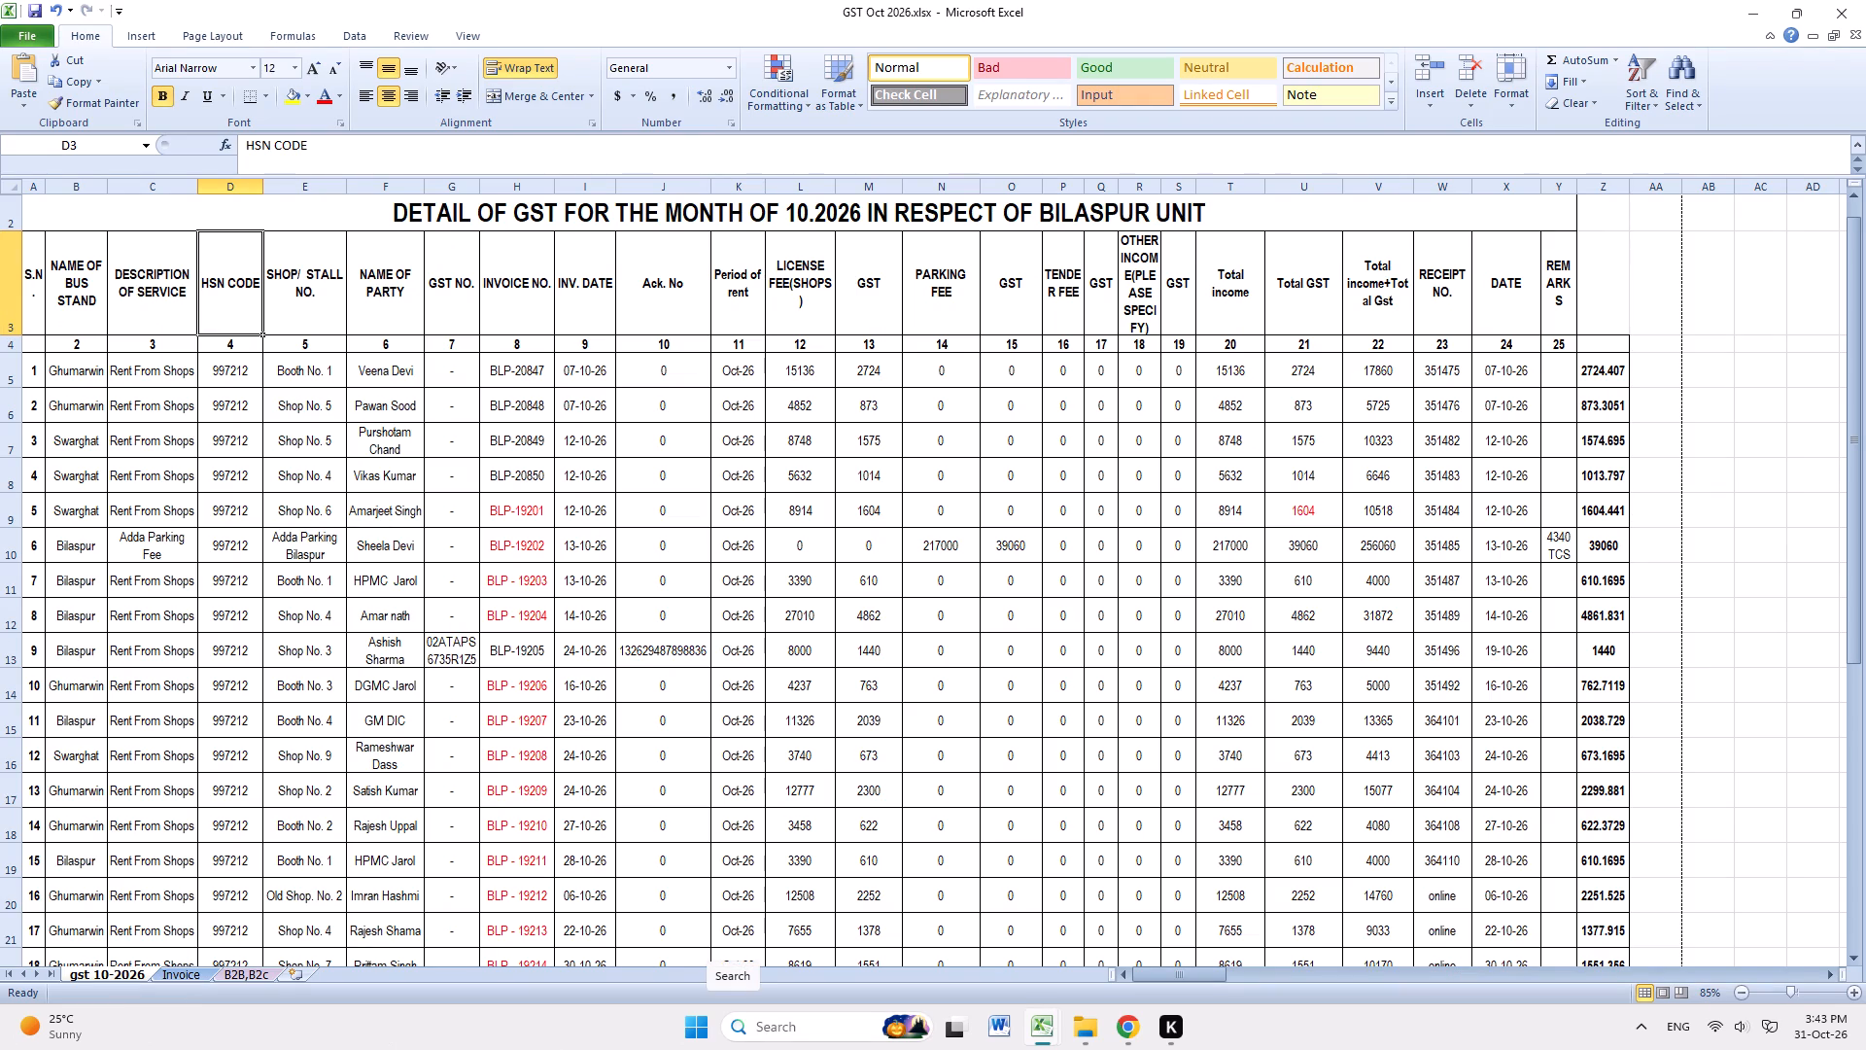
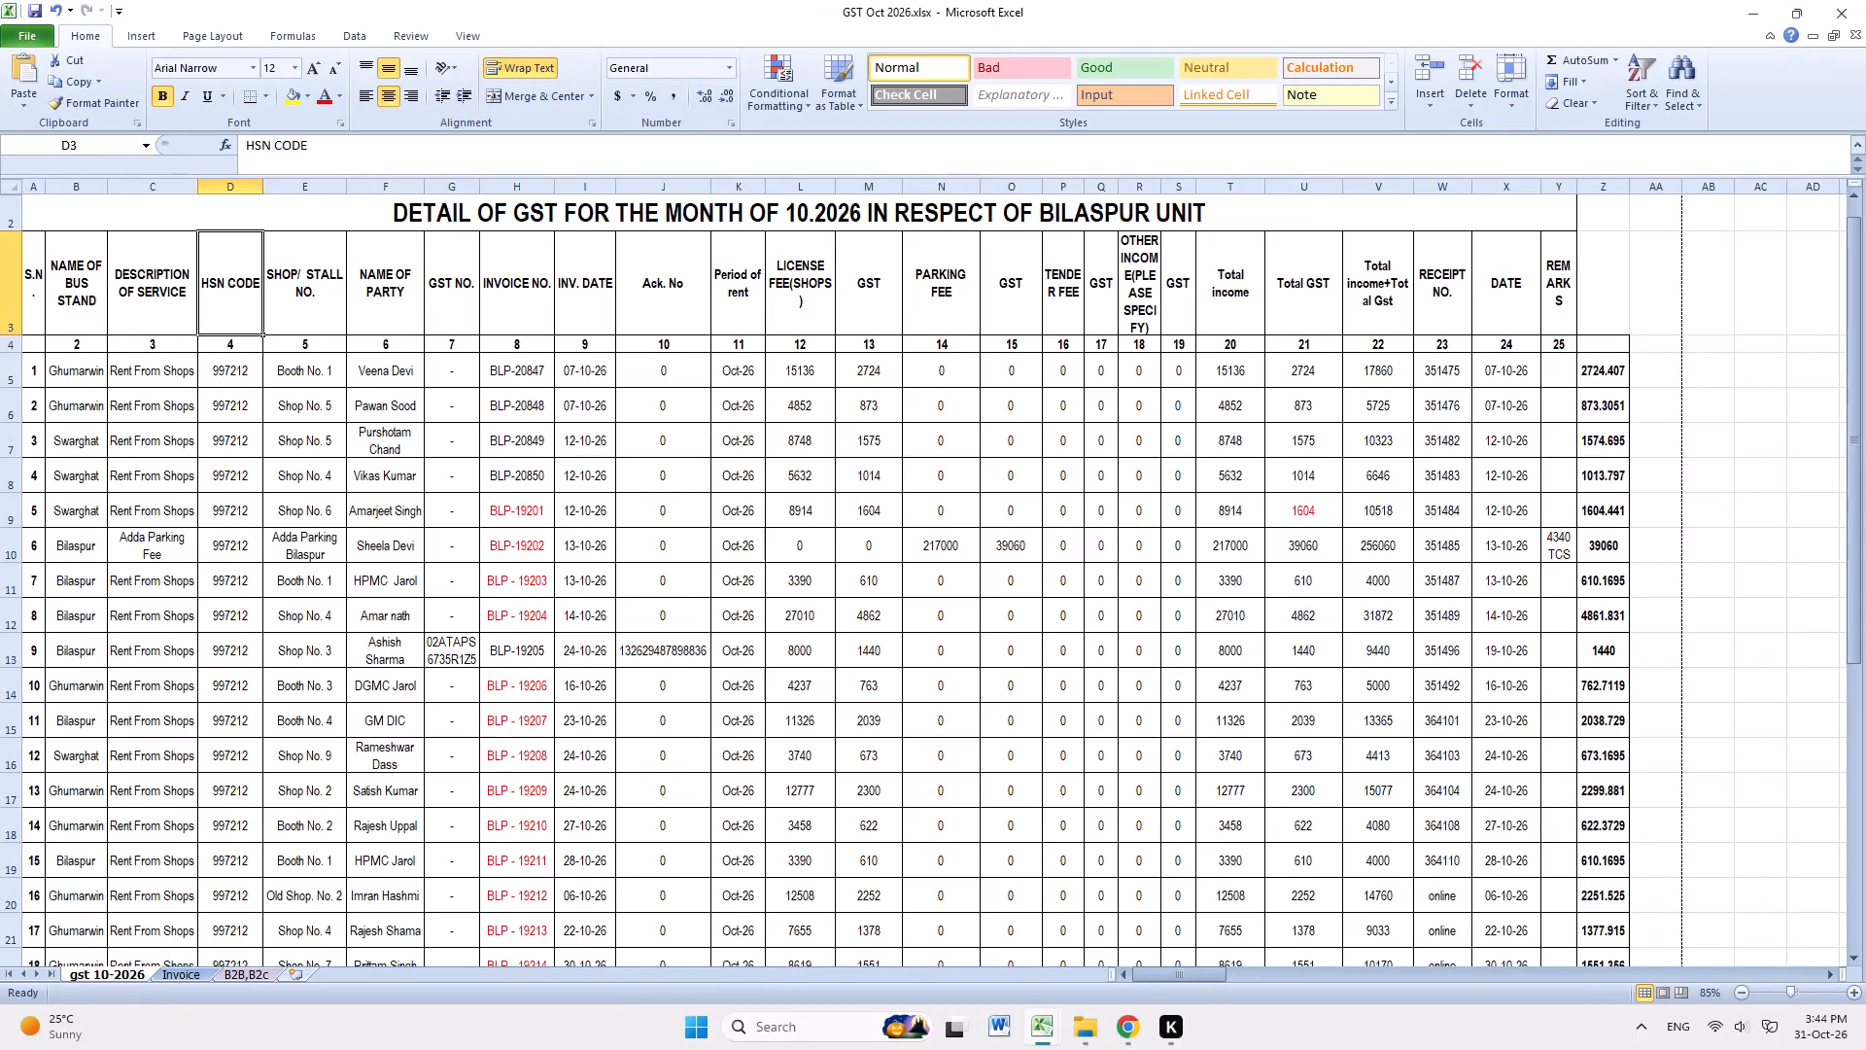
Capitalise the first letter of the surname in the party name in F12, changing the n to N.
double_click(391, 615)
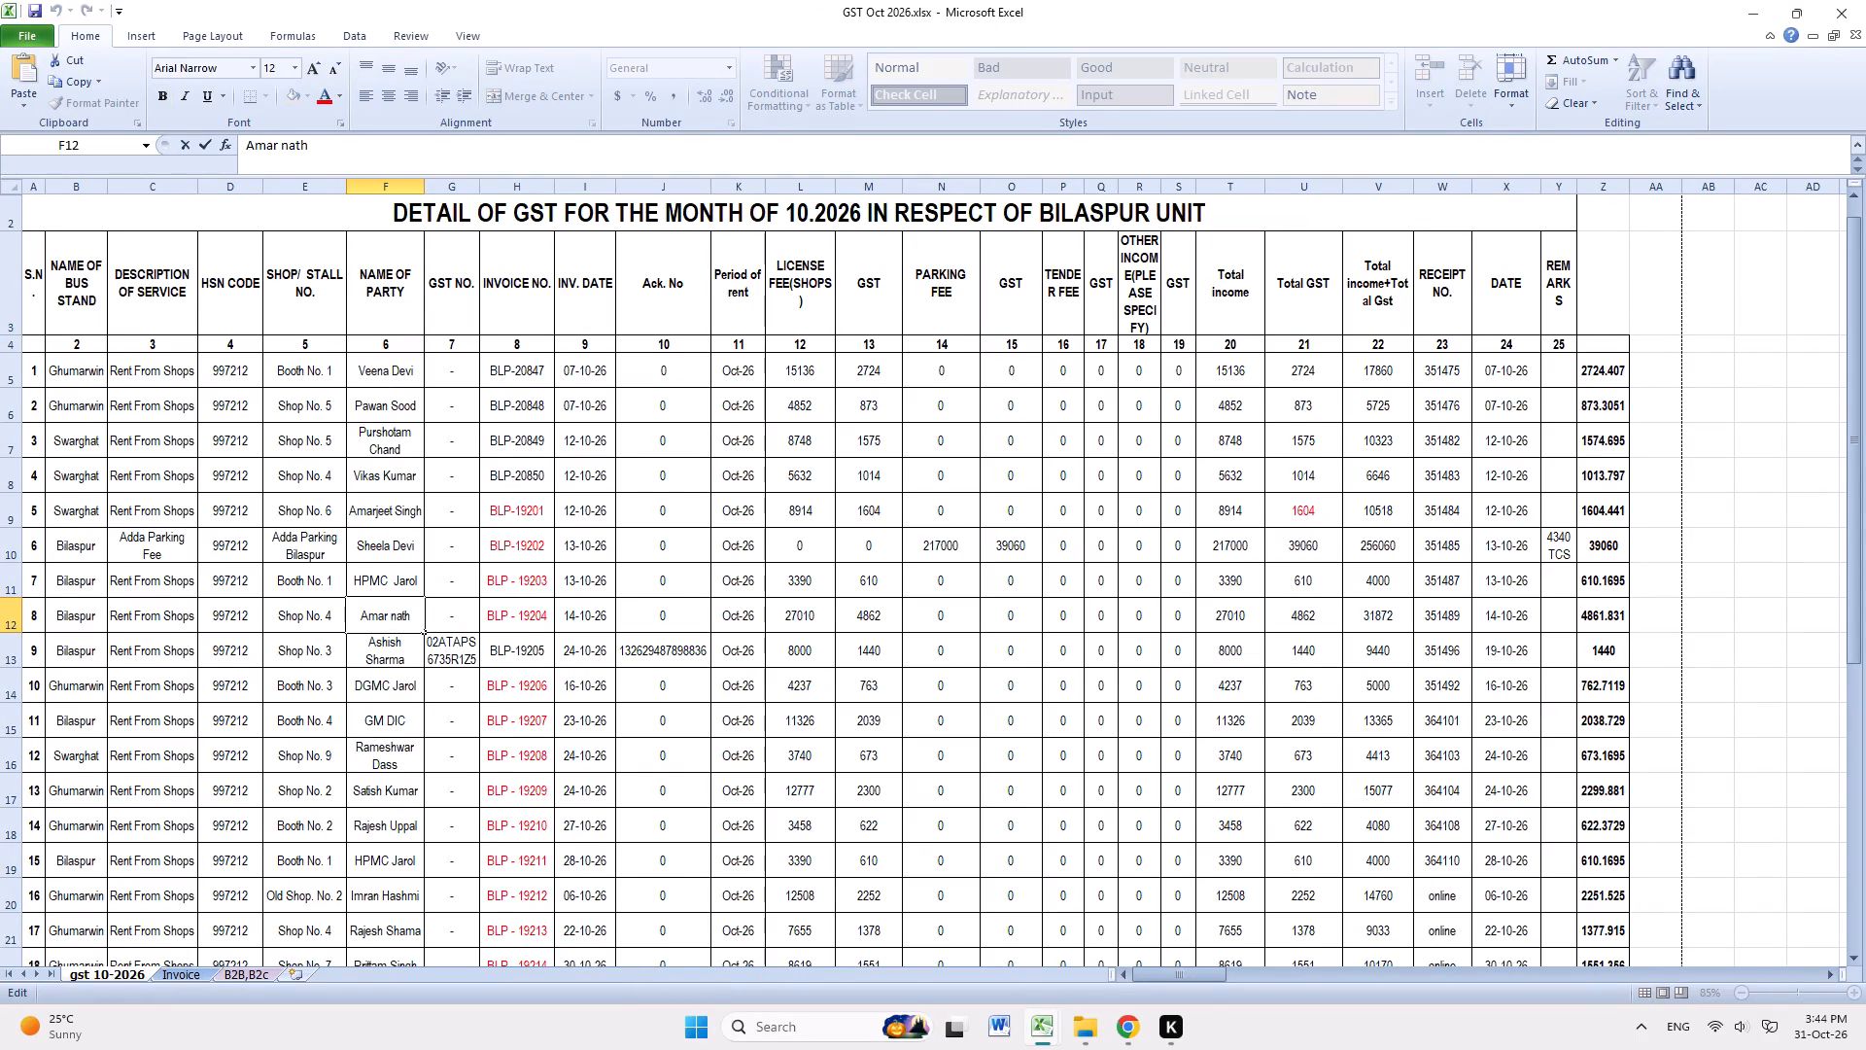
key("Delete")
key("shift+n")
key("Return")
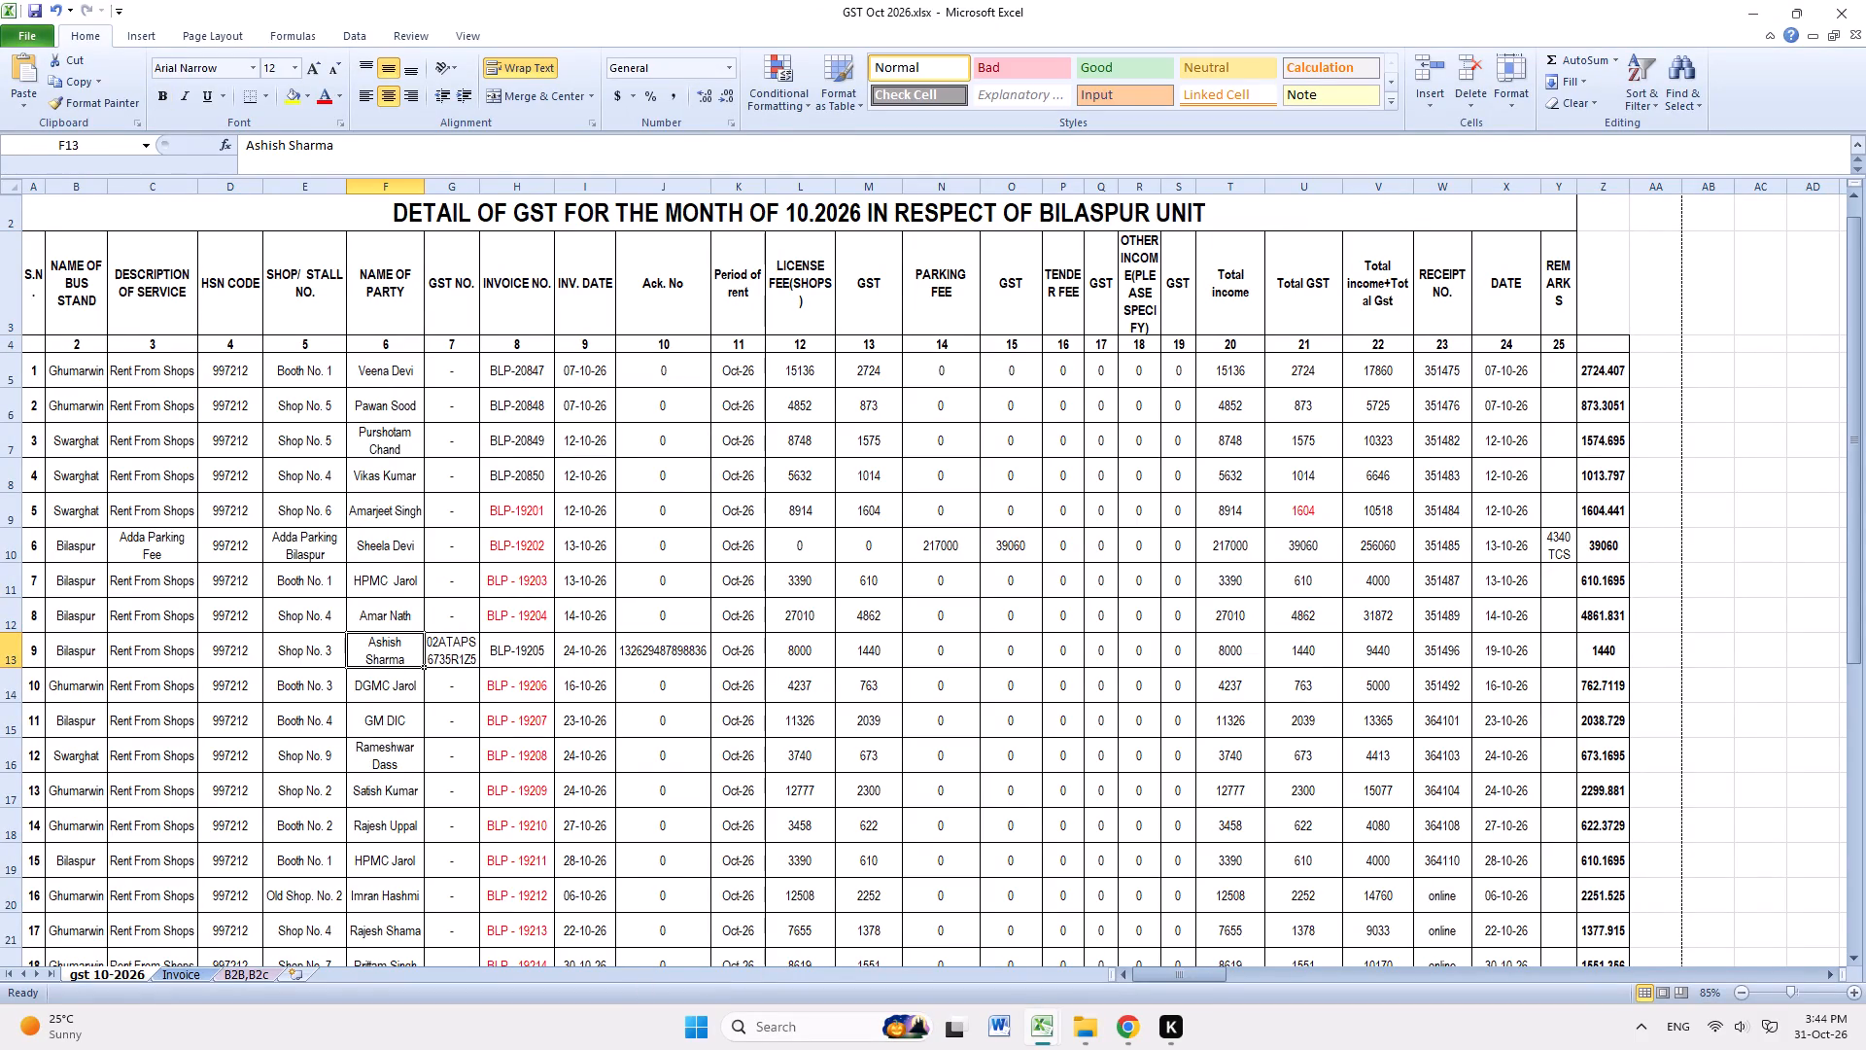
Remove the space from the party name in F15 so it reads GMDIC.
scroll(513, 843, "down", 2)
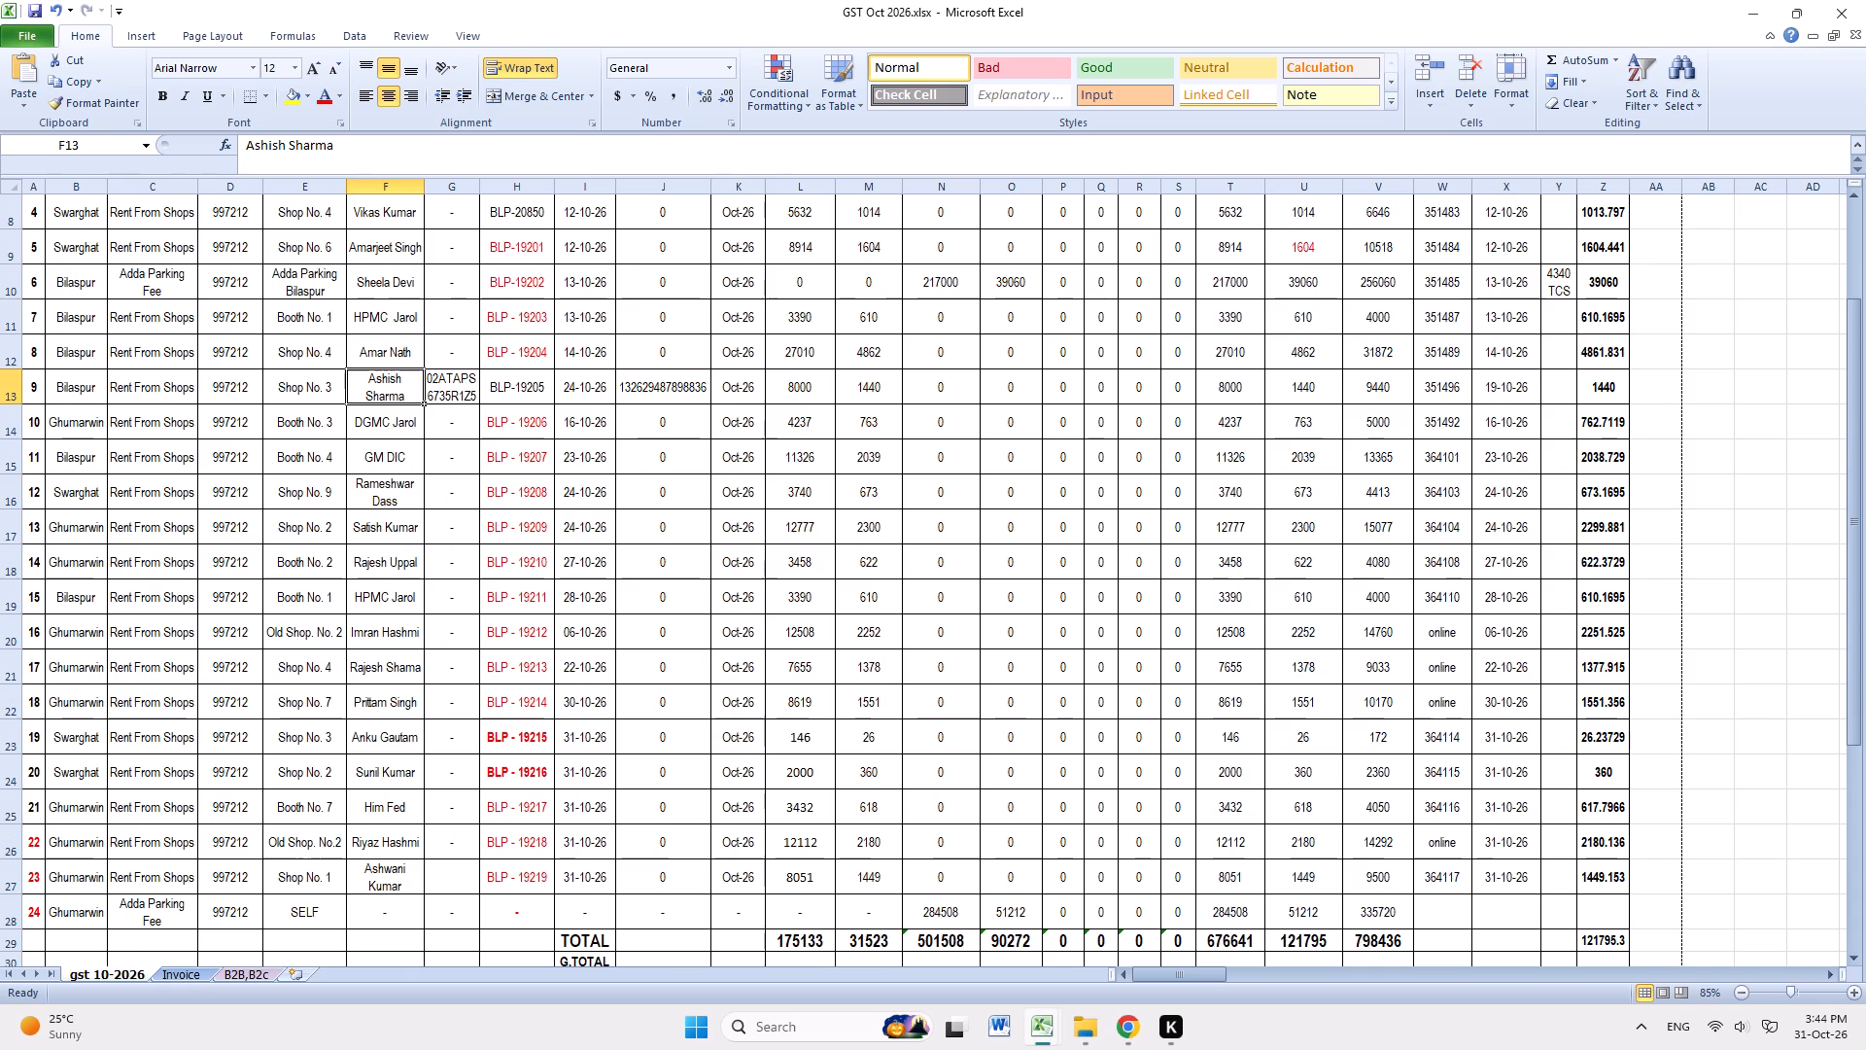
double_click(392, 457)
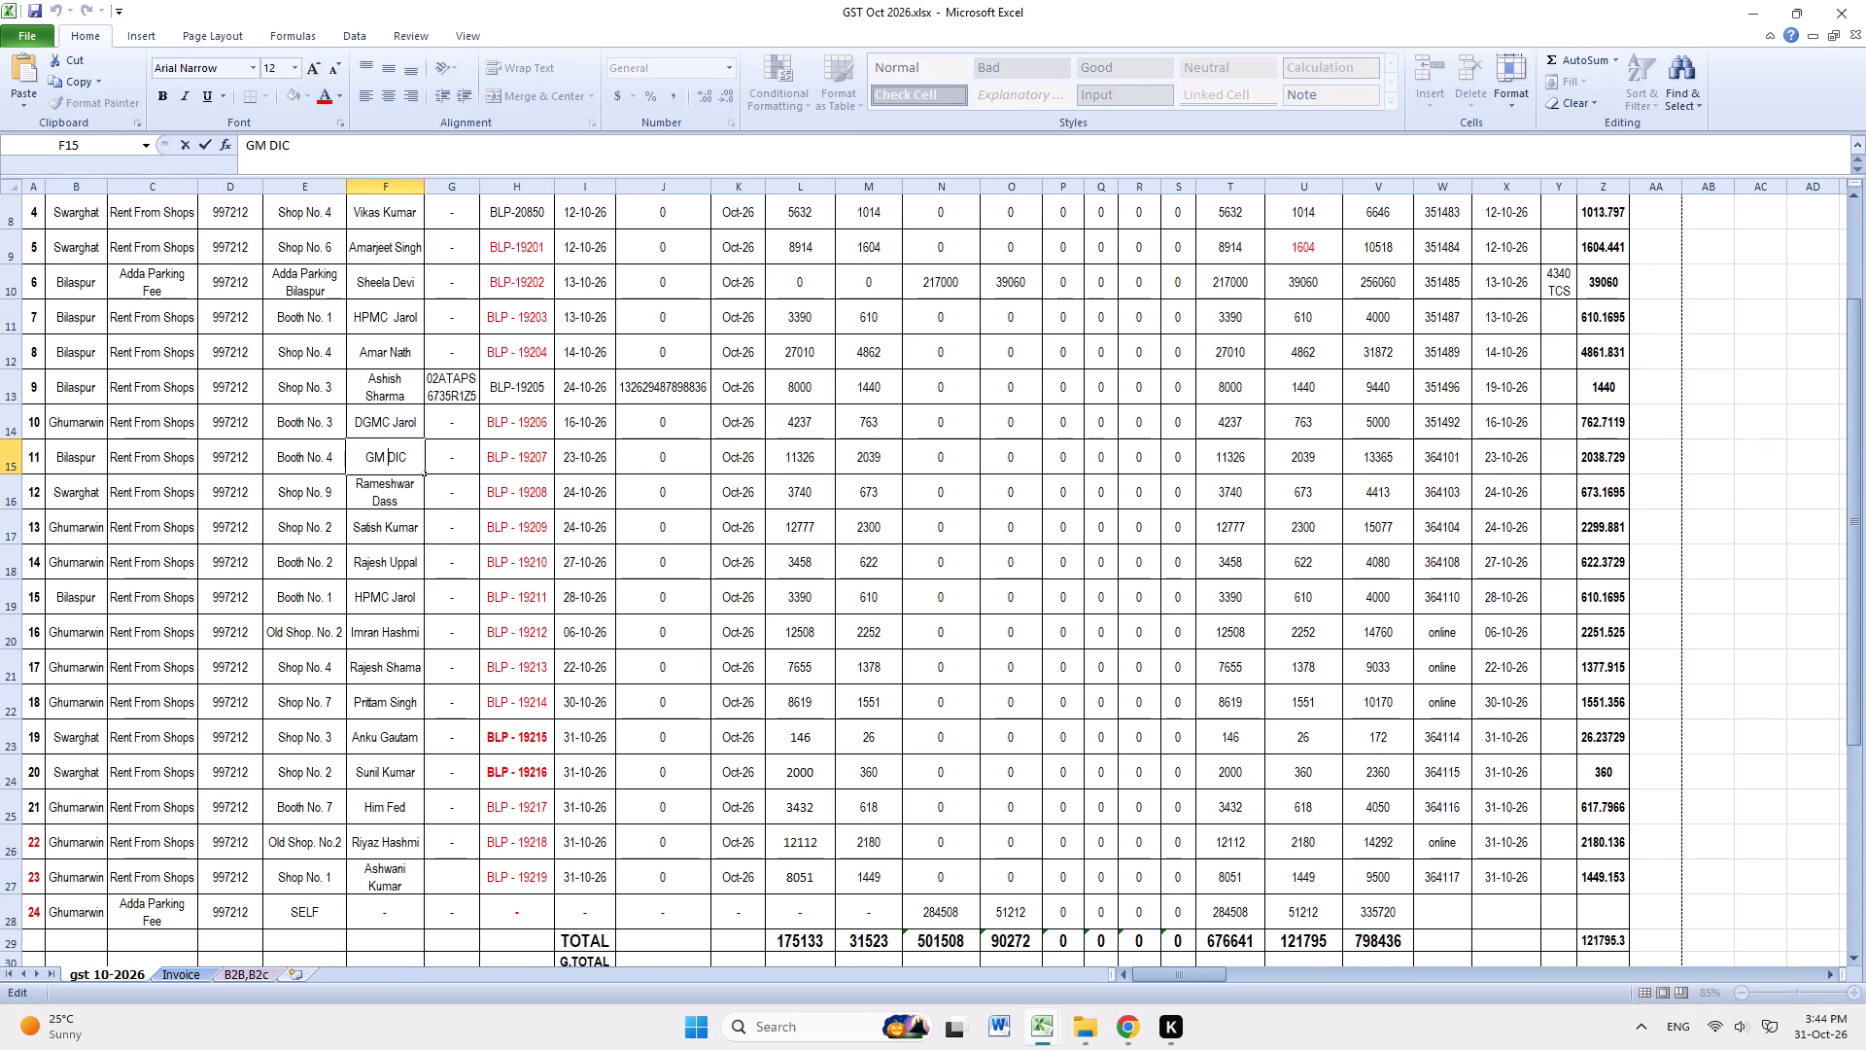
key("BackSpace")
key("Return")
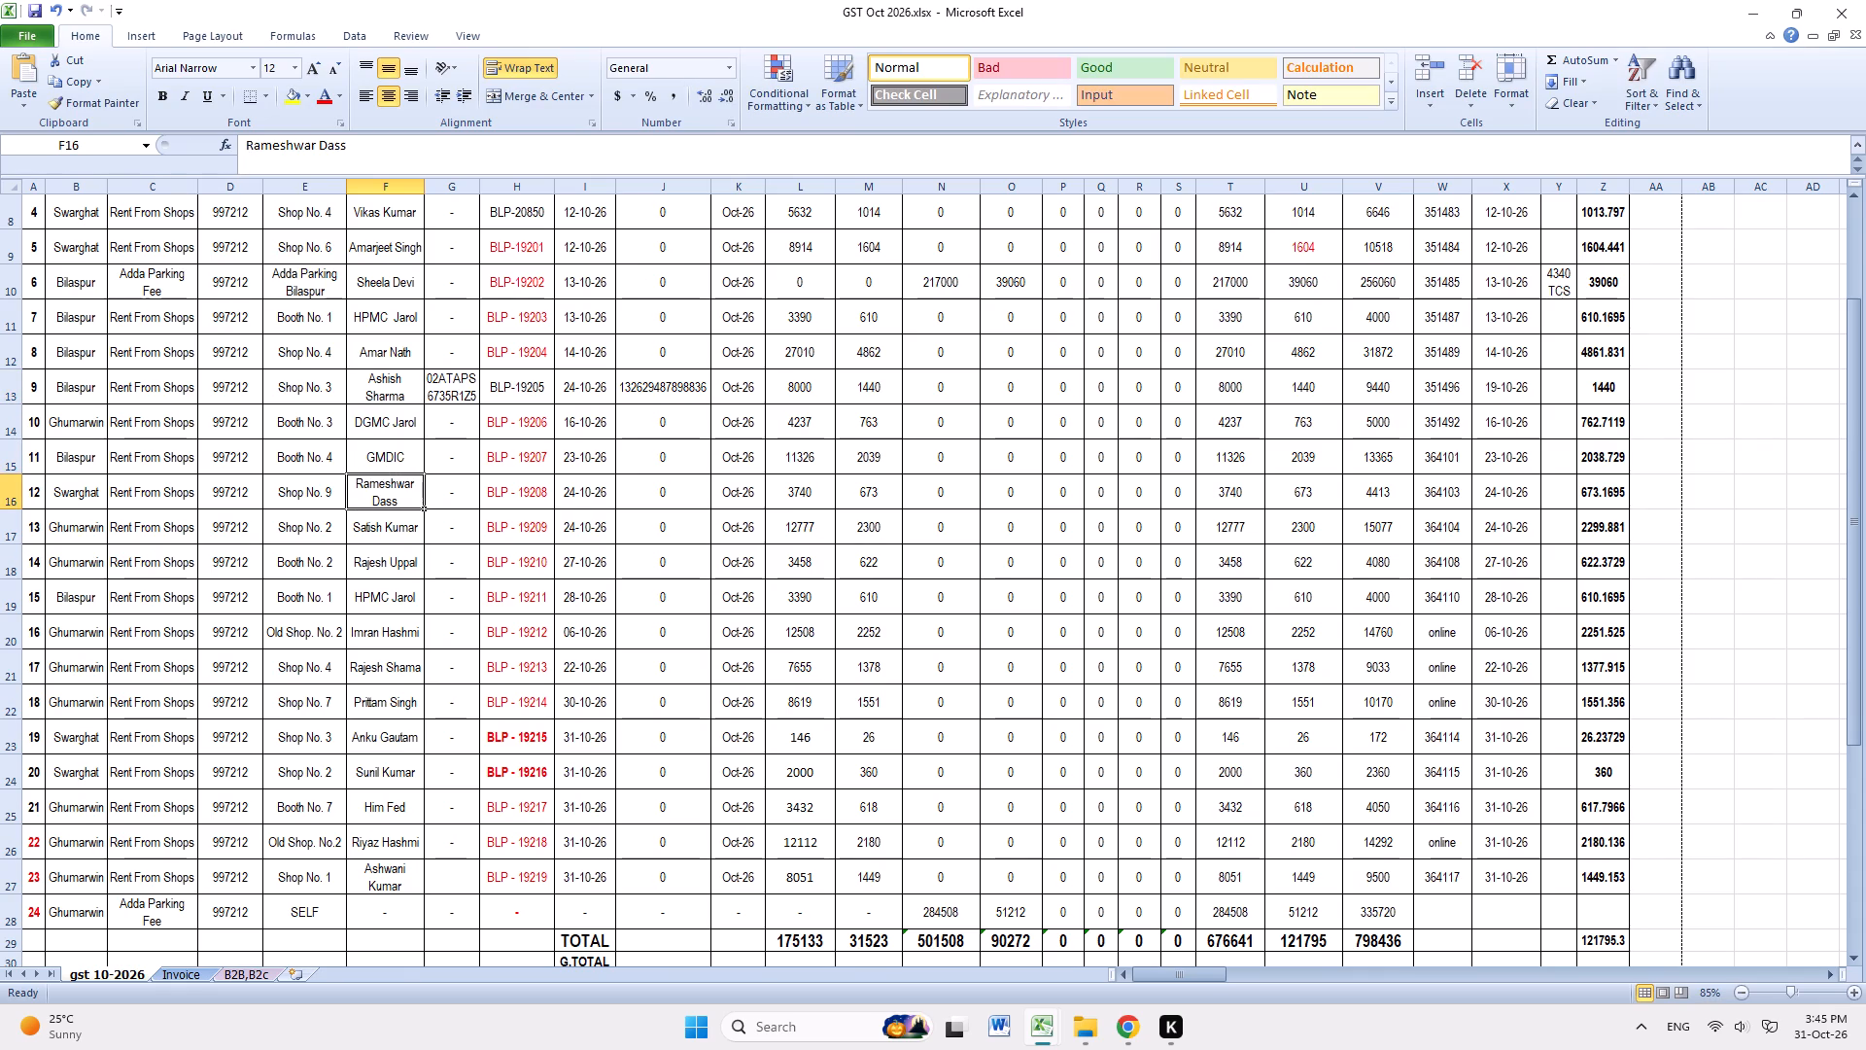
Check the invoice numbers in H23 and H24 and the invoice dates in I14 and I15.
left_click(536, 771)
left_click(544, 744)
left_click(541, 776)
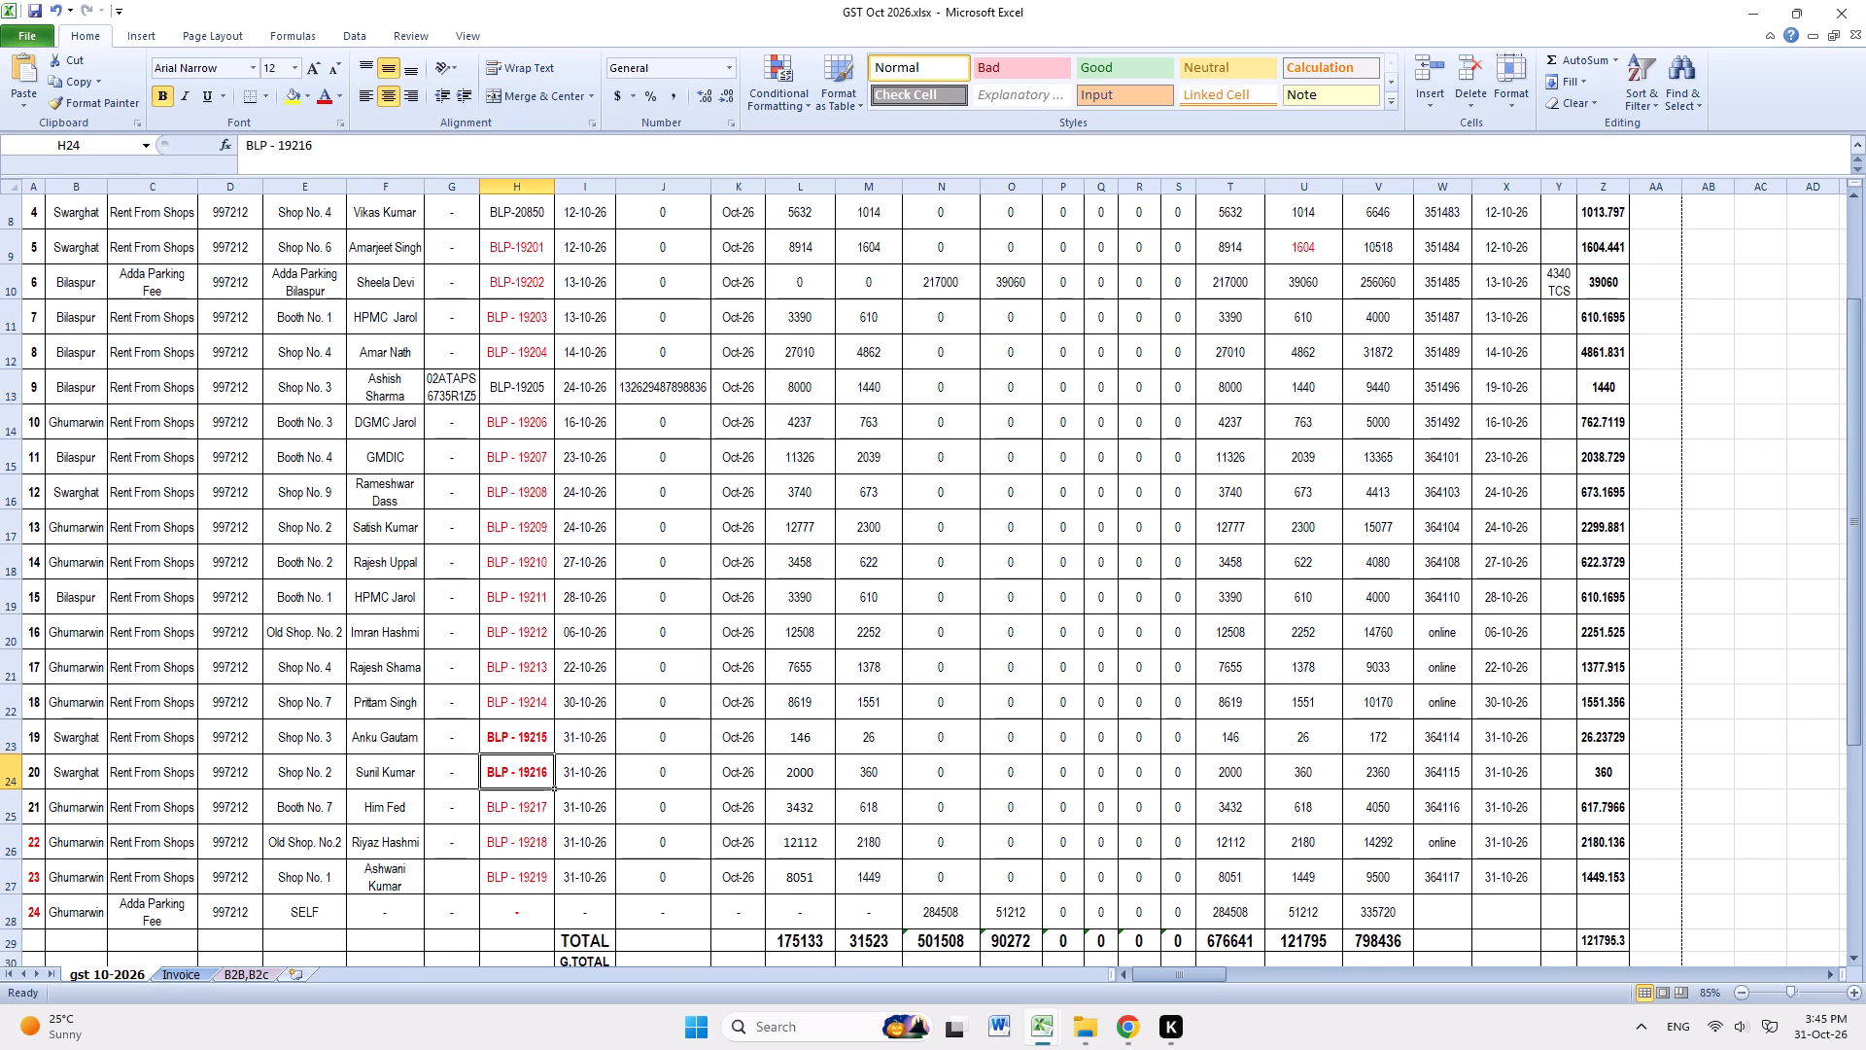
left_click(543, 740)
left_click(538, 773)
left_click(538, 738)
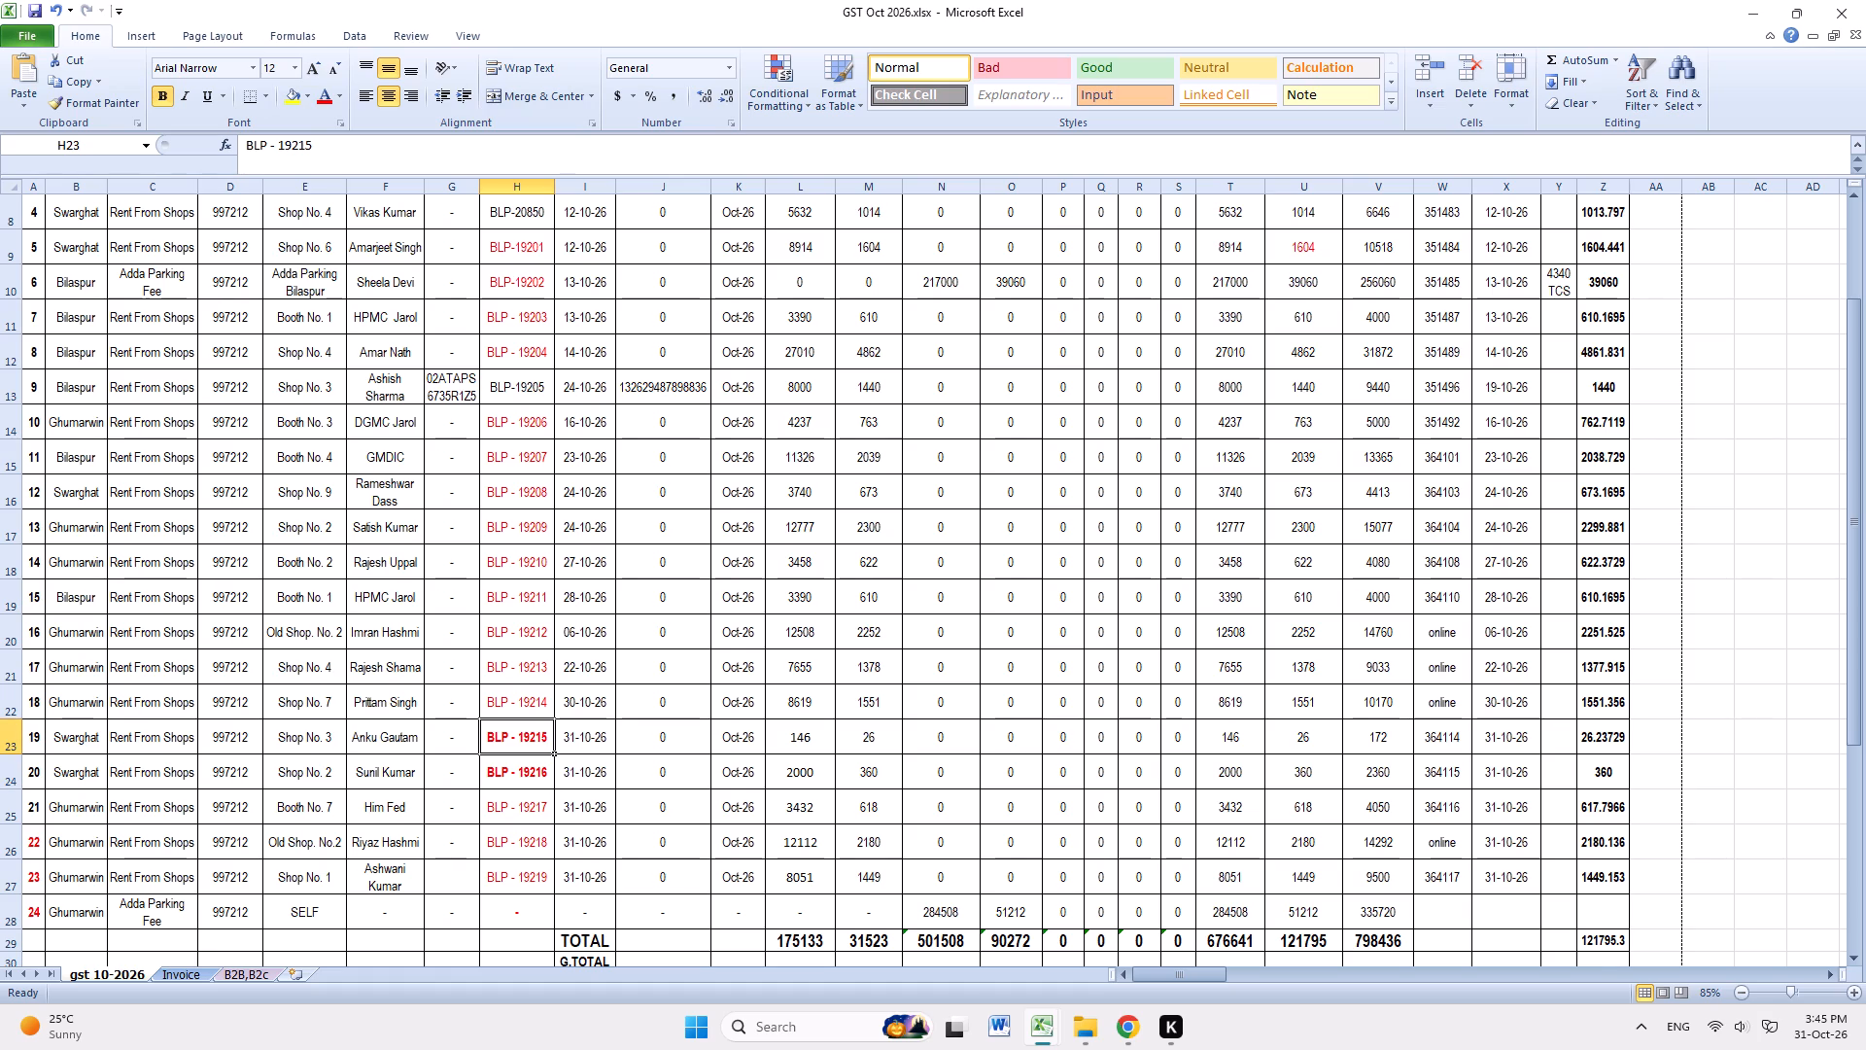
left_click(589, 426)
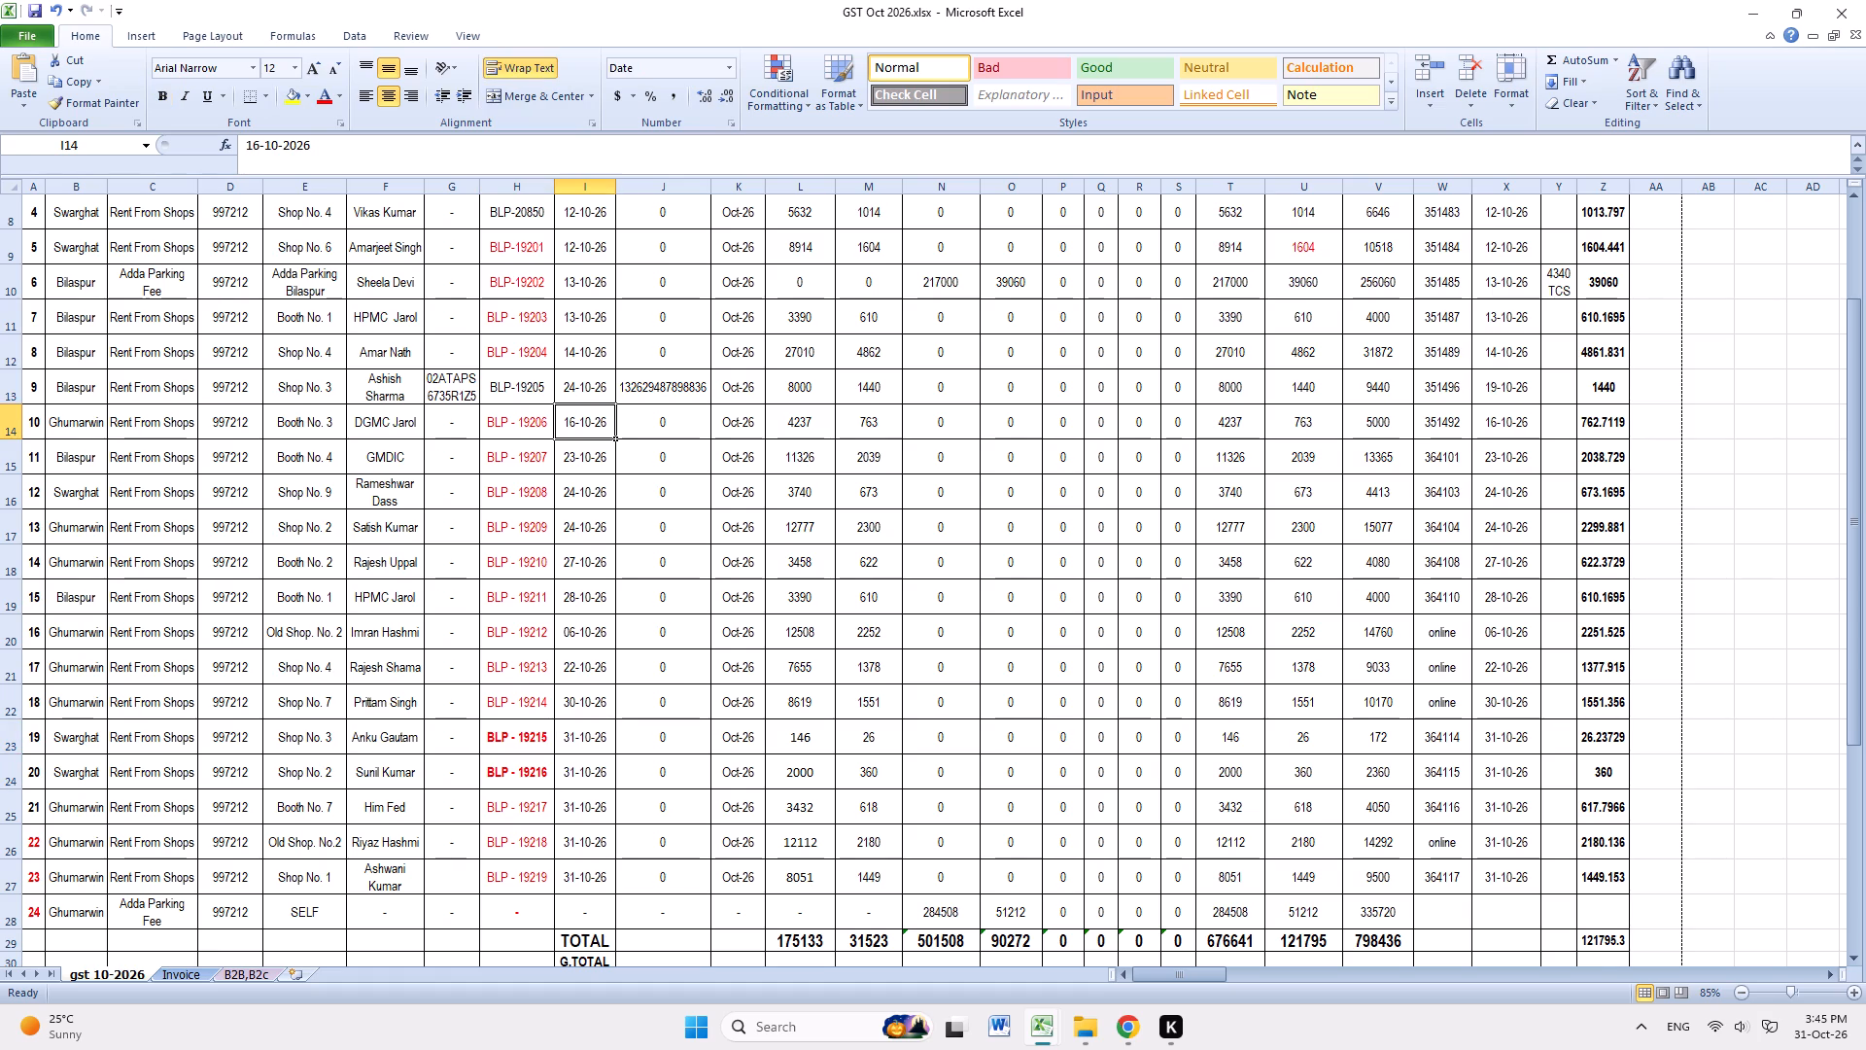
left_click(595, 464)
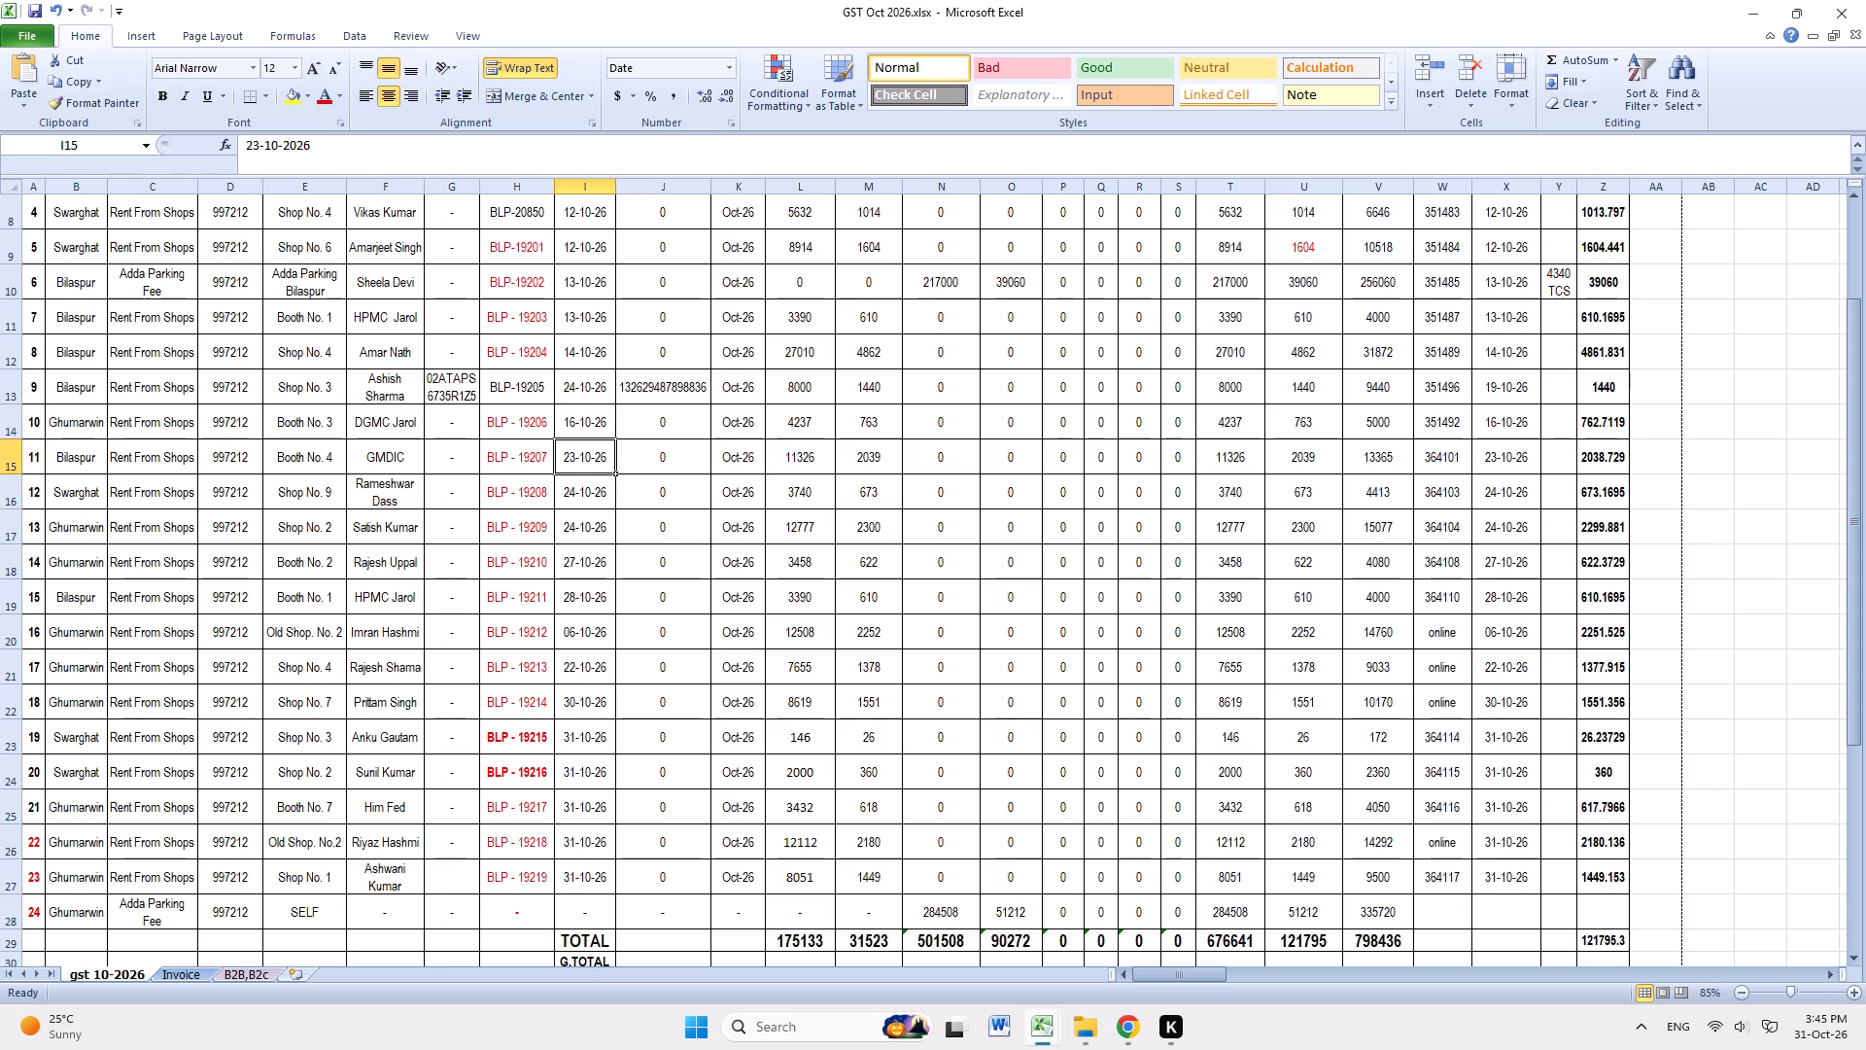
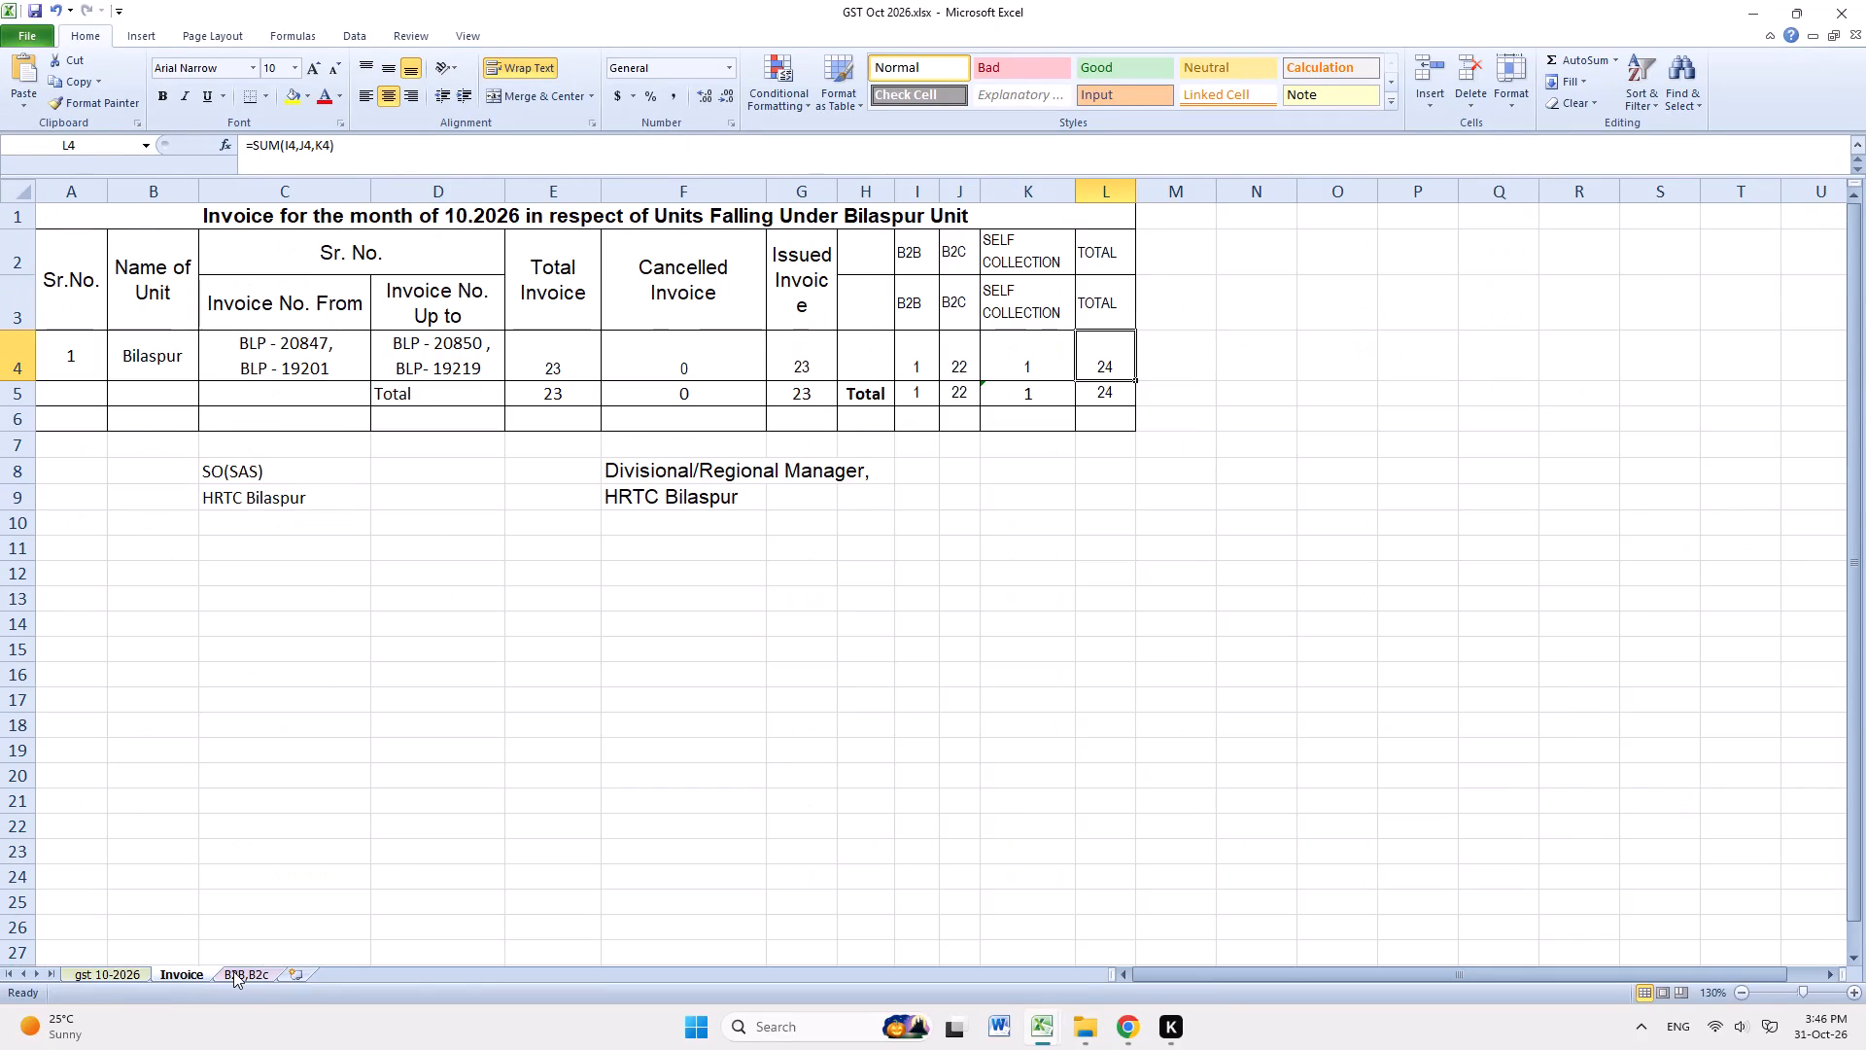
On the gst 10-2026 sheet, change the font colour of serial numbers 22 to 24 in A26:A28 to black.
left_click(233, 971)
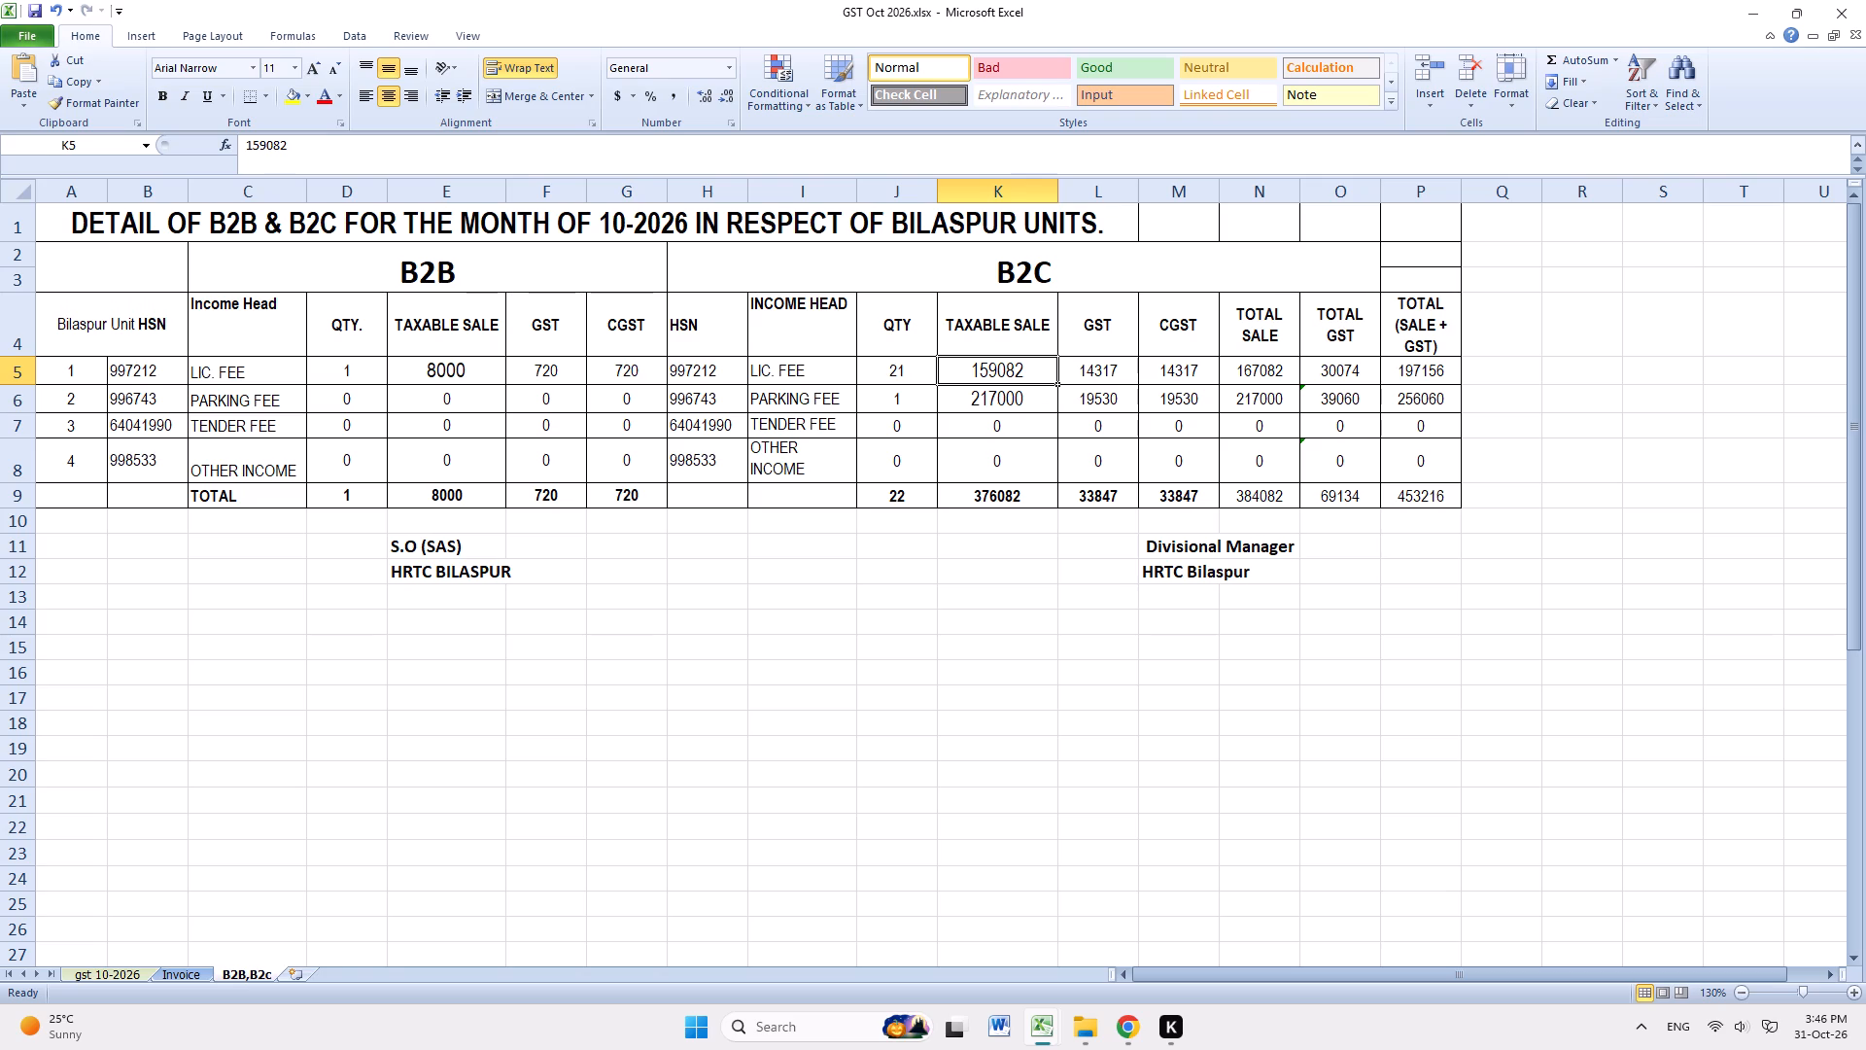
left_click(190, 972)
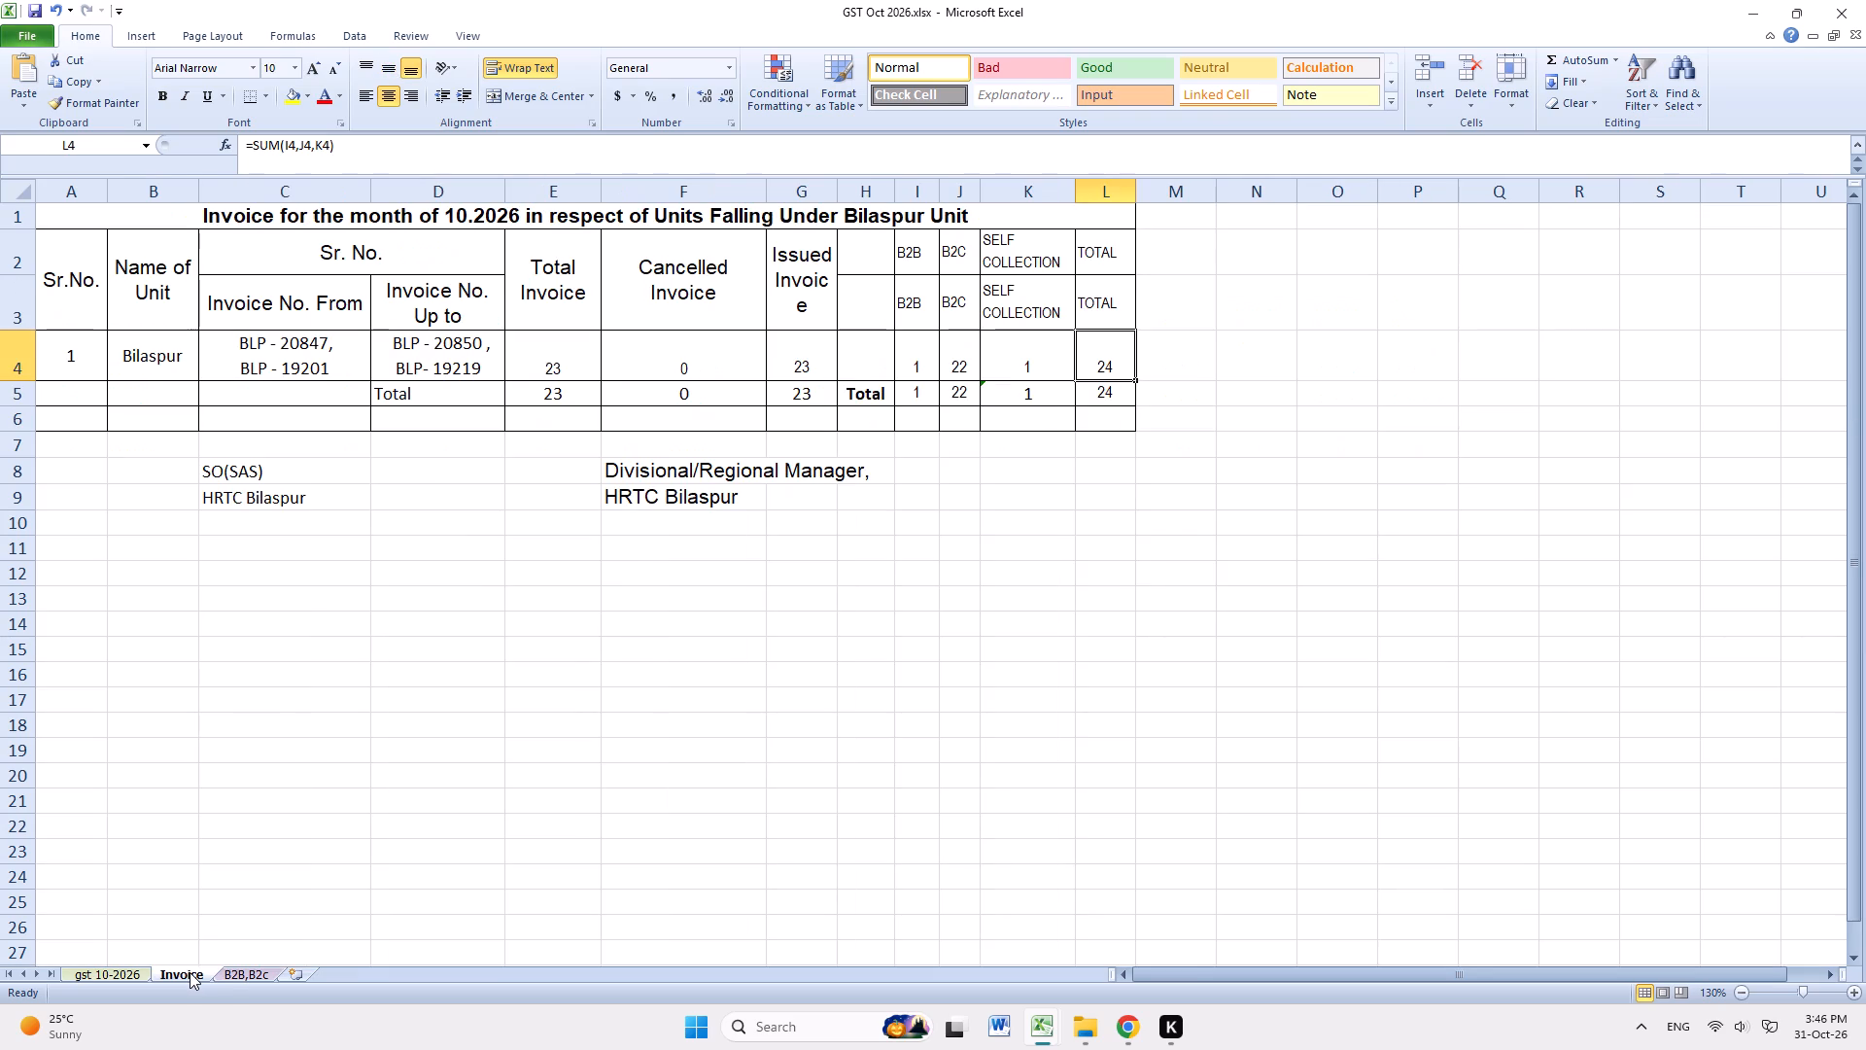
left_click(130, 977)
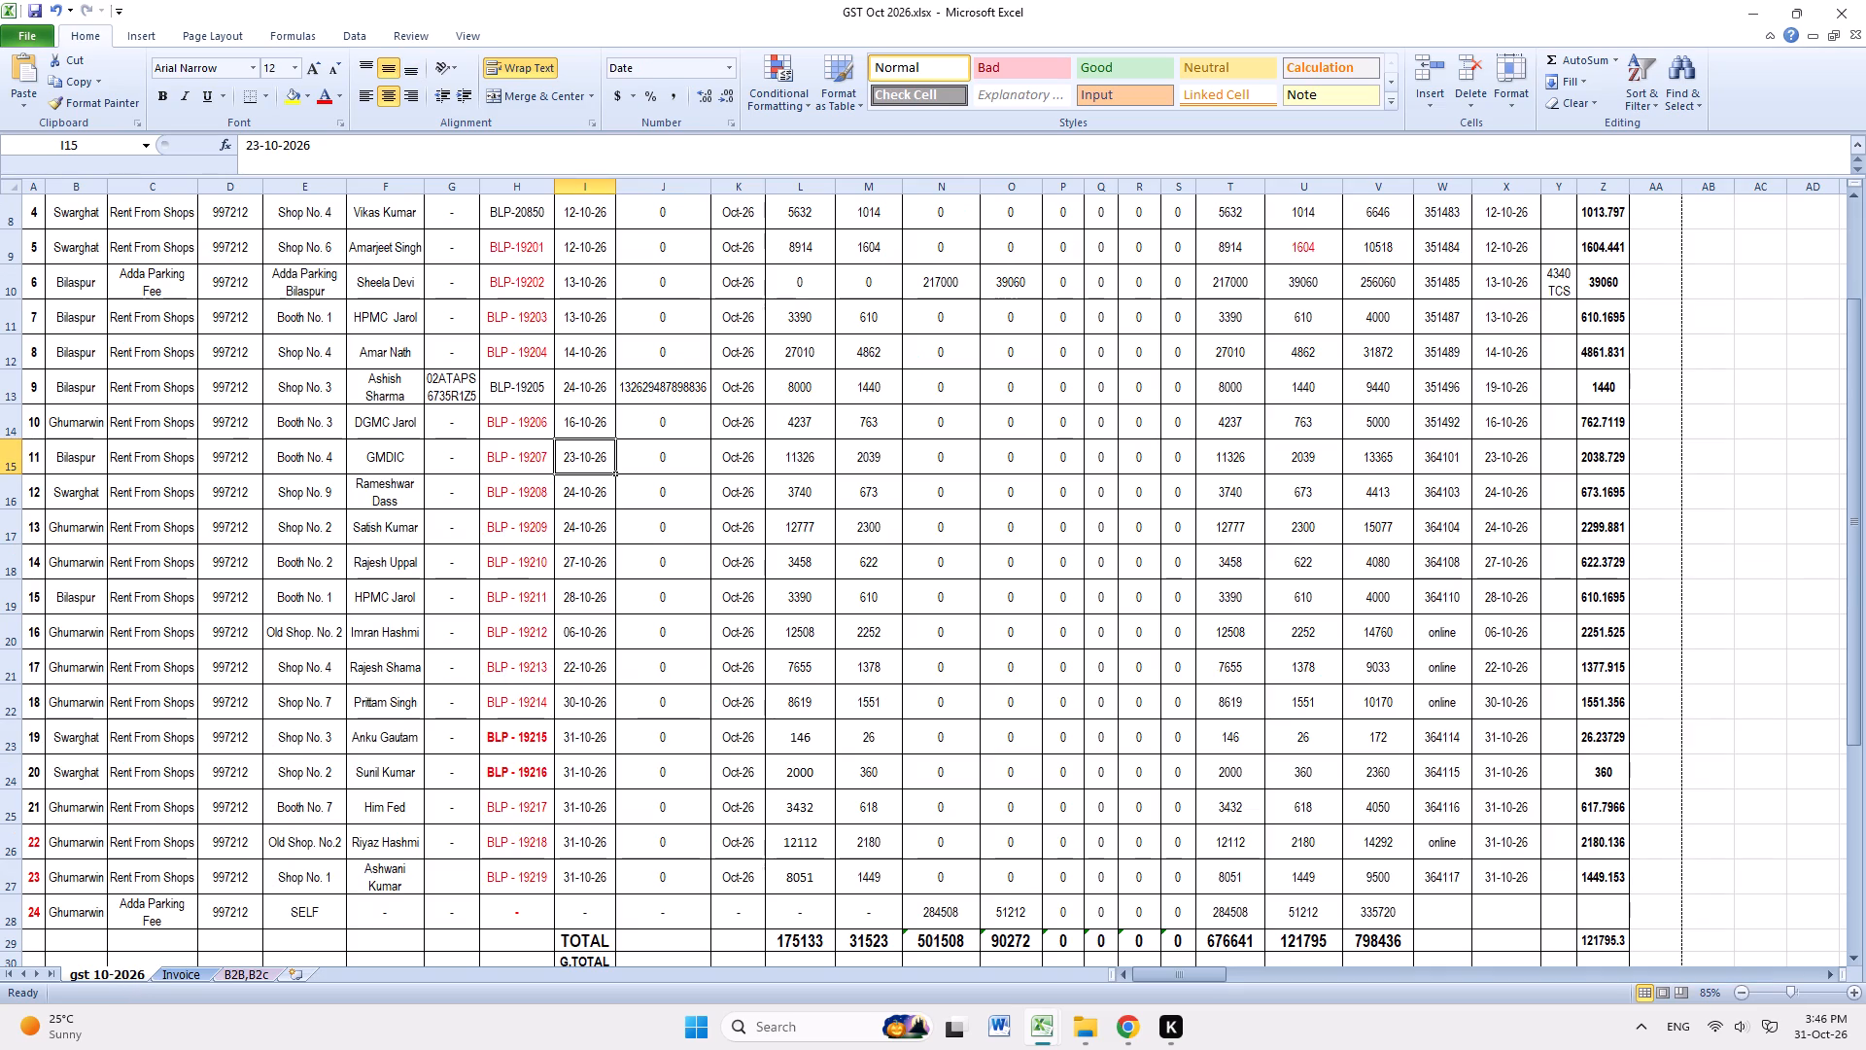
left_click_drag(37, 845, 35, 910)
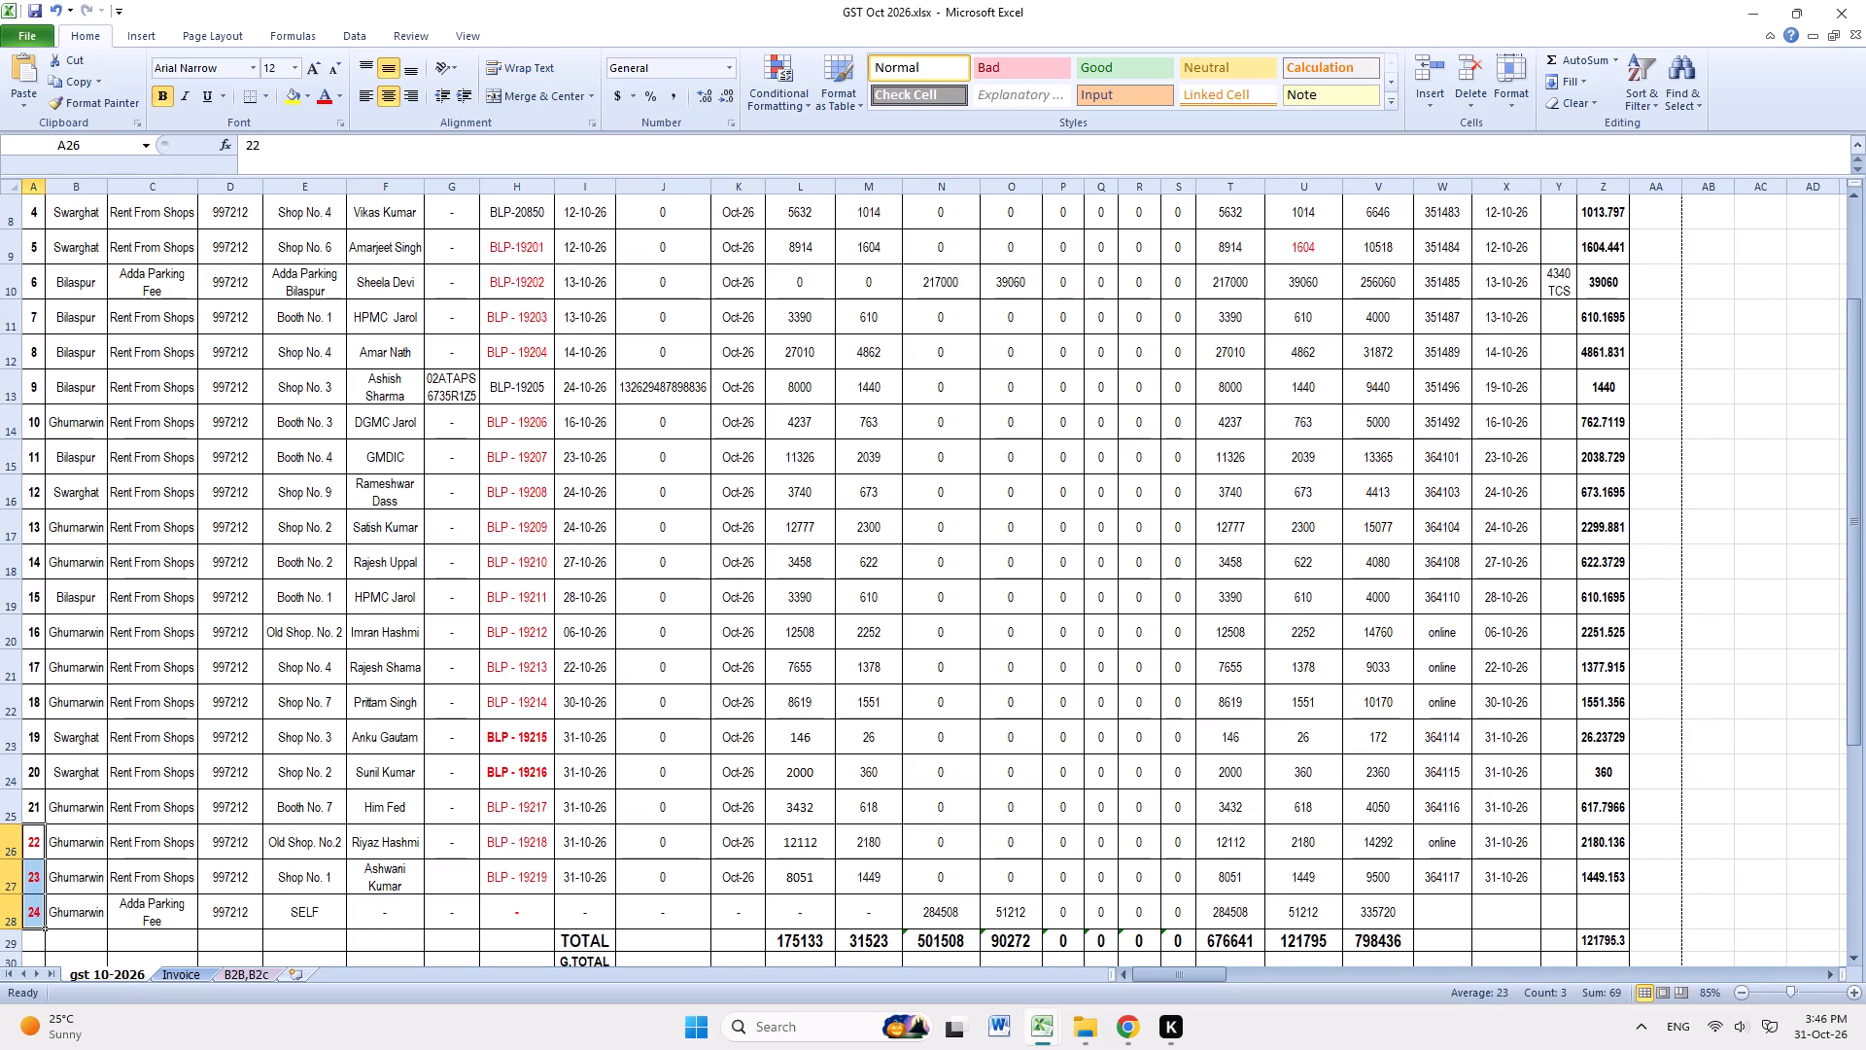
left_click(338, 93)
left_click(355, 113)
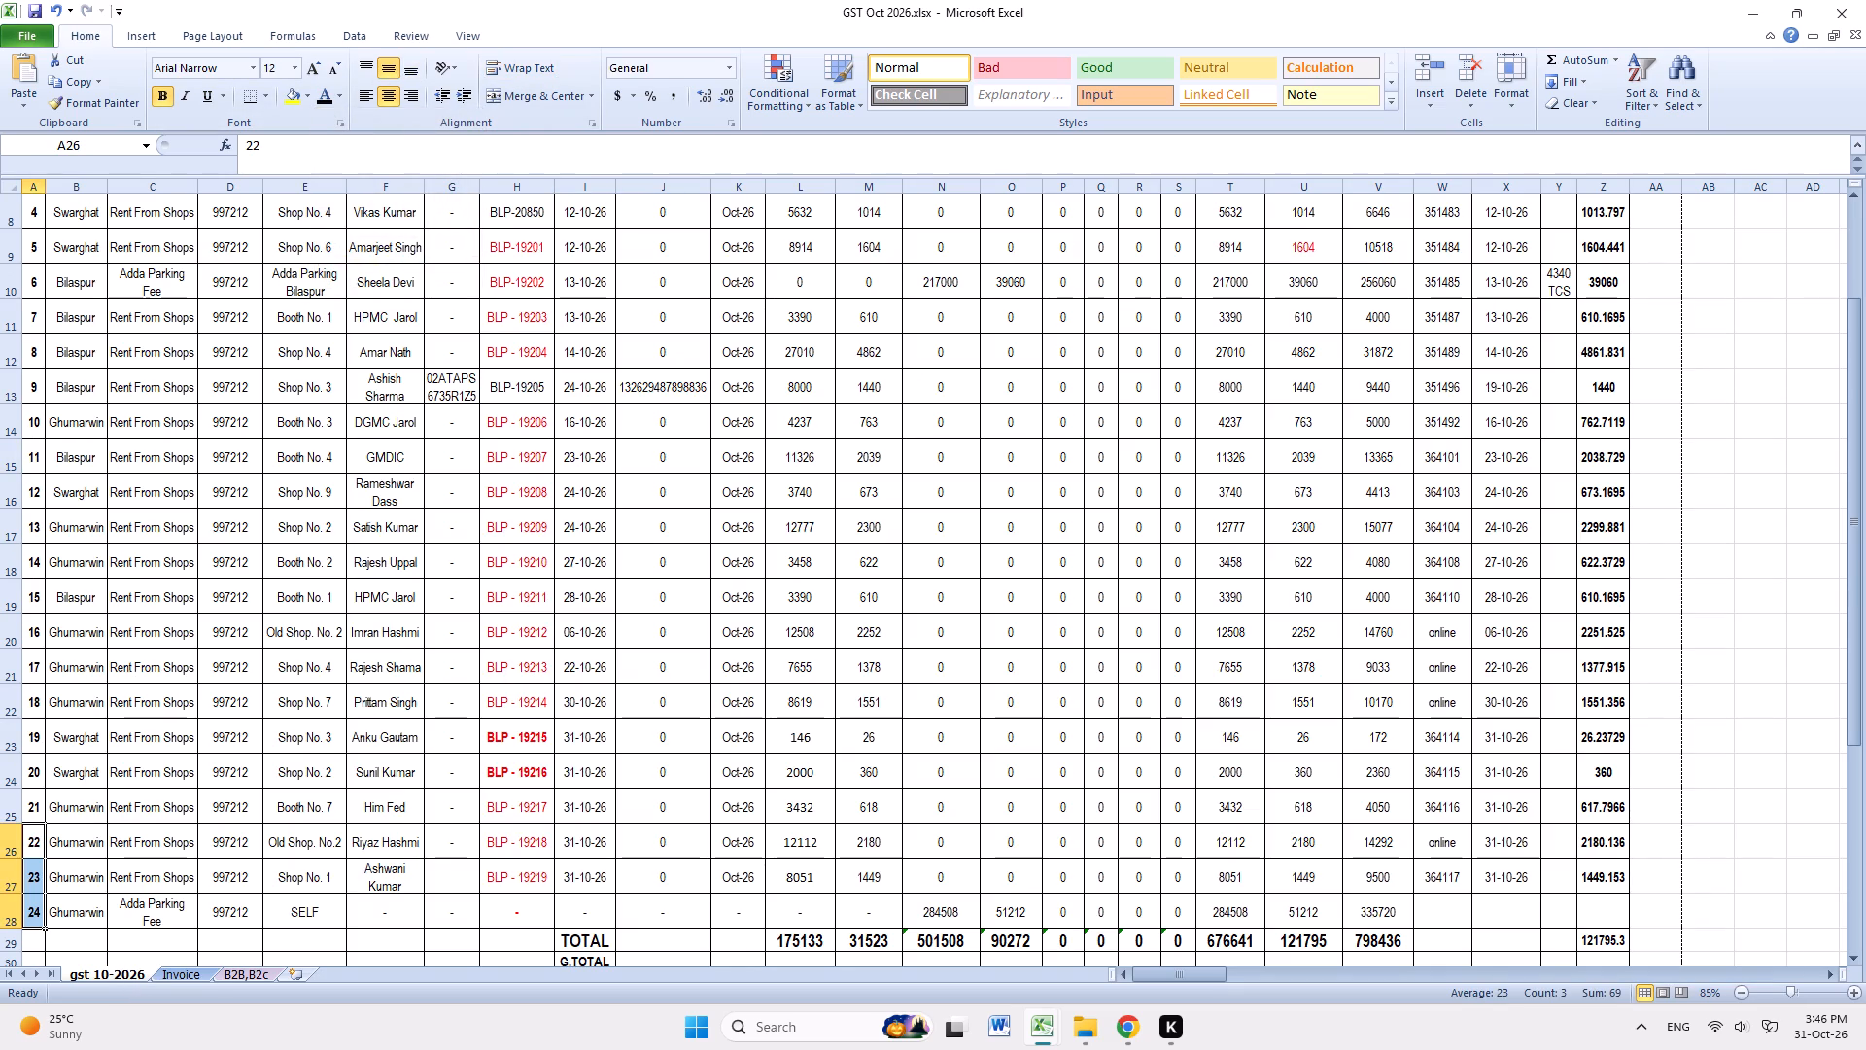
Save the workbook.
left_click(260, 910)
left_click(294, 913)
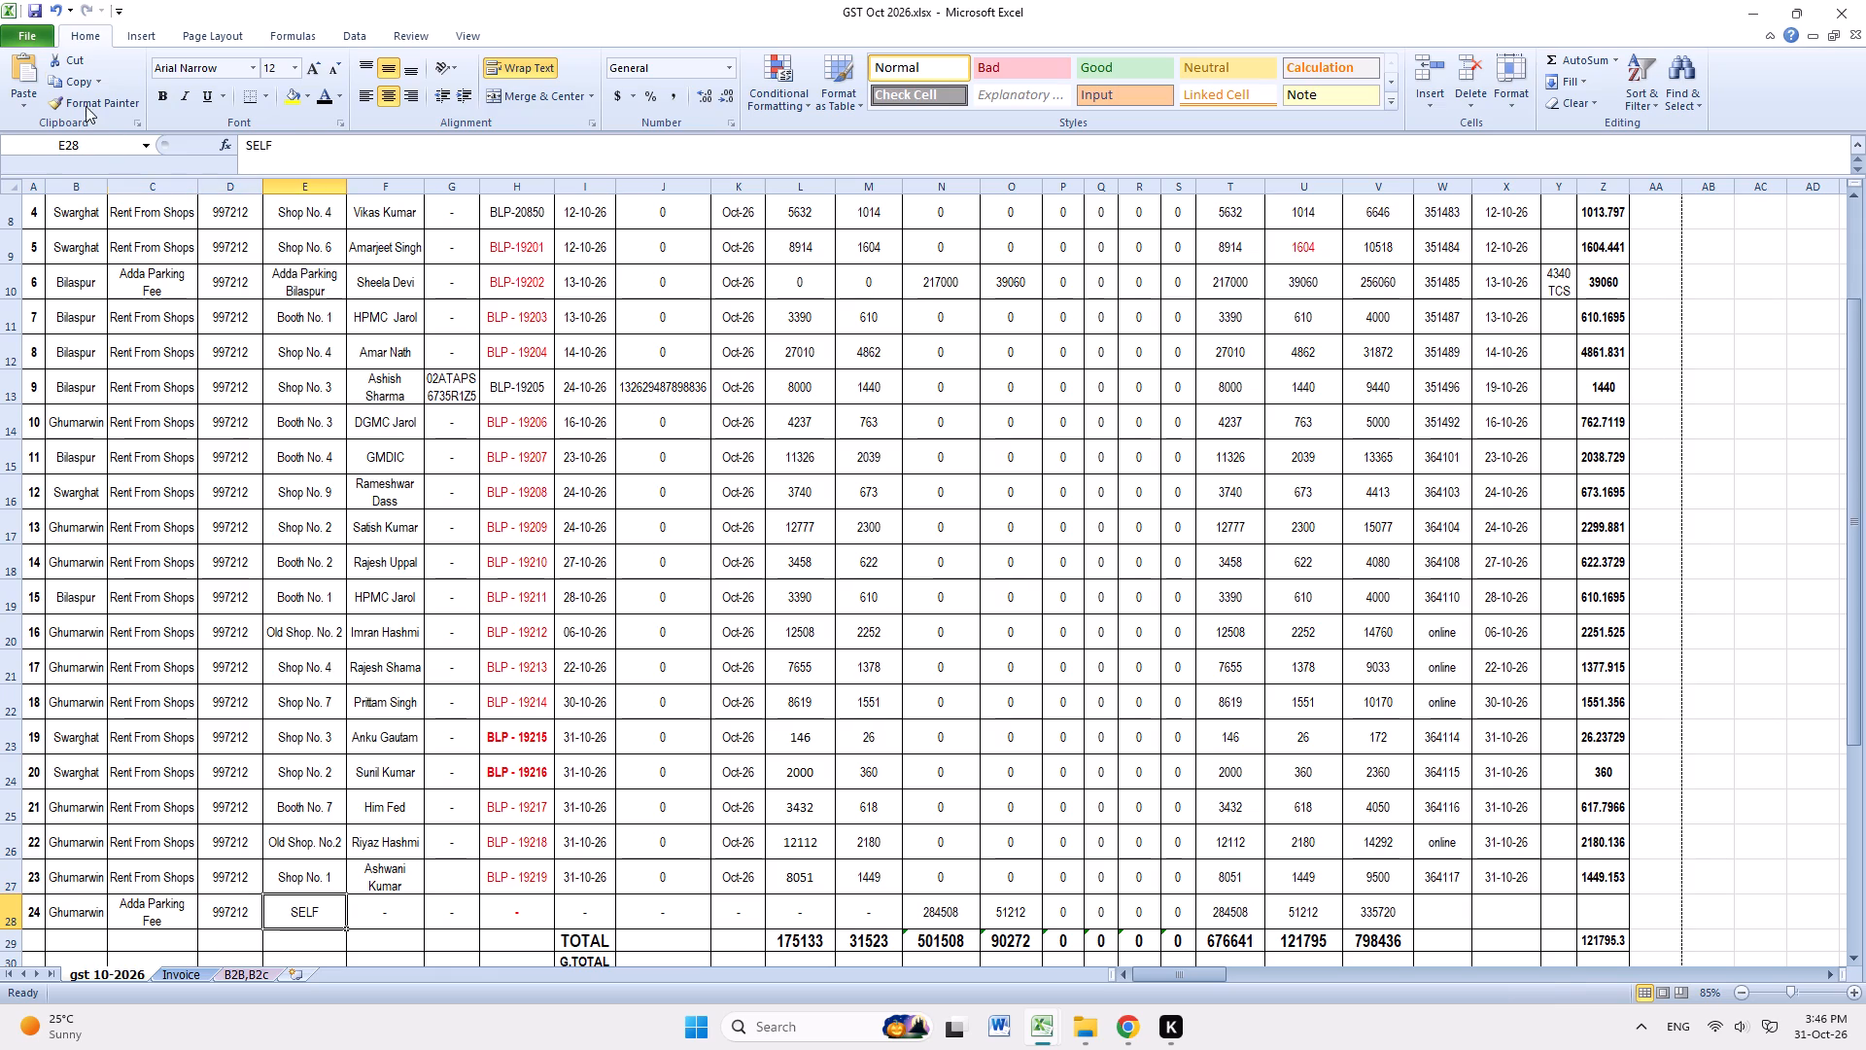
double_click(37, 2)
Check the names, amounts and formulas in the summary table's BILASPUR and G.TOTAL rows, from the unit name across to other income.
scroll(439, 934, "down", 2)
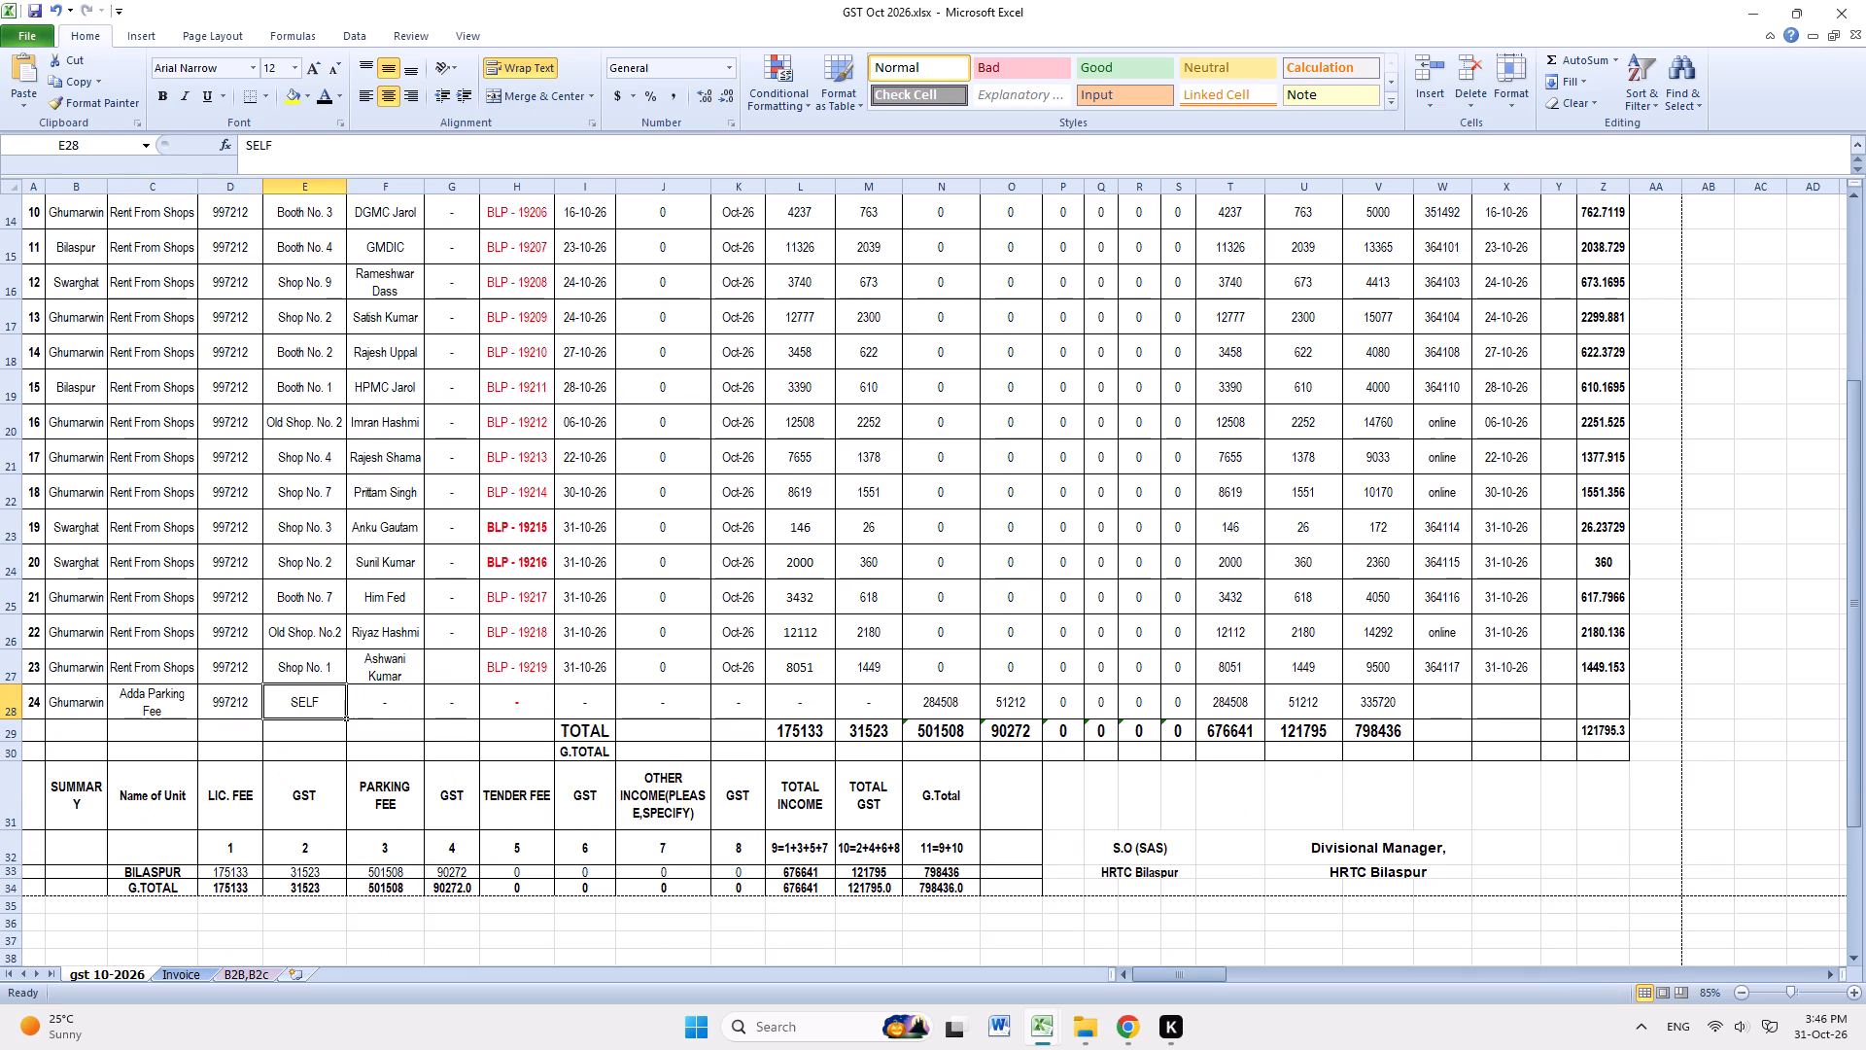
left_click(171, 872)
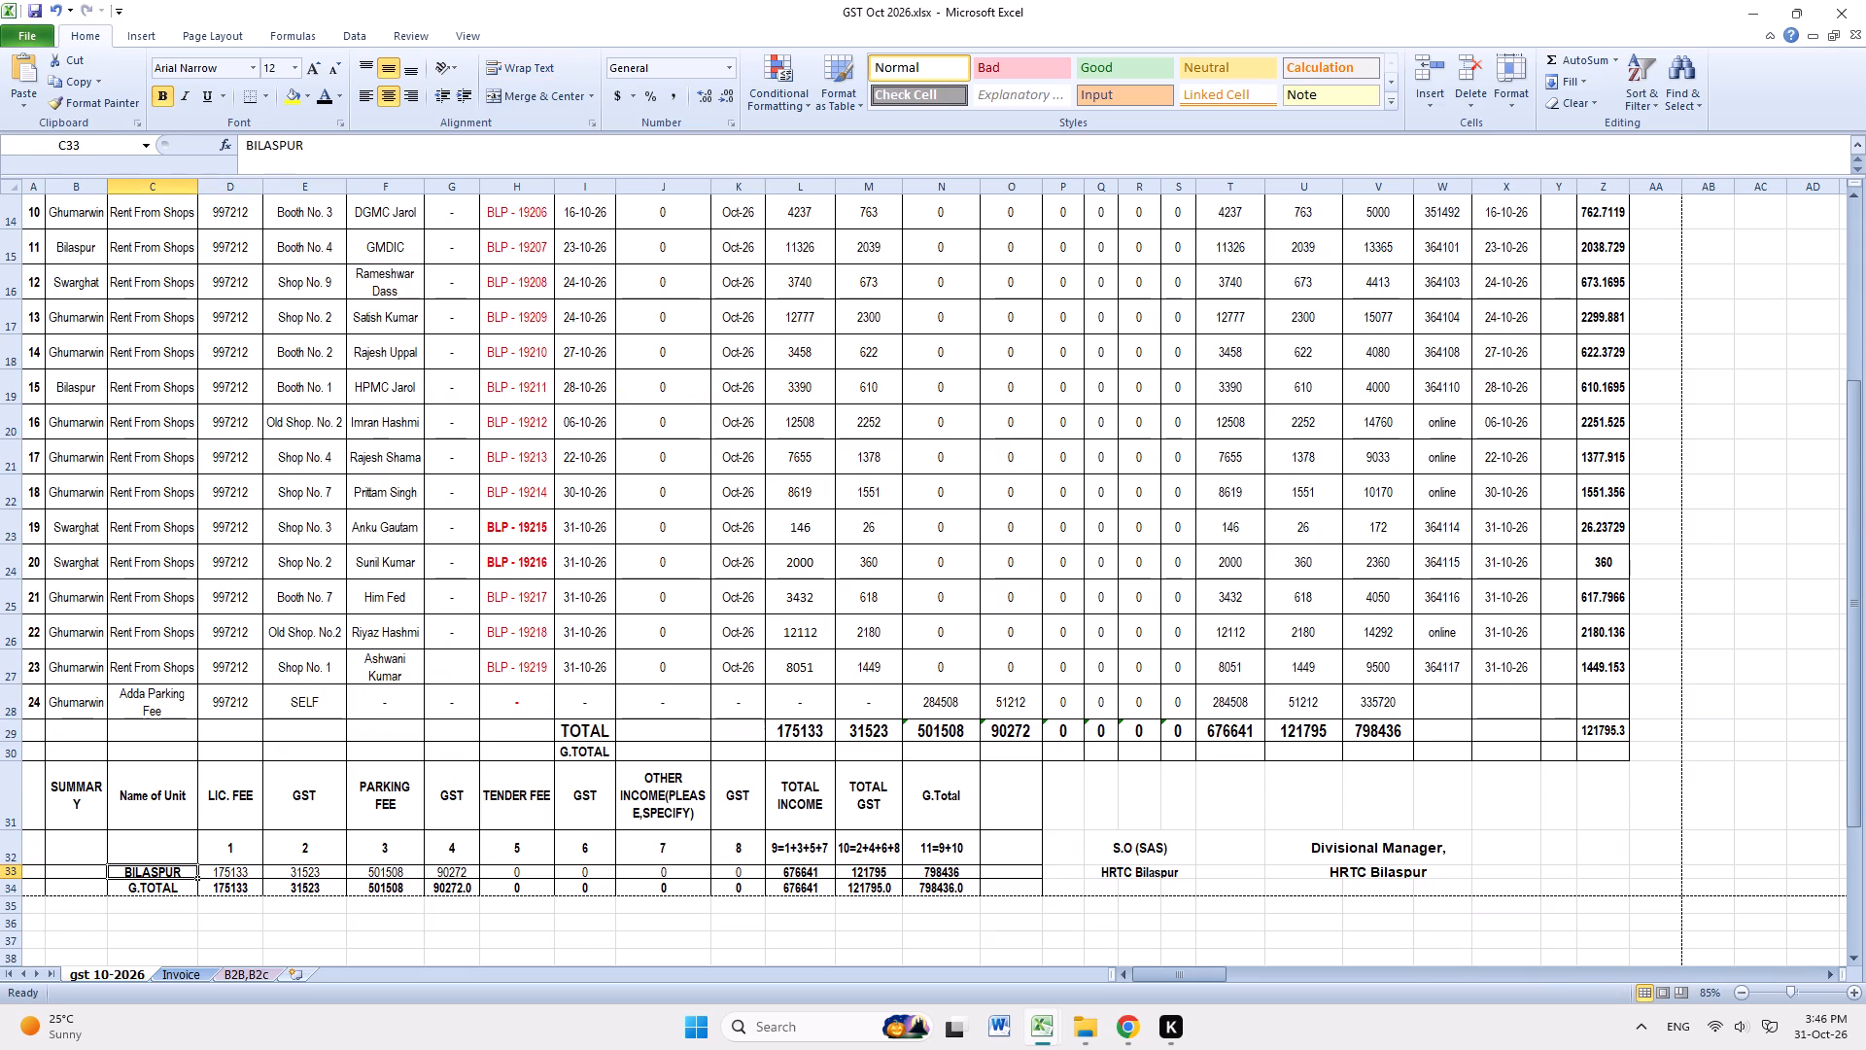
left_click(172, 891)
left_click(245, 872)
left_click(242, 888)
left_click(292, 875)
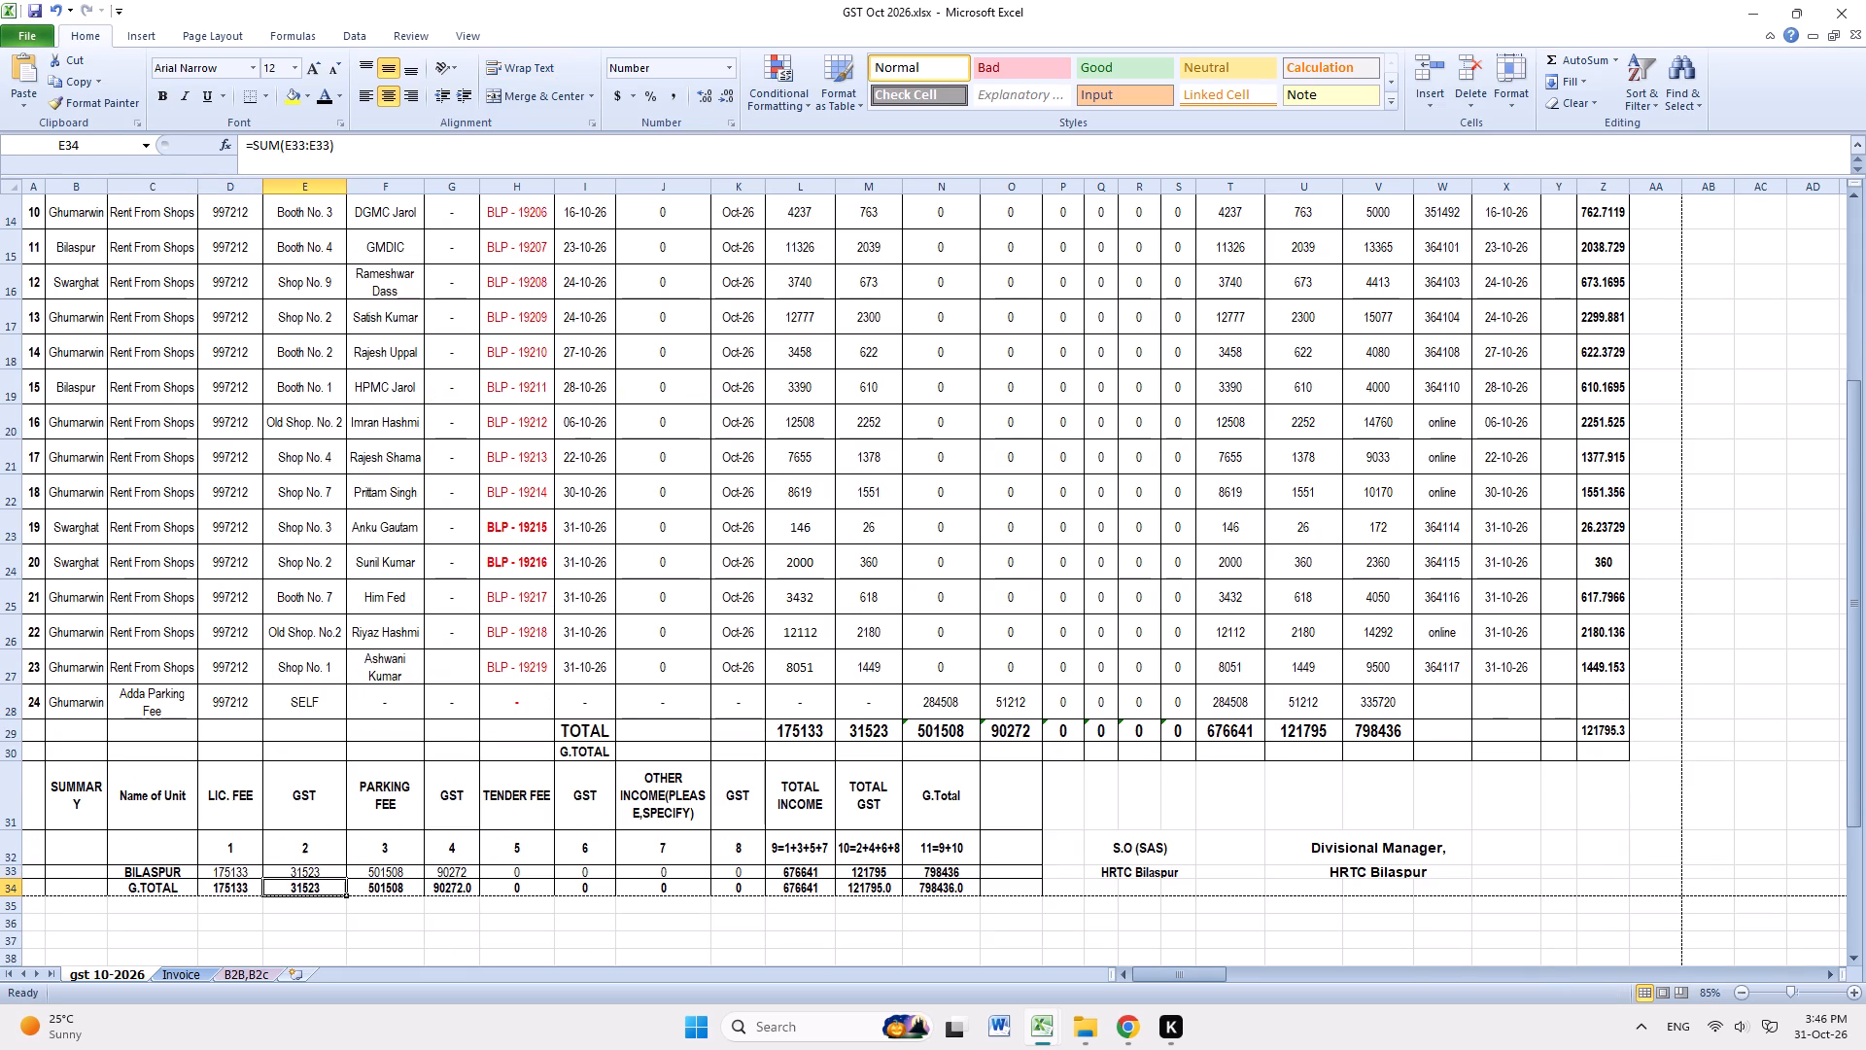
left_click(293, 883)
left_click(379, 871)
left_click(382, 891)
left_click(458, 873)
left_click(458, 886)
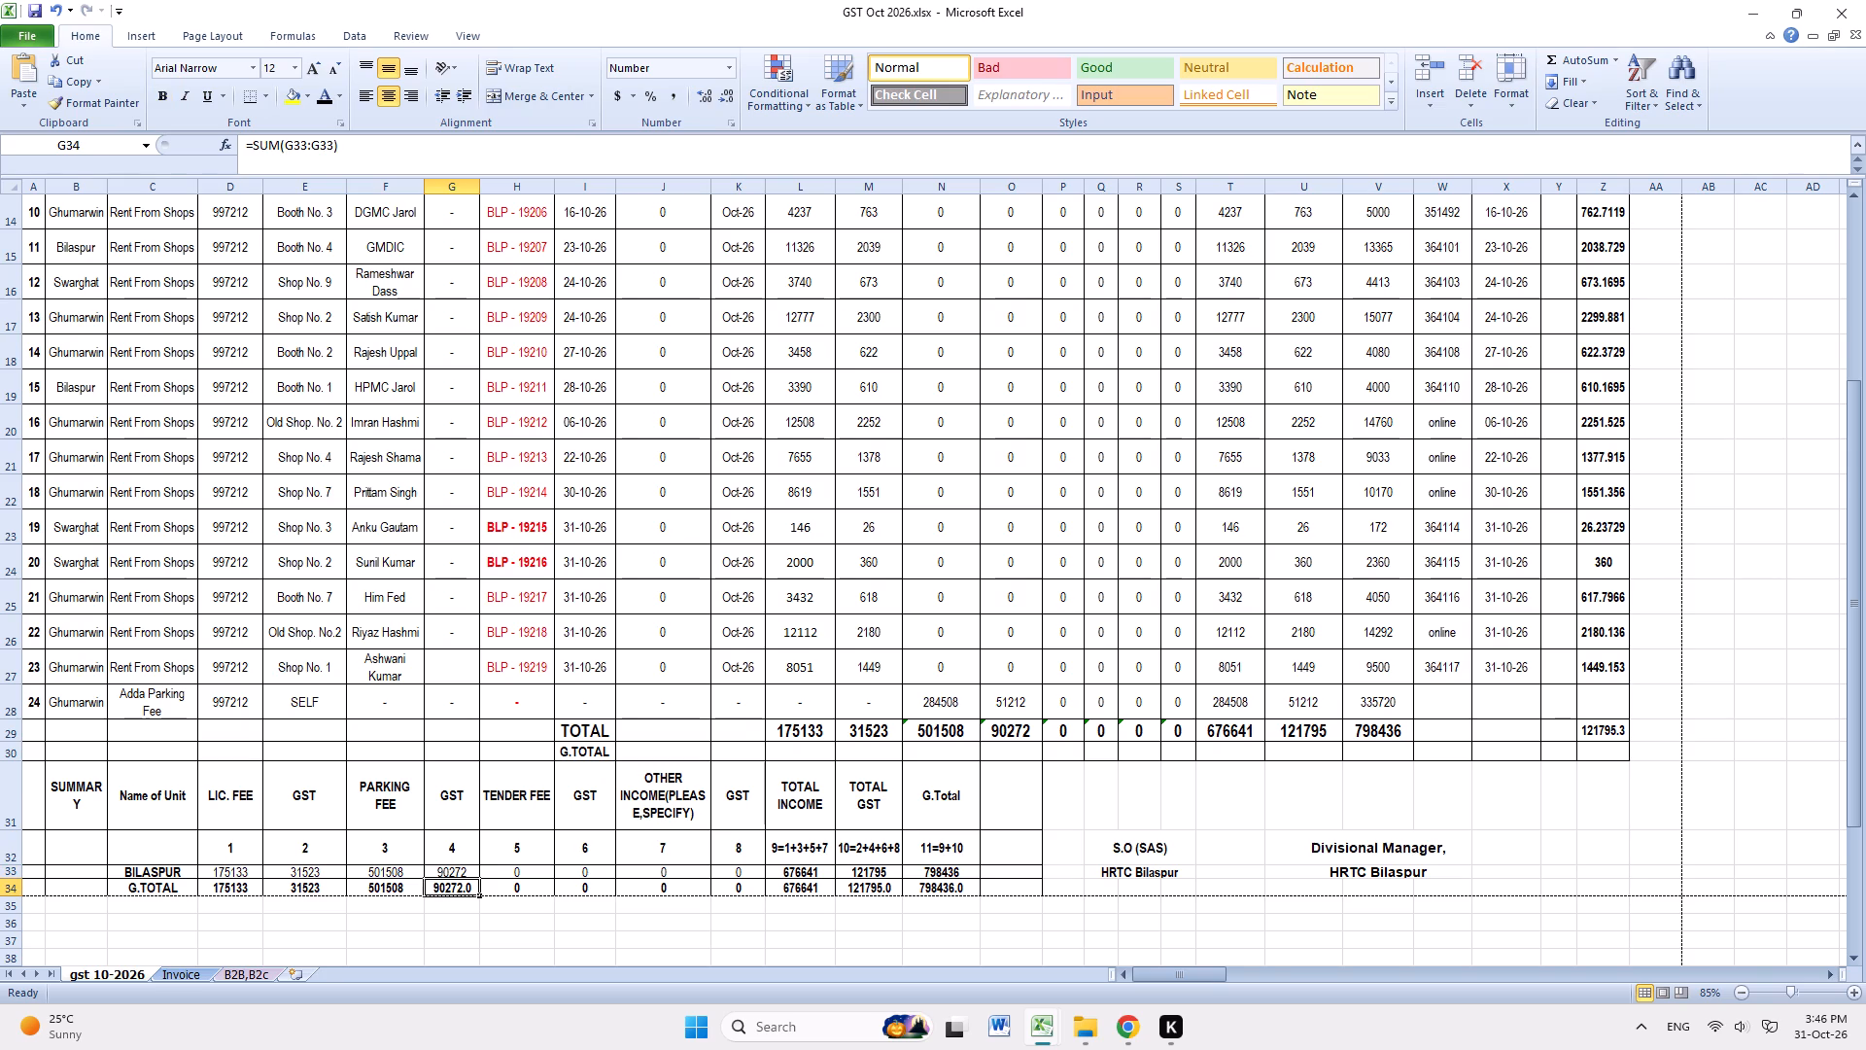
left_click(514, 875)
left_click(533, 889)
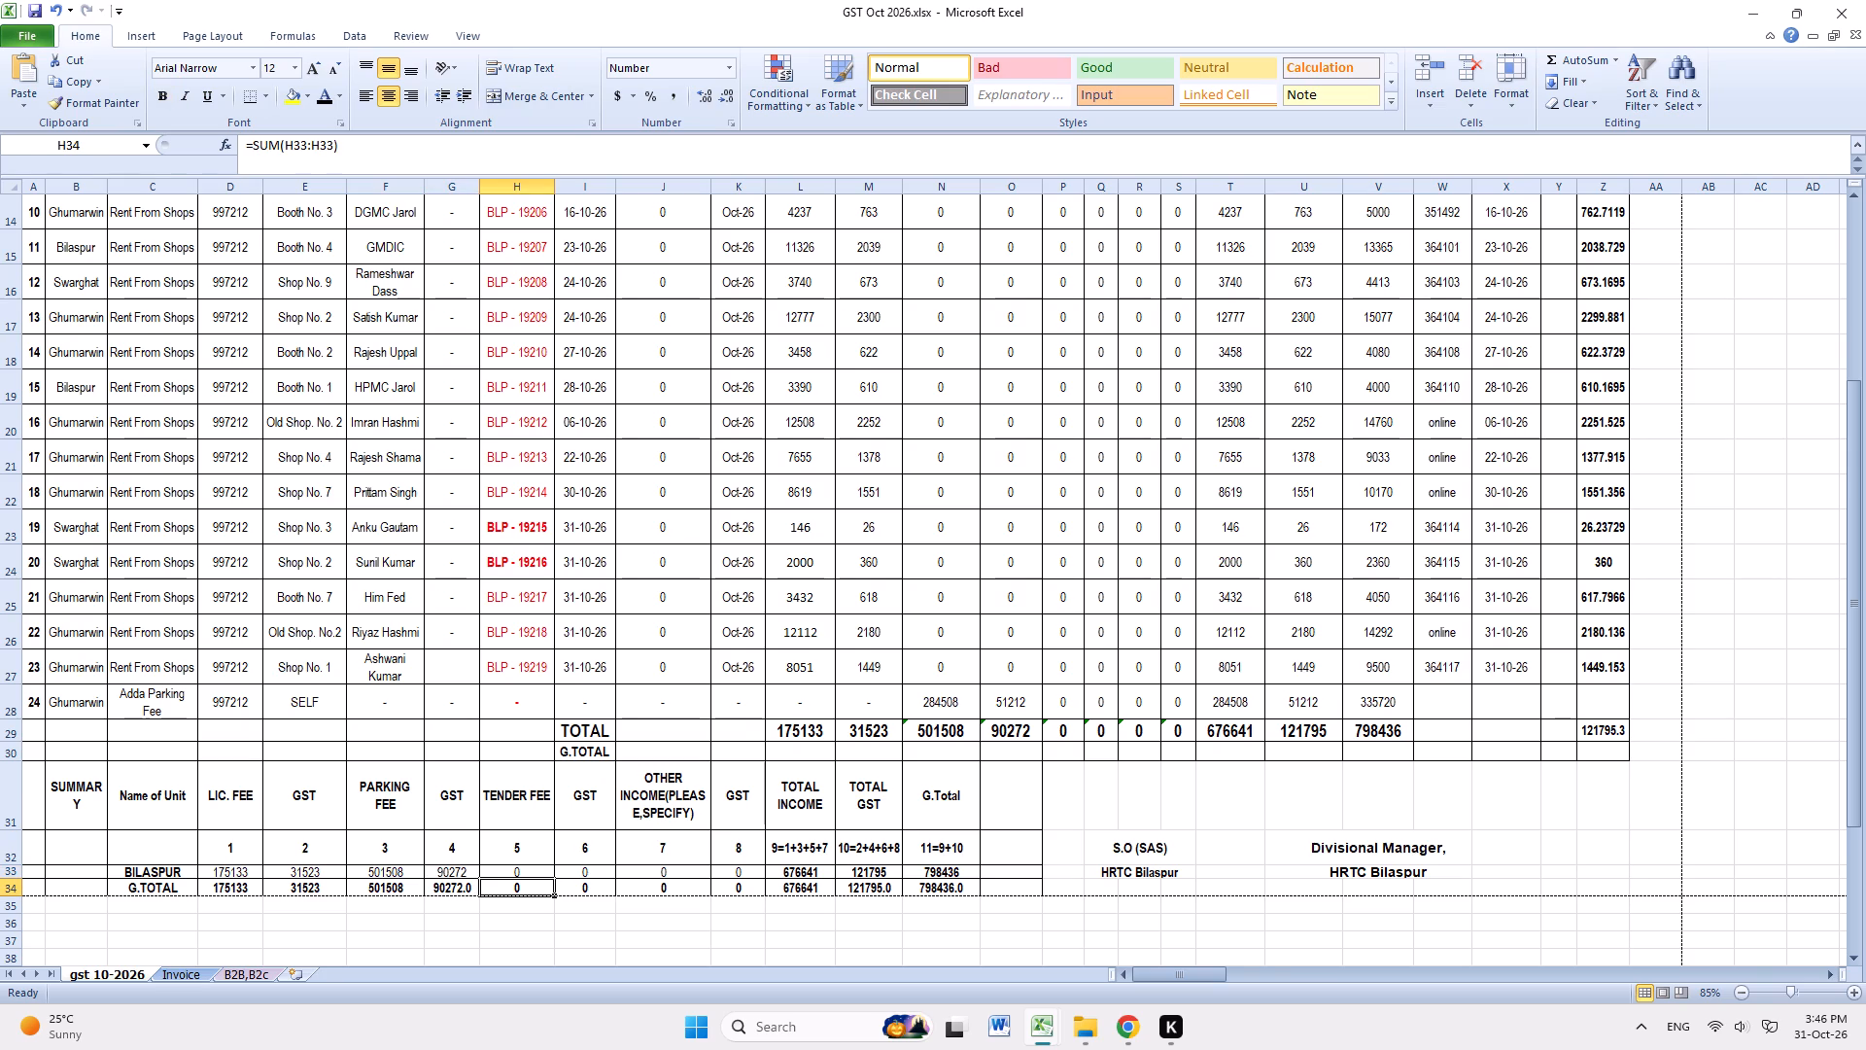
left_click(667, 875)
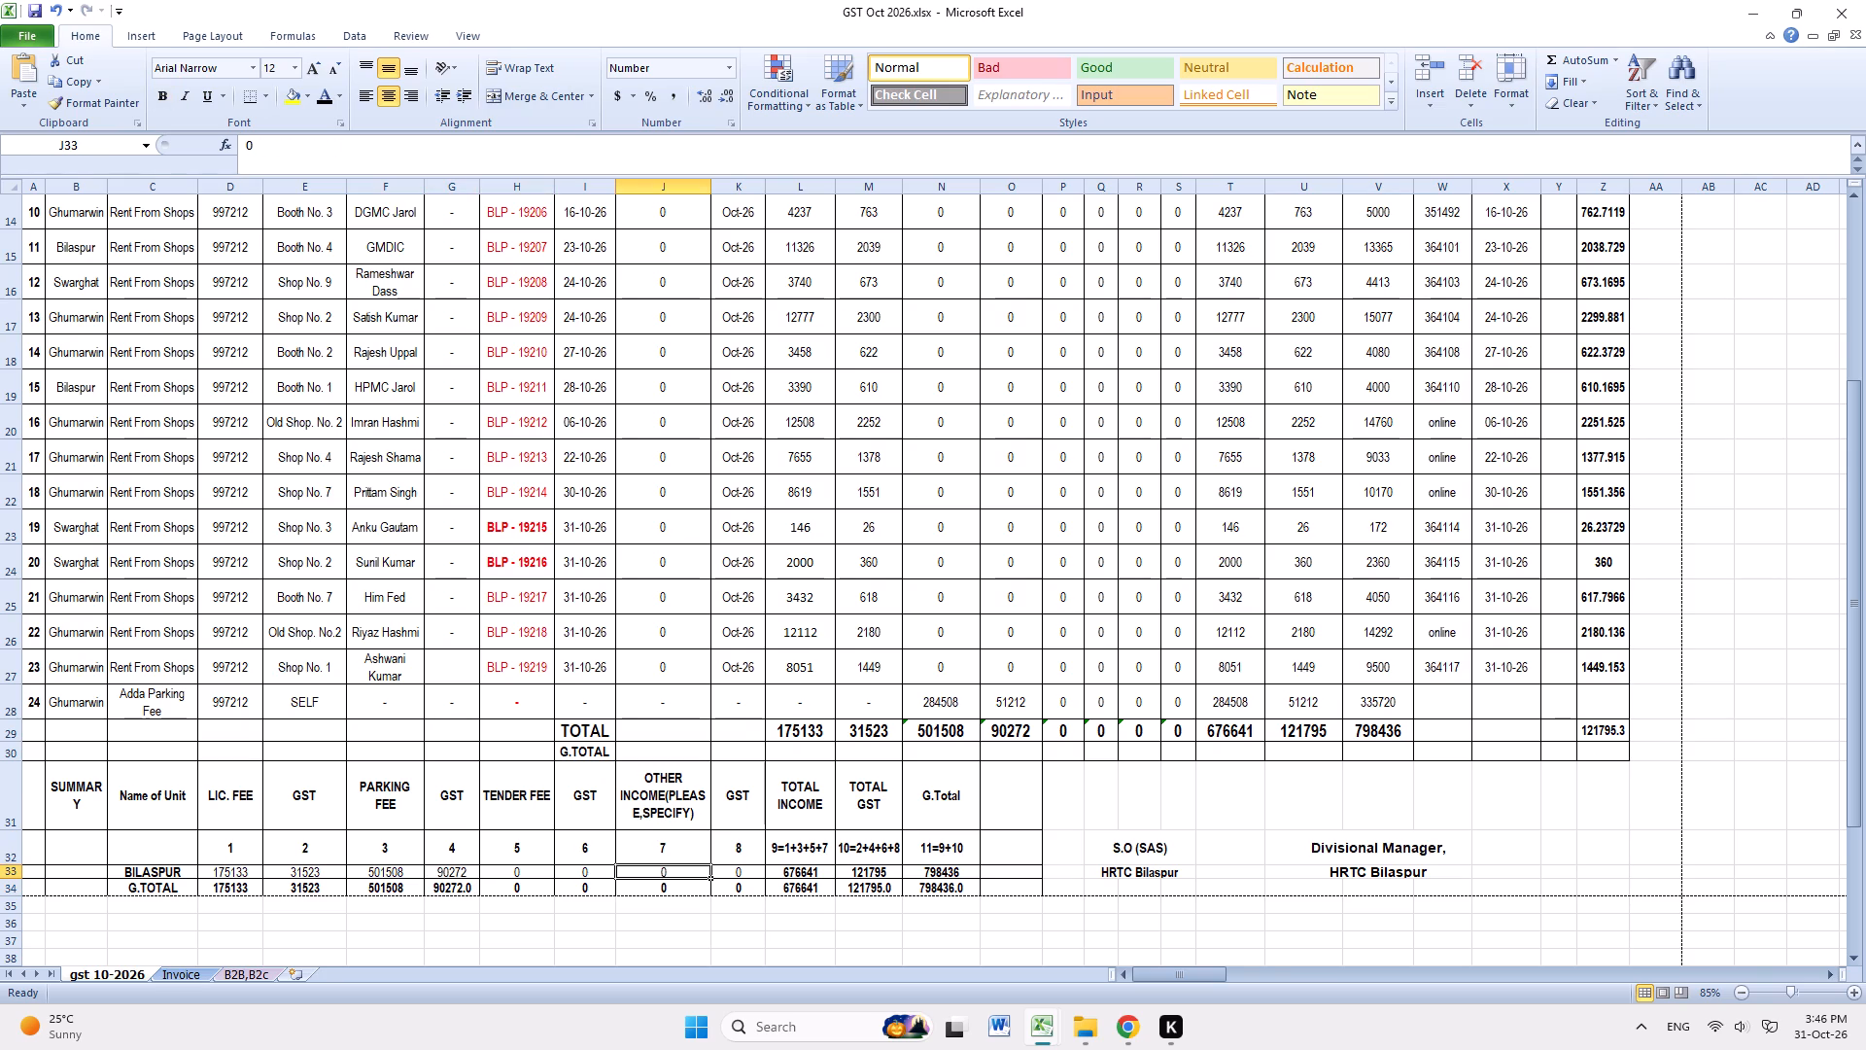
left_click(1147, 909)
scroll(1149, 909, "down", 2)
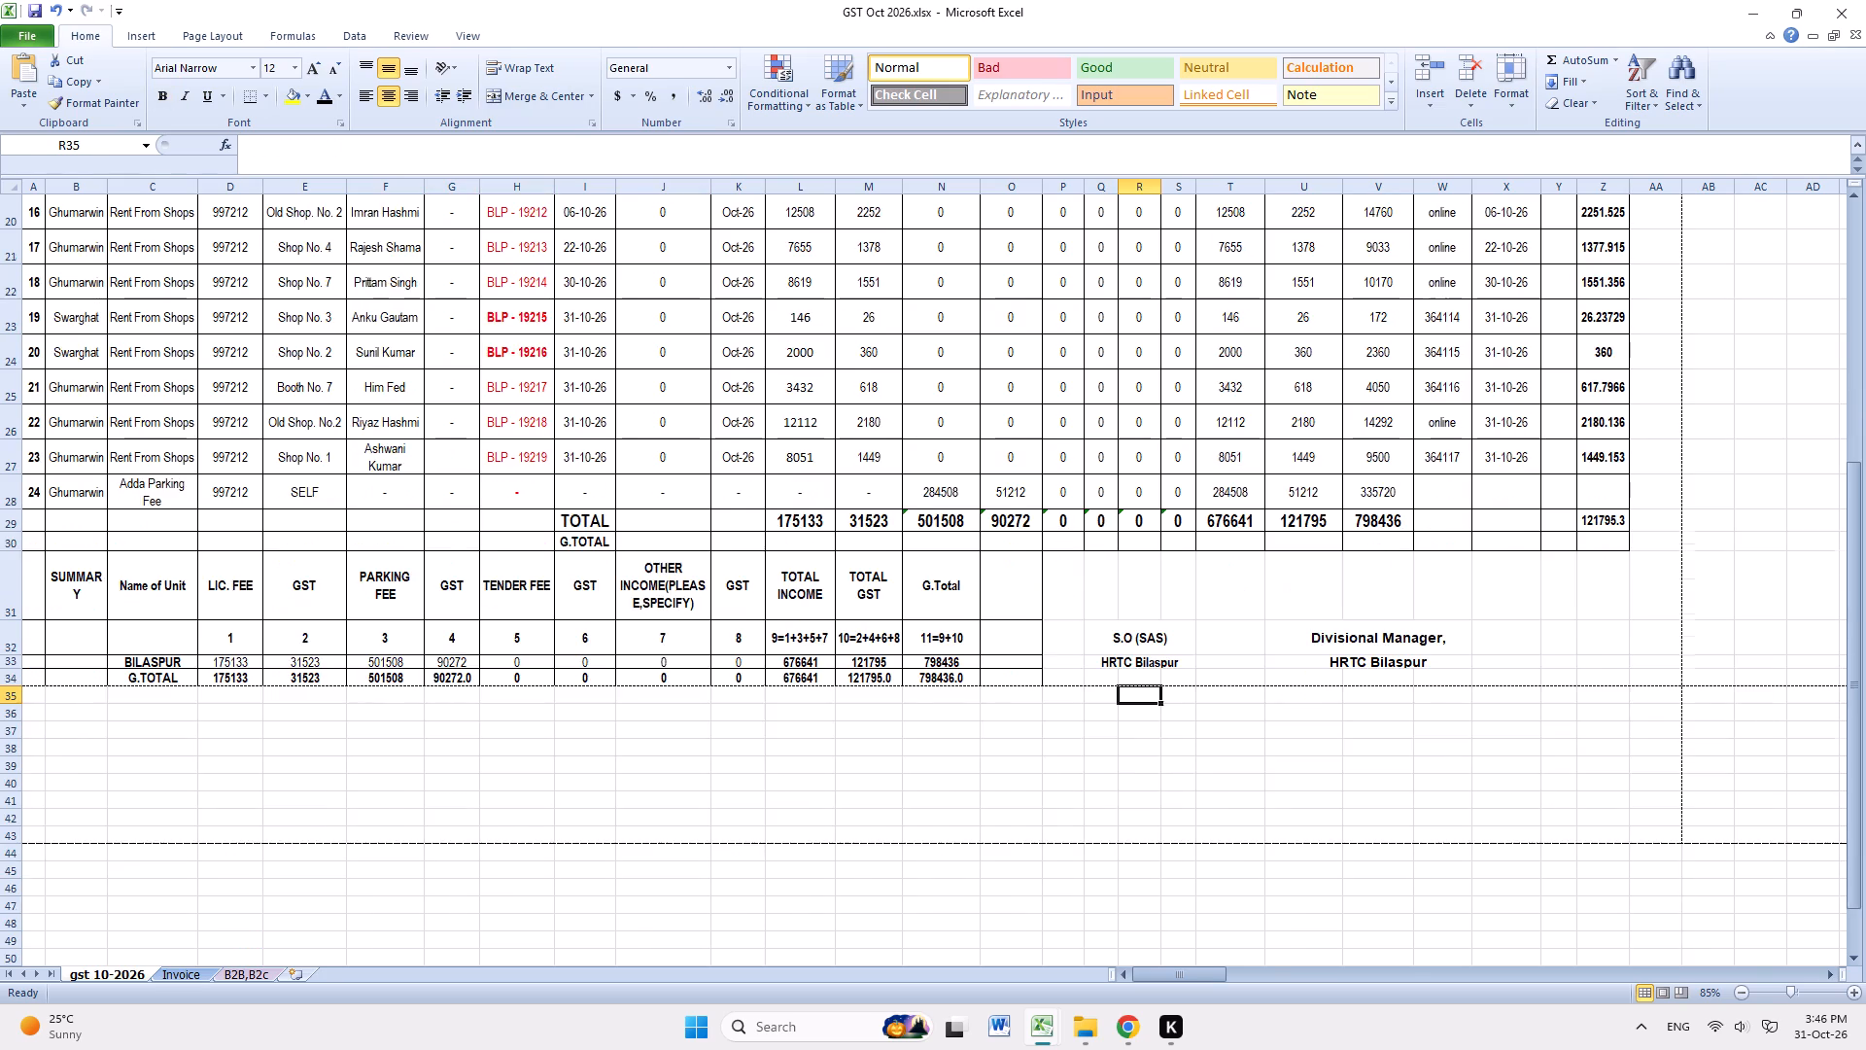
Check the acknowledgement number, invoice date and receipt number of the BLP-19205 entry in row 13.
scroll(1149, 909, "up", 6)
left_click(700, 654)
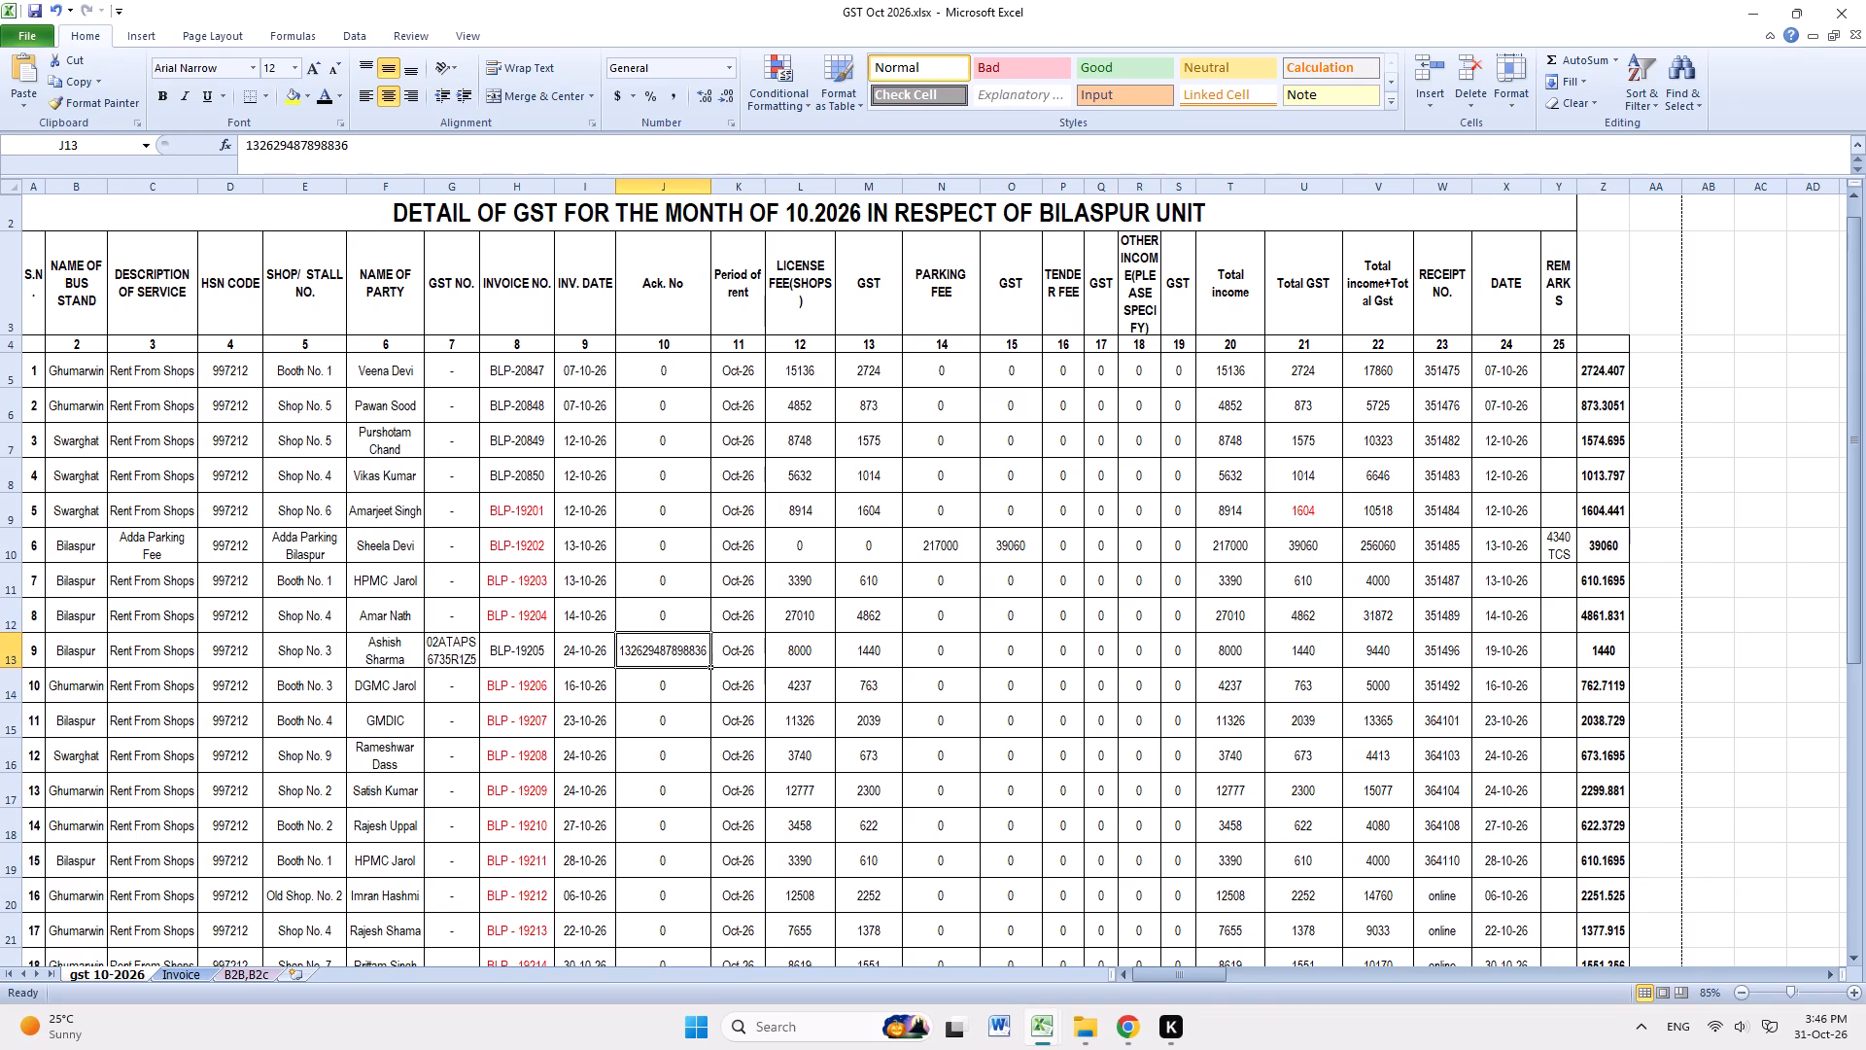
left_click(595, 659)
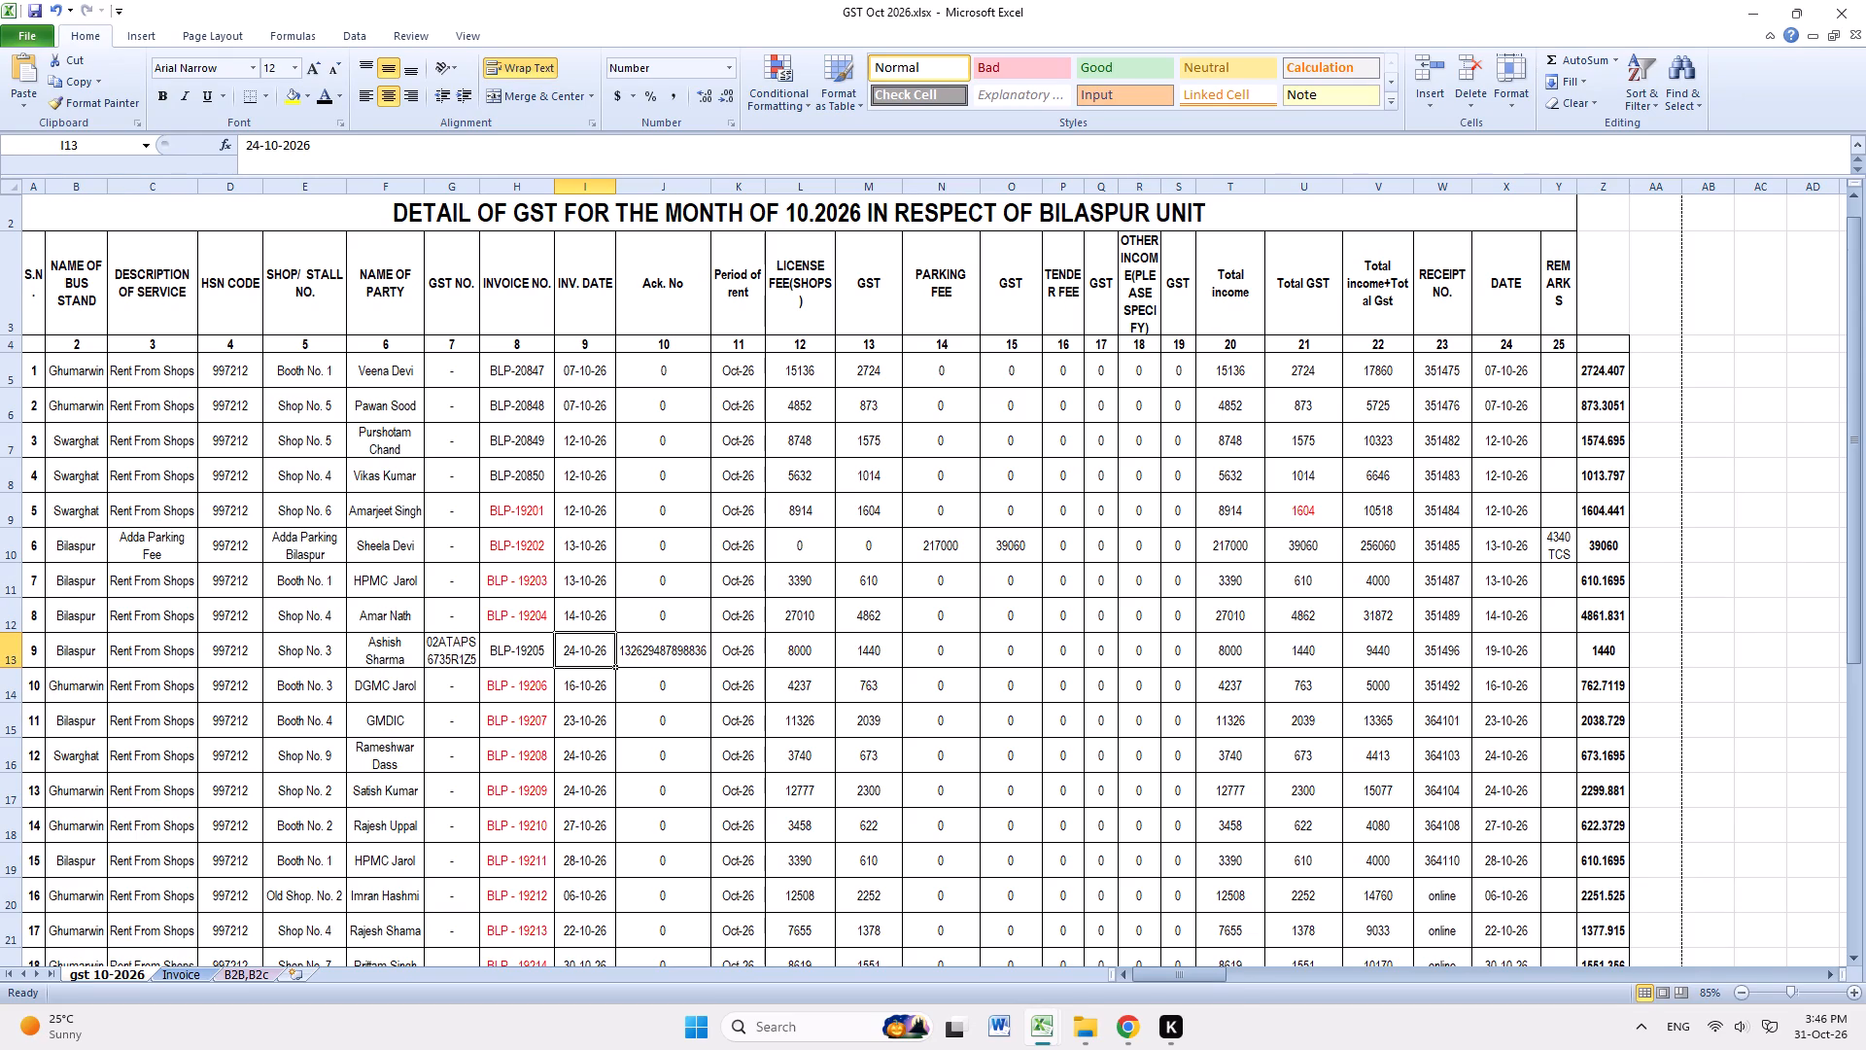
left_click(1439, 653)
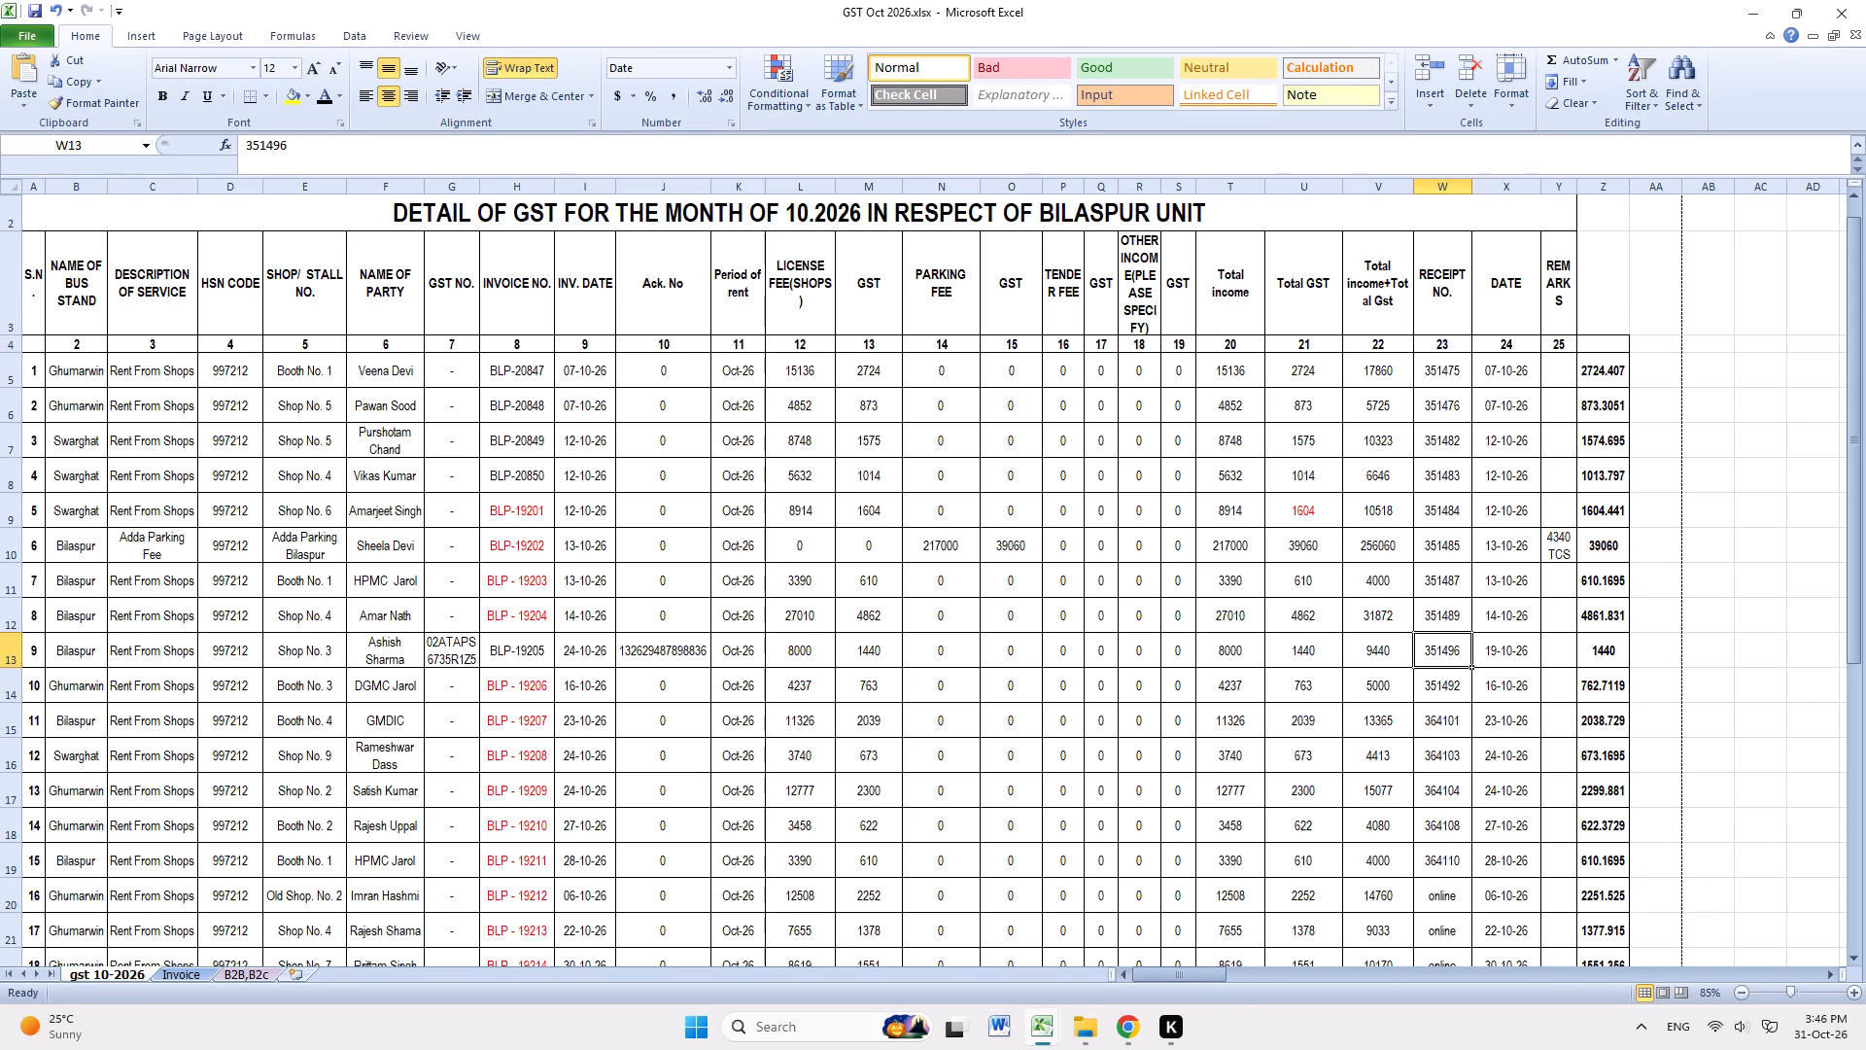
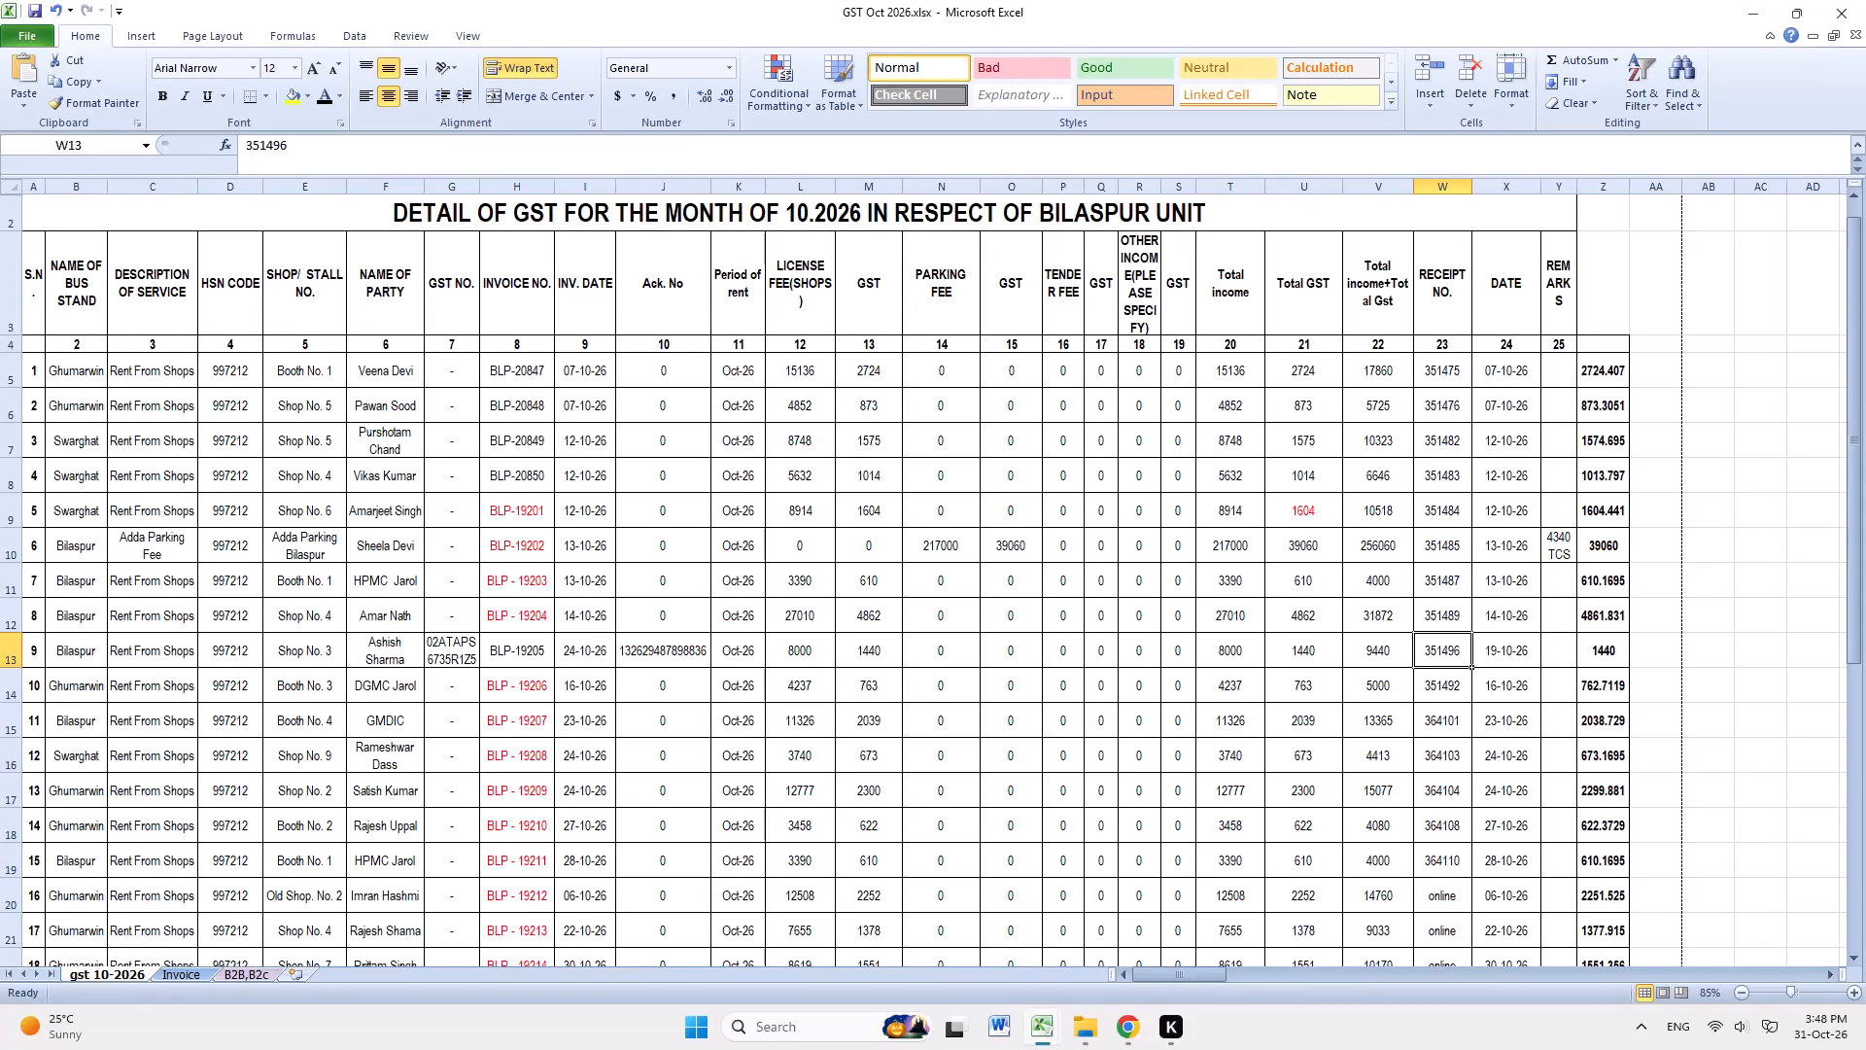
Check the receipt dates in the DATE column, from X13 down to X20.
left_click(1518, 657)
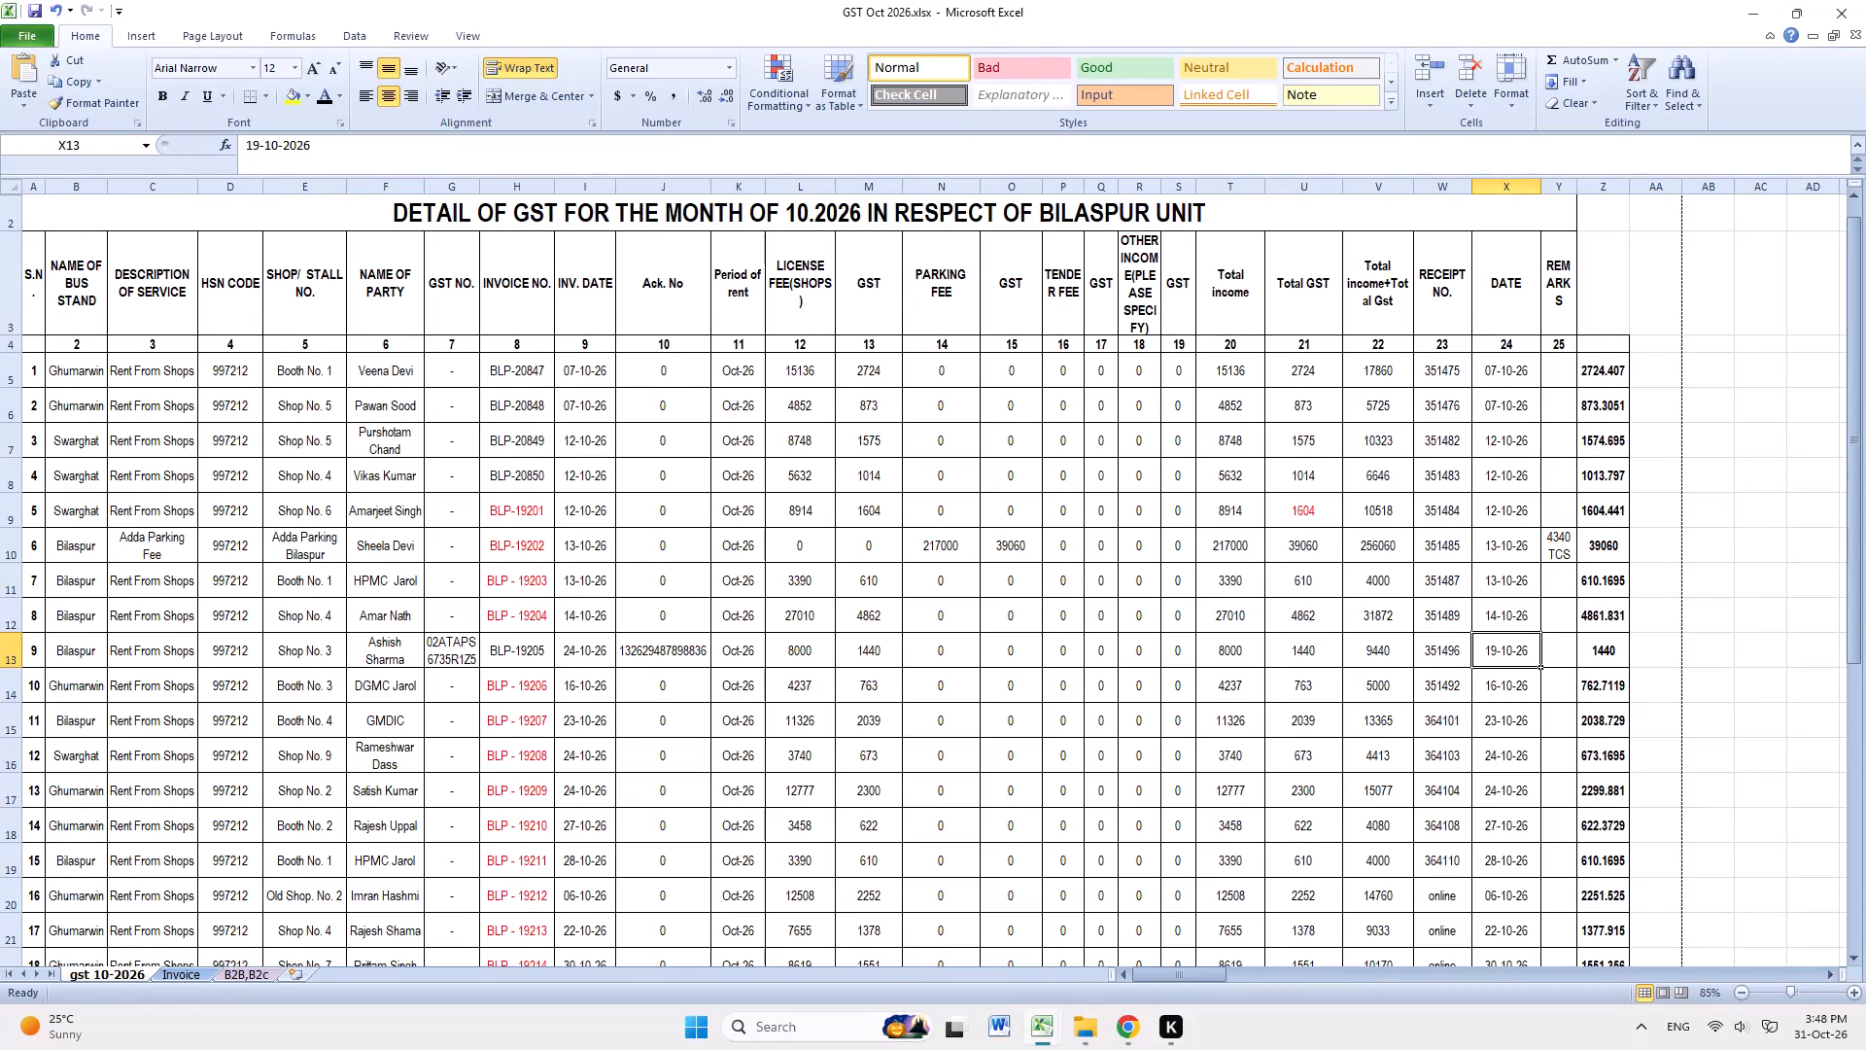
left_click(1521, 694)
left_click(1523, 725)
left_click(1524, 756)
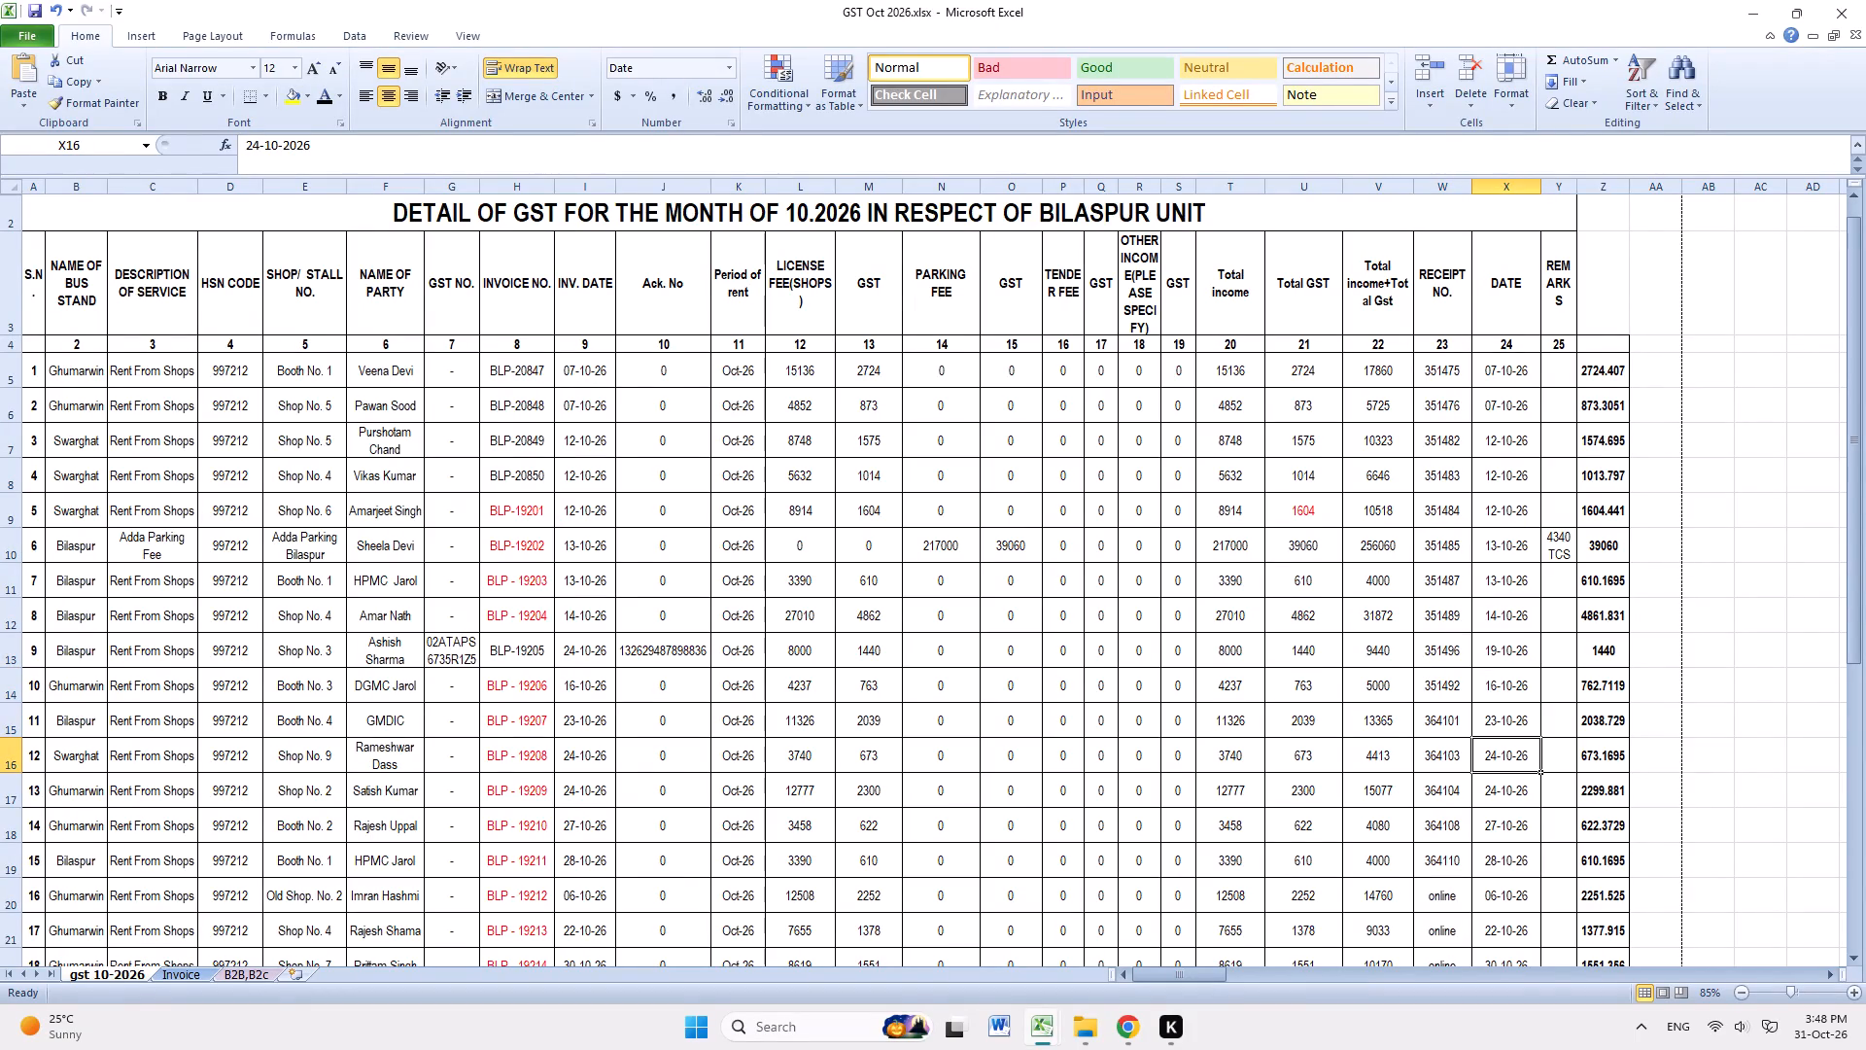
left_click(1528, 804)
left_click(1527, 826)
left_click(1525, 877)
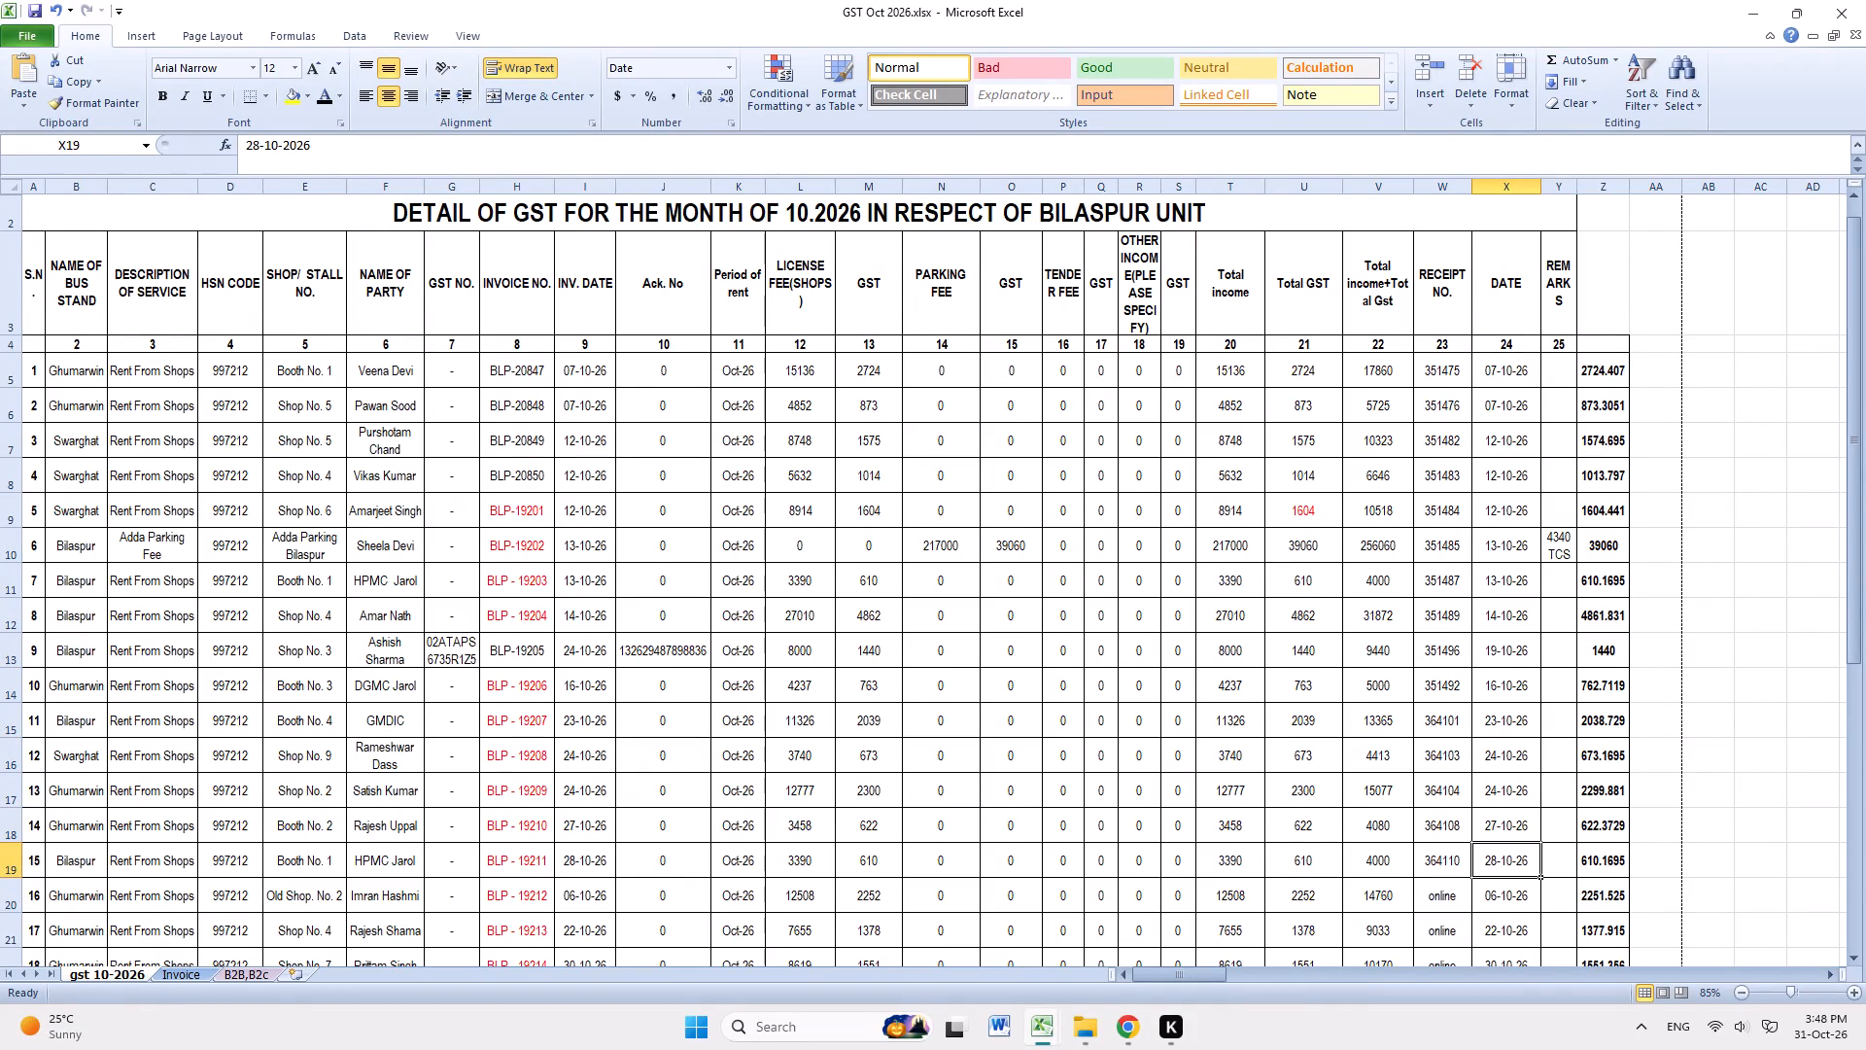
left_click(1527, 895)
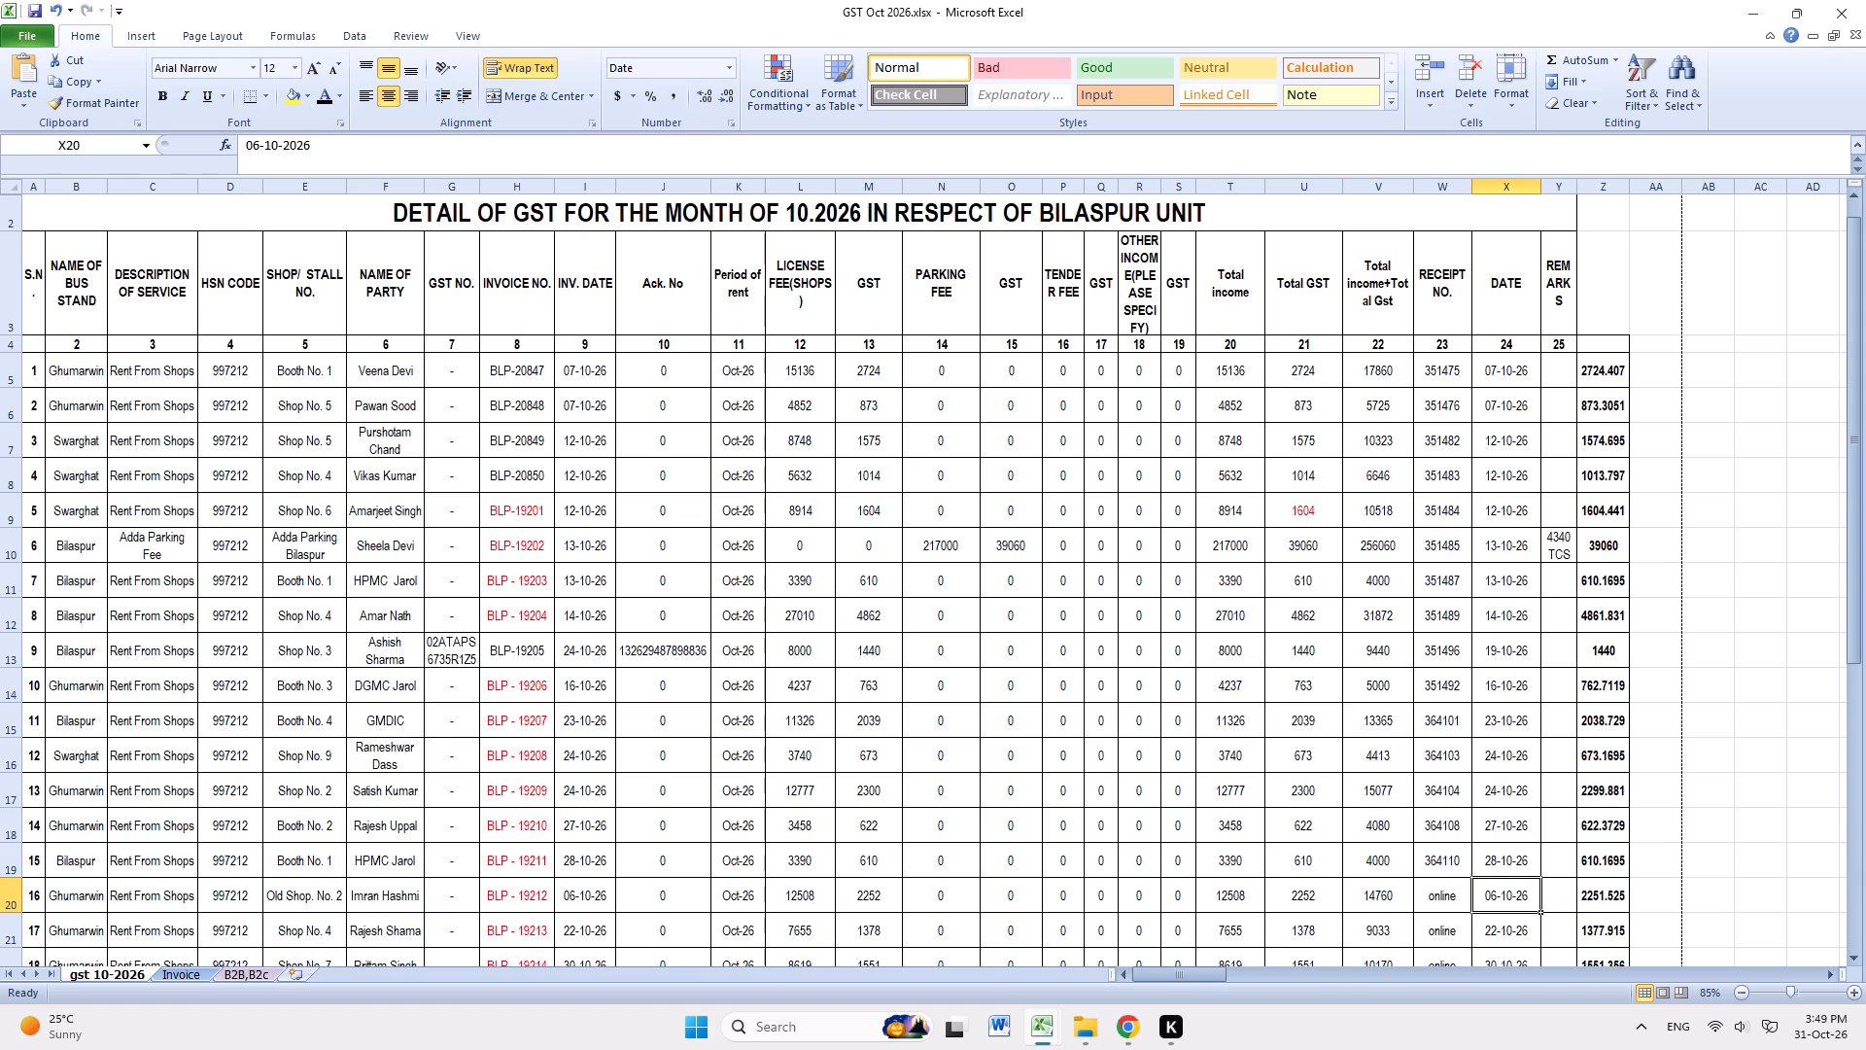
scroll(469, 886, "down", 2)
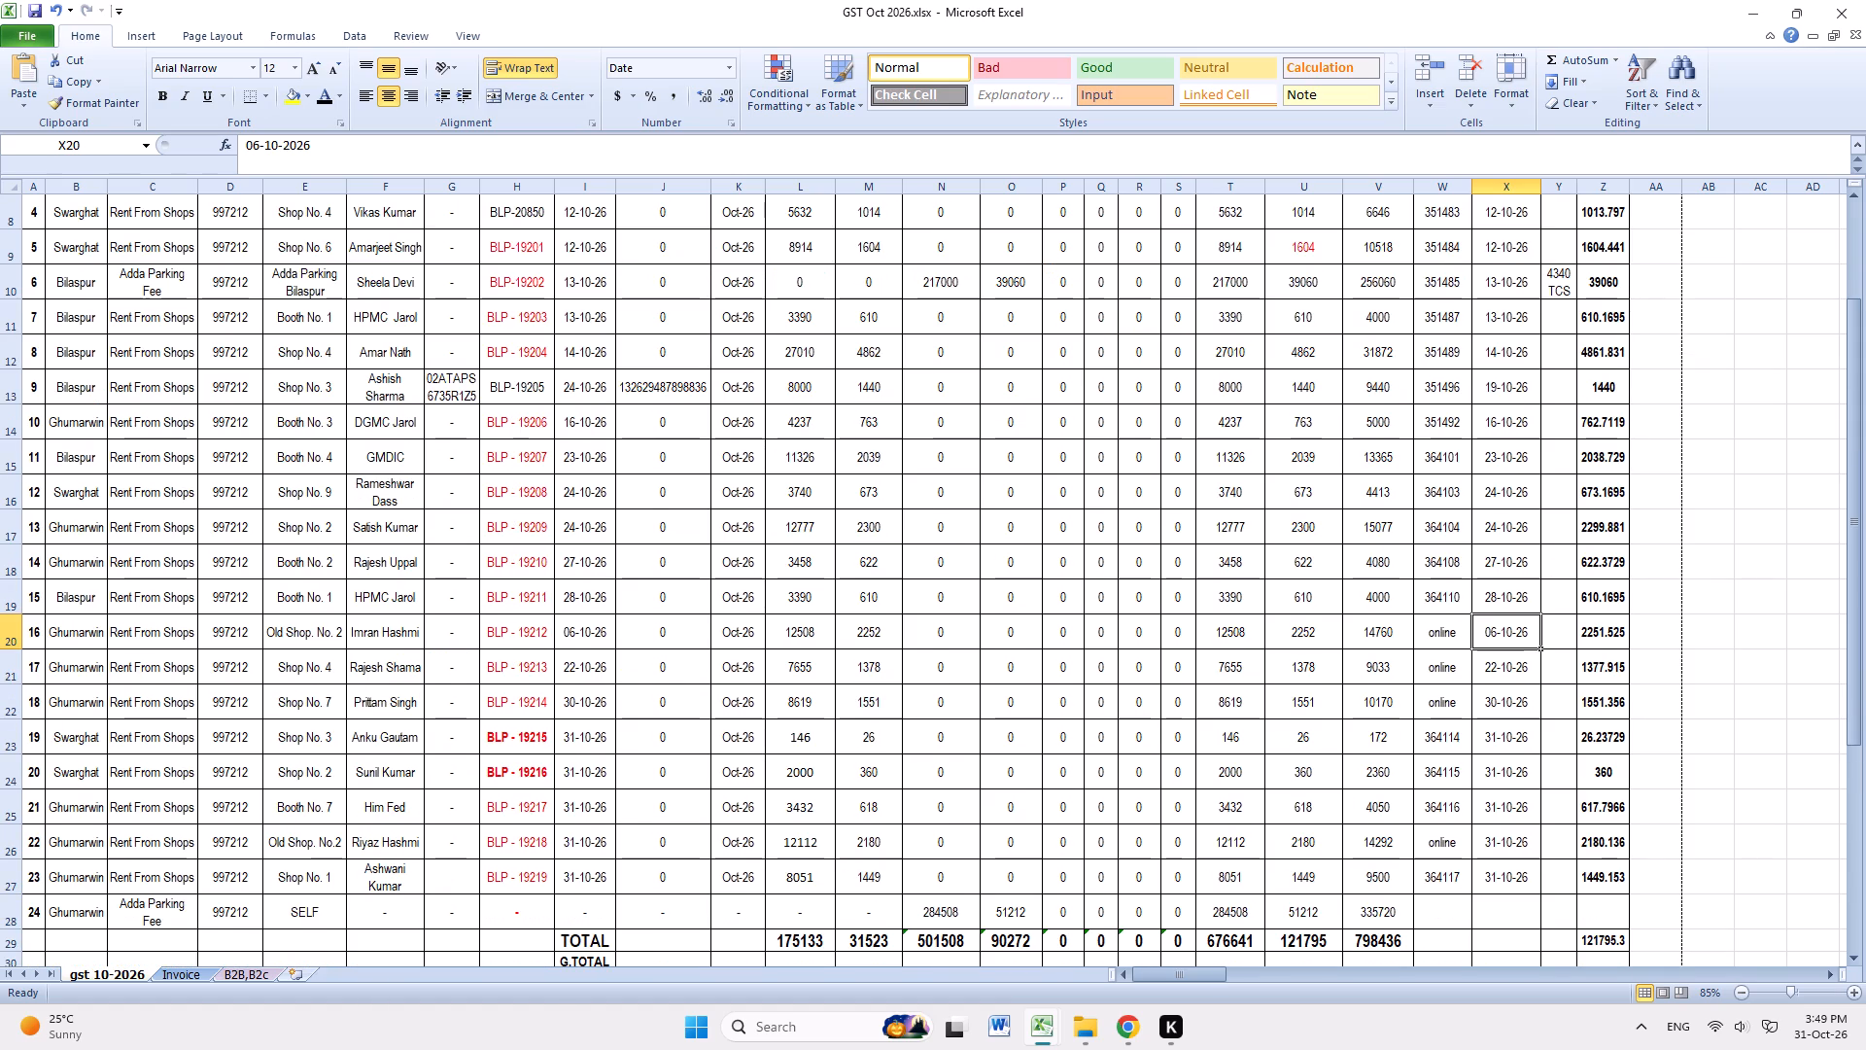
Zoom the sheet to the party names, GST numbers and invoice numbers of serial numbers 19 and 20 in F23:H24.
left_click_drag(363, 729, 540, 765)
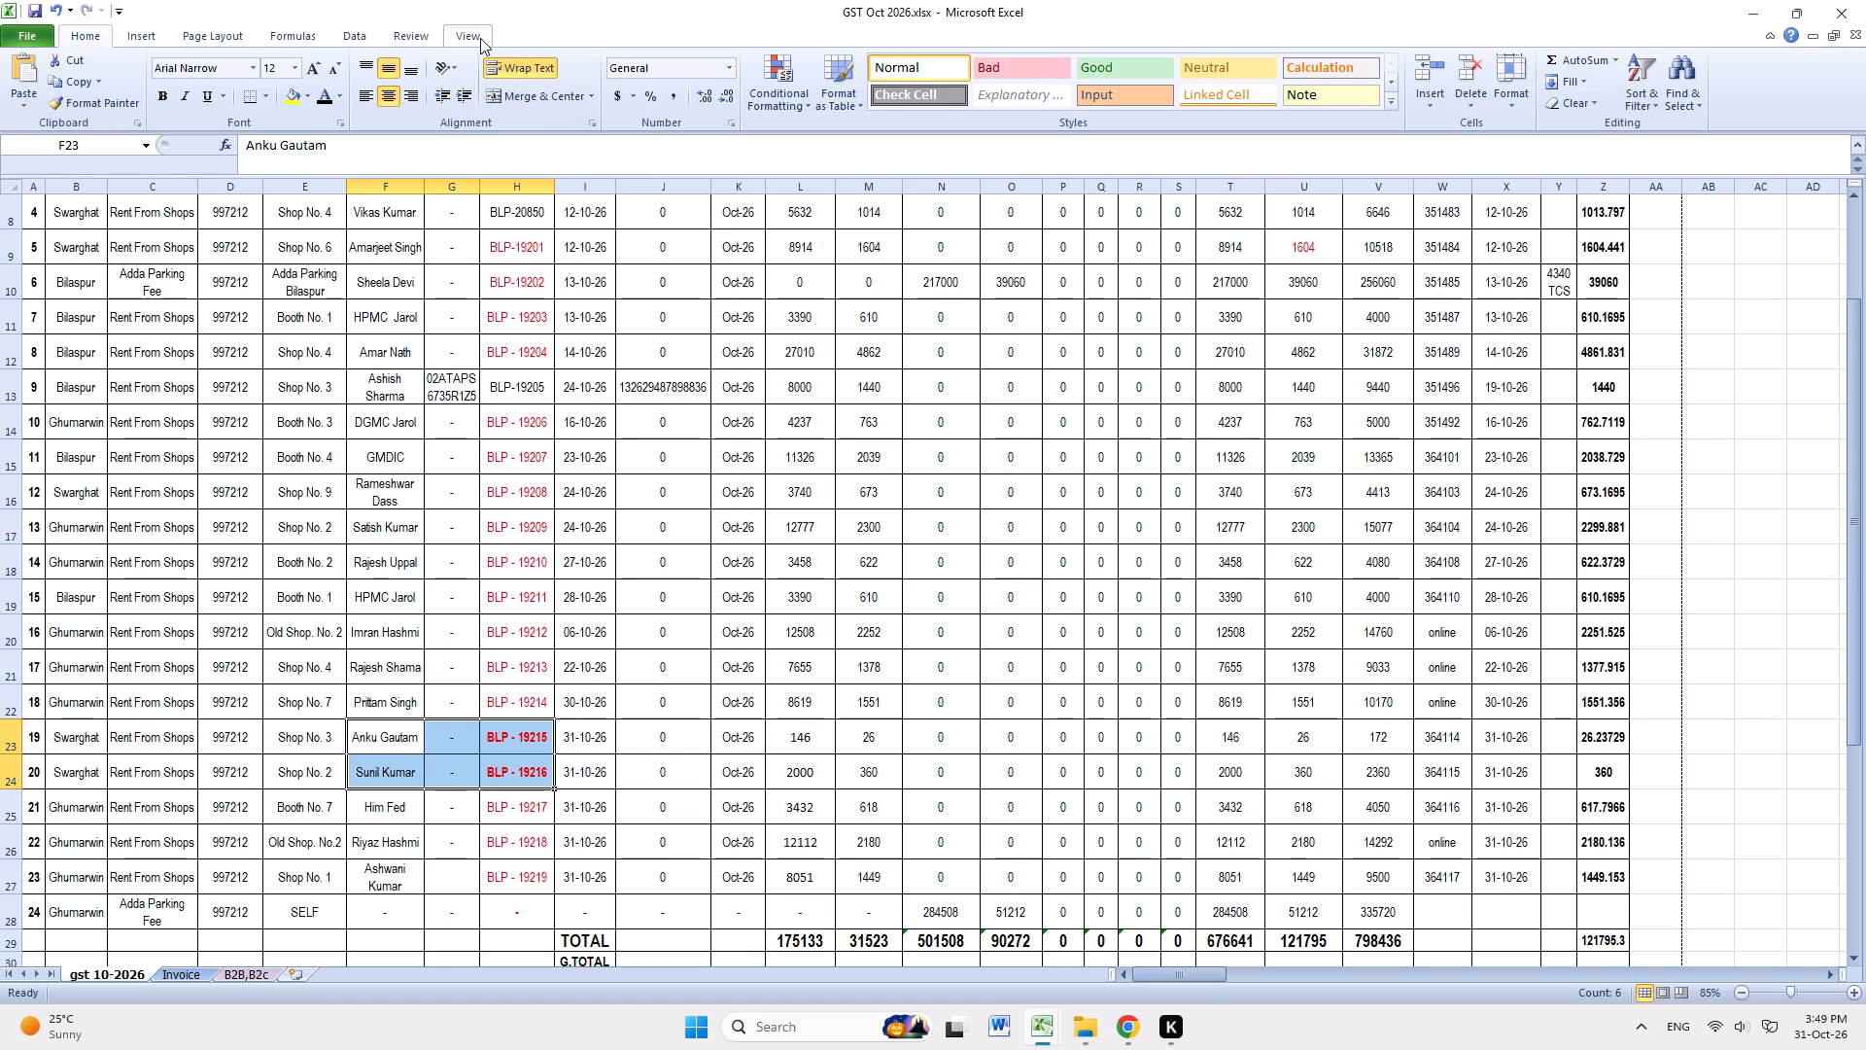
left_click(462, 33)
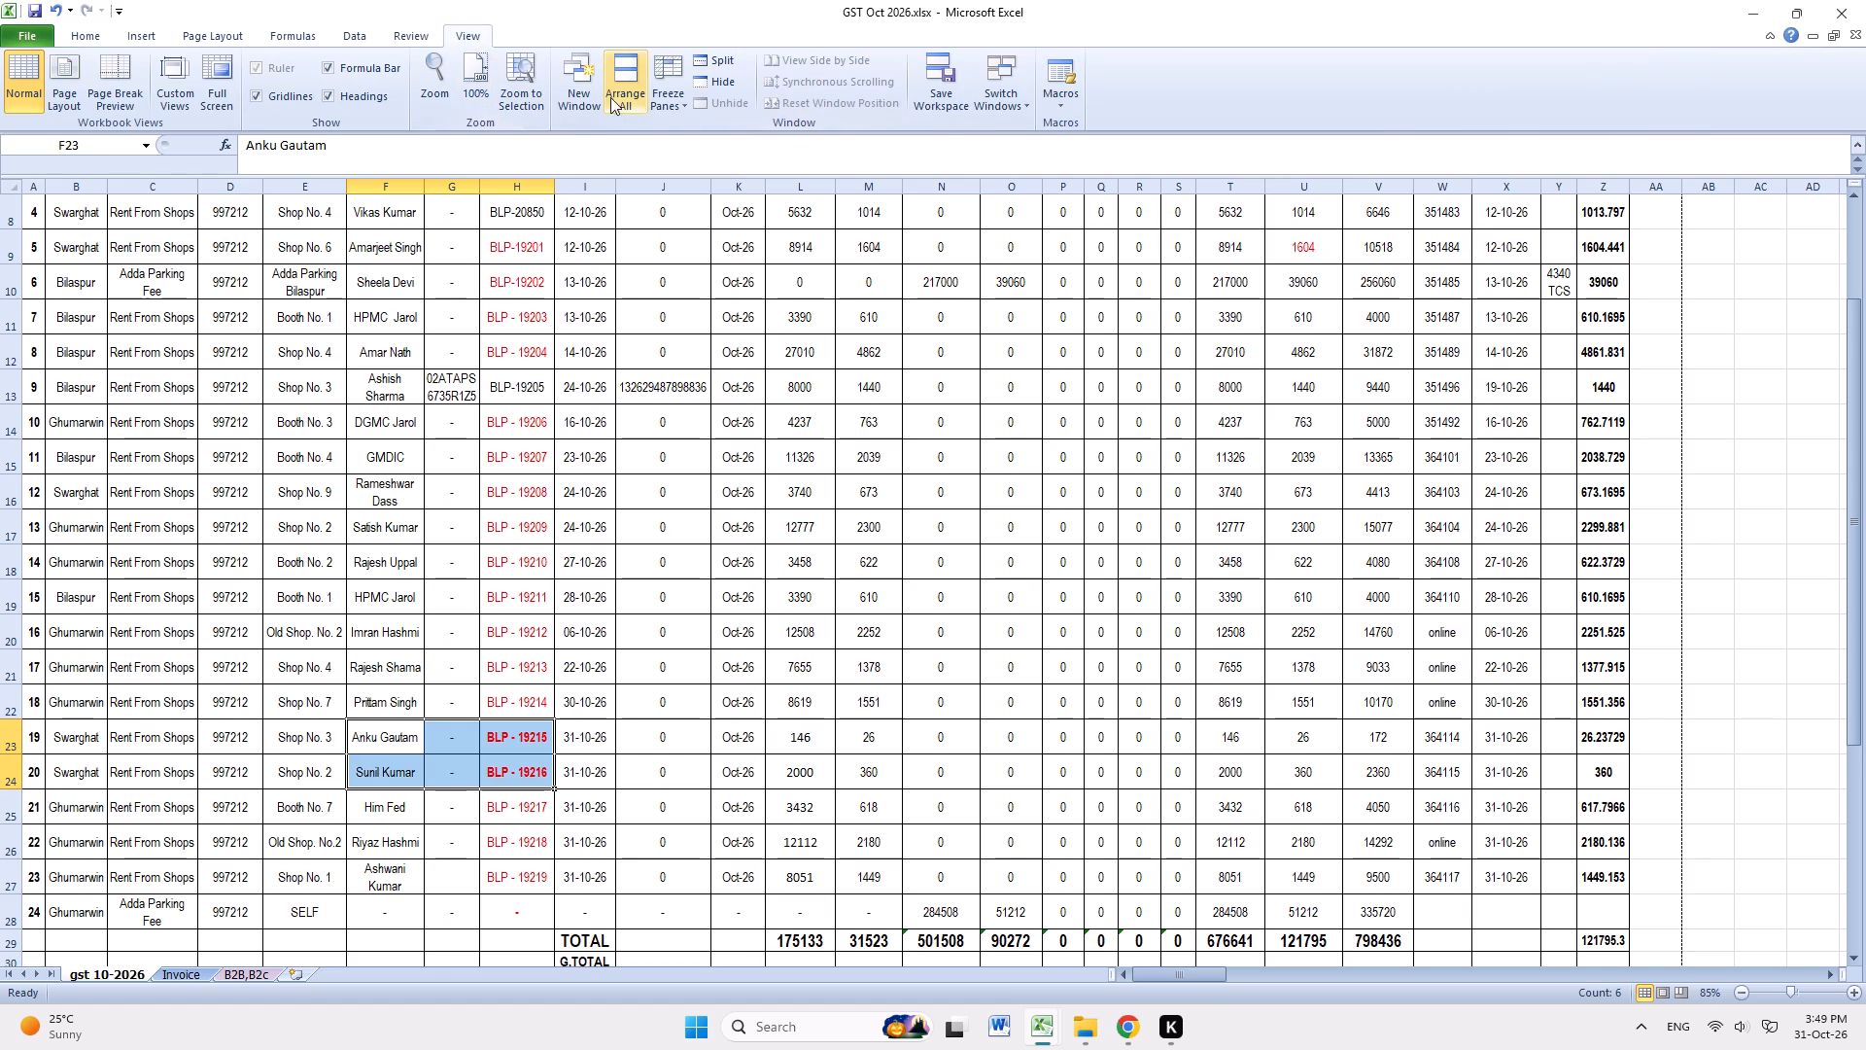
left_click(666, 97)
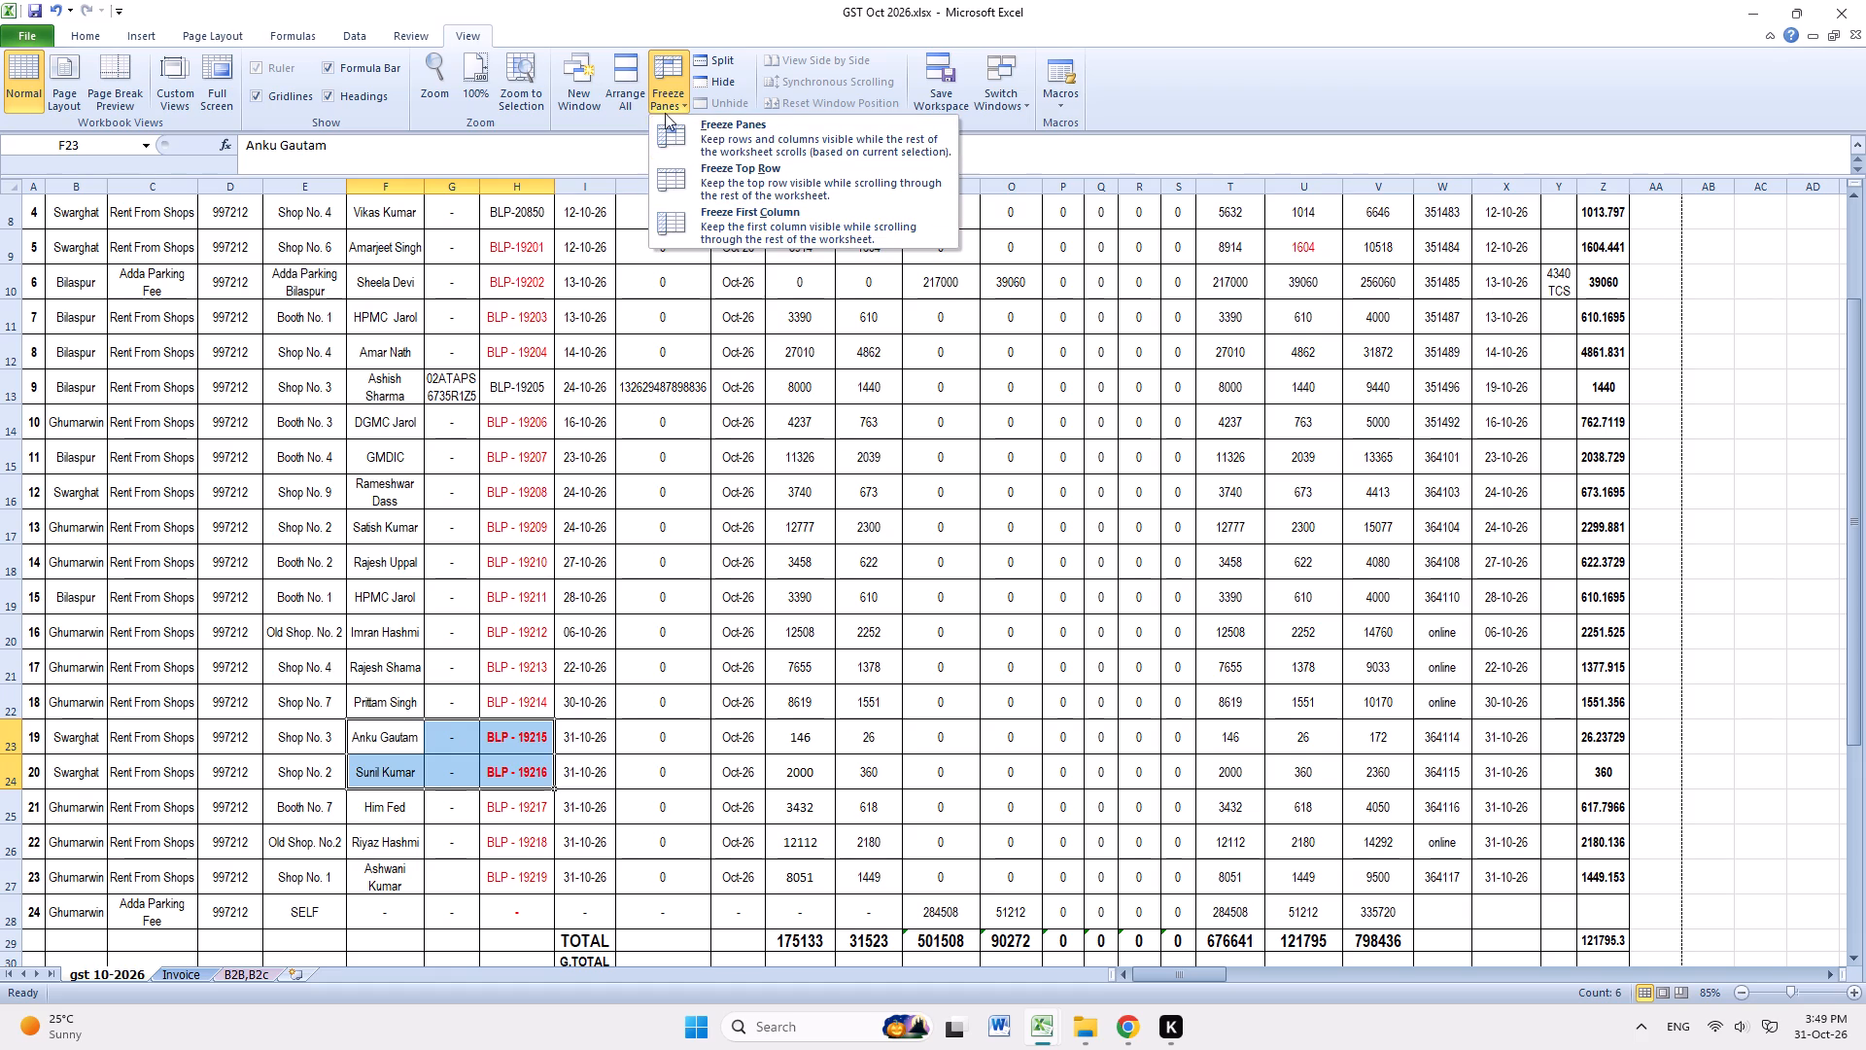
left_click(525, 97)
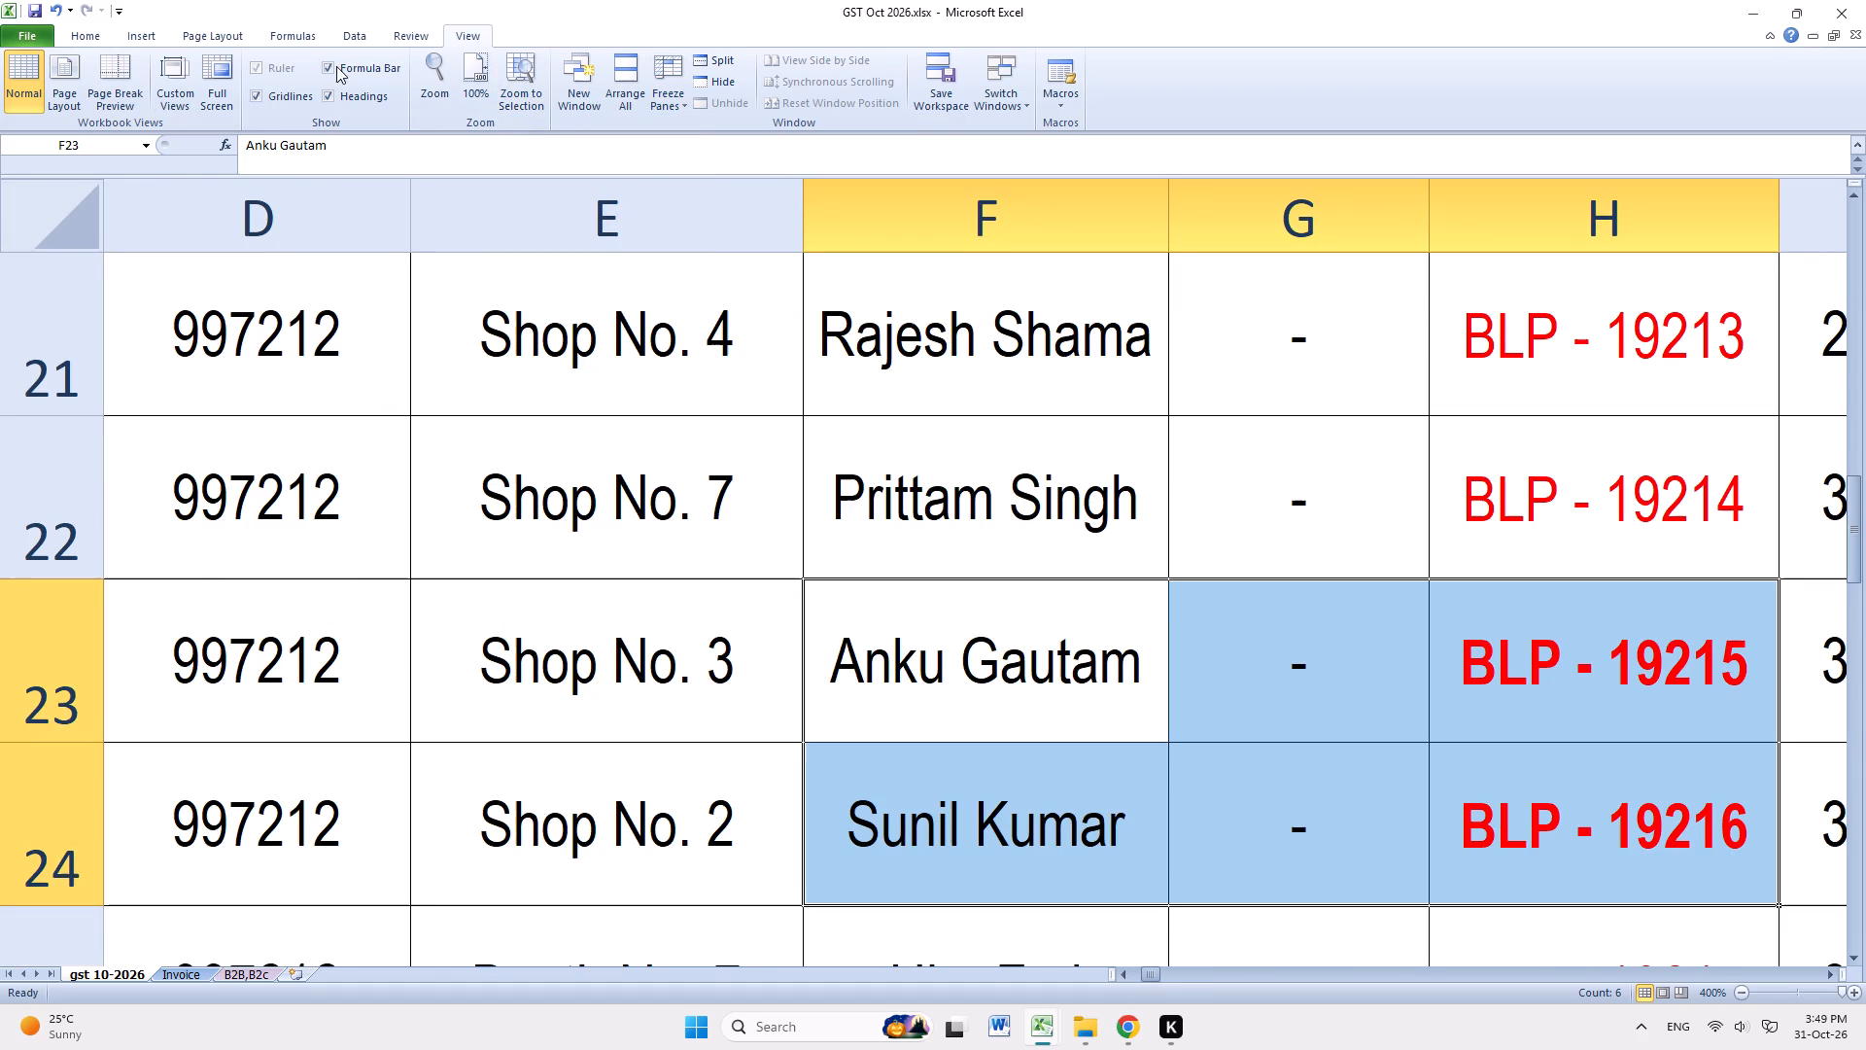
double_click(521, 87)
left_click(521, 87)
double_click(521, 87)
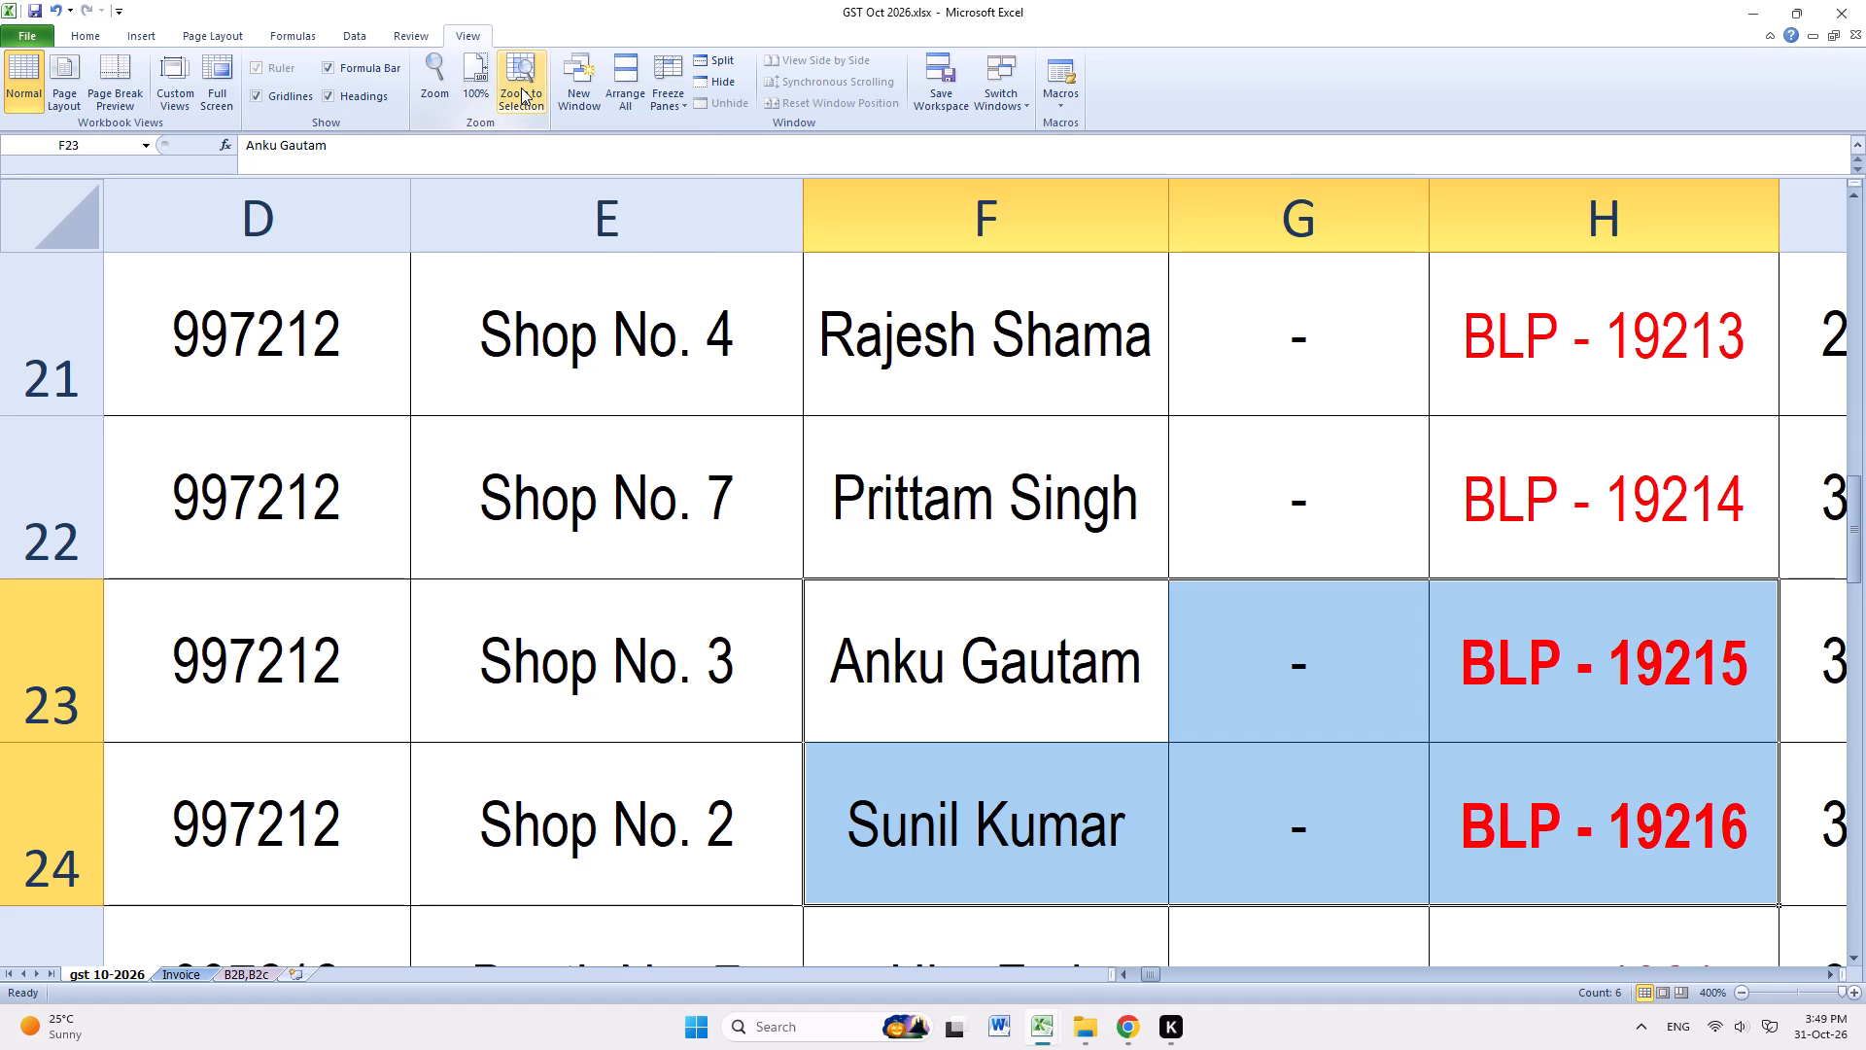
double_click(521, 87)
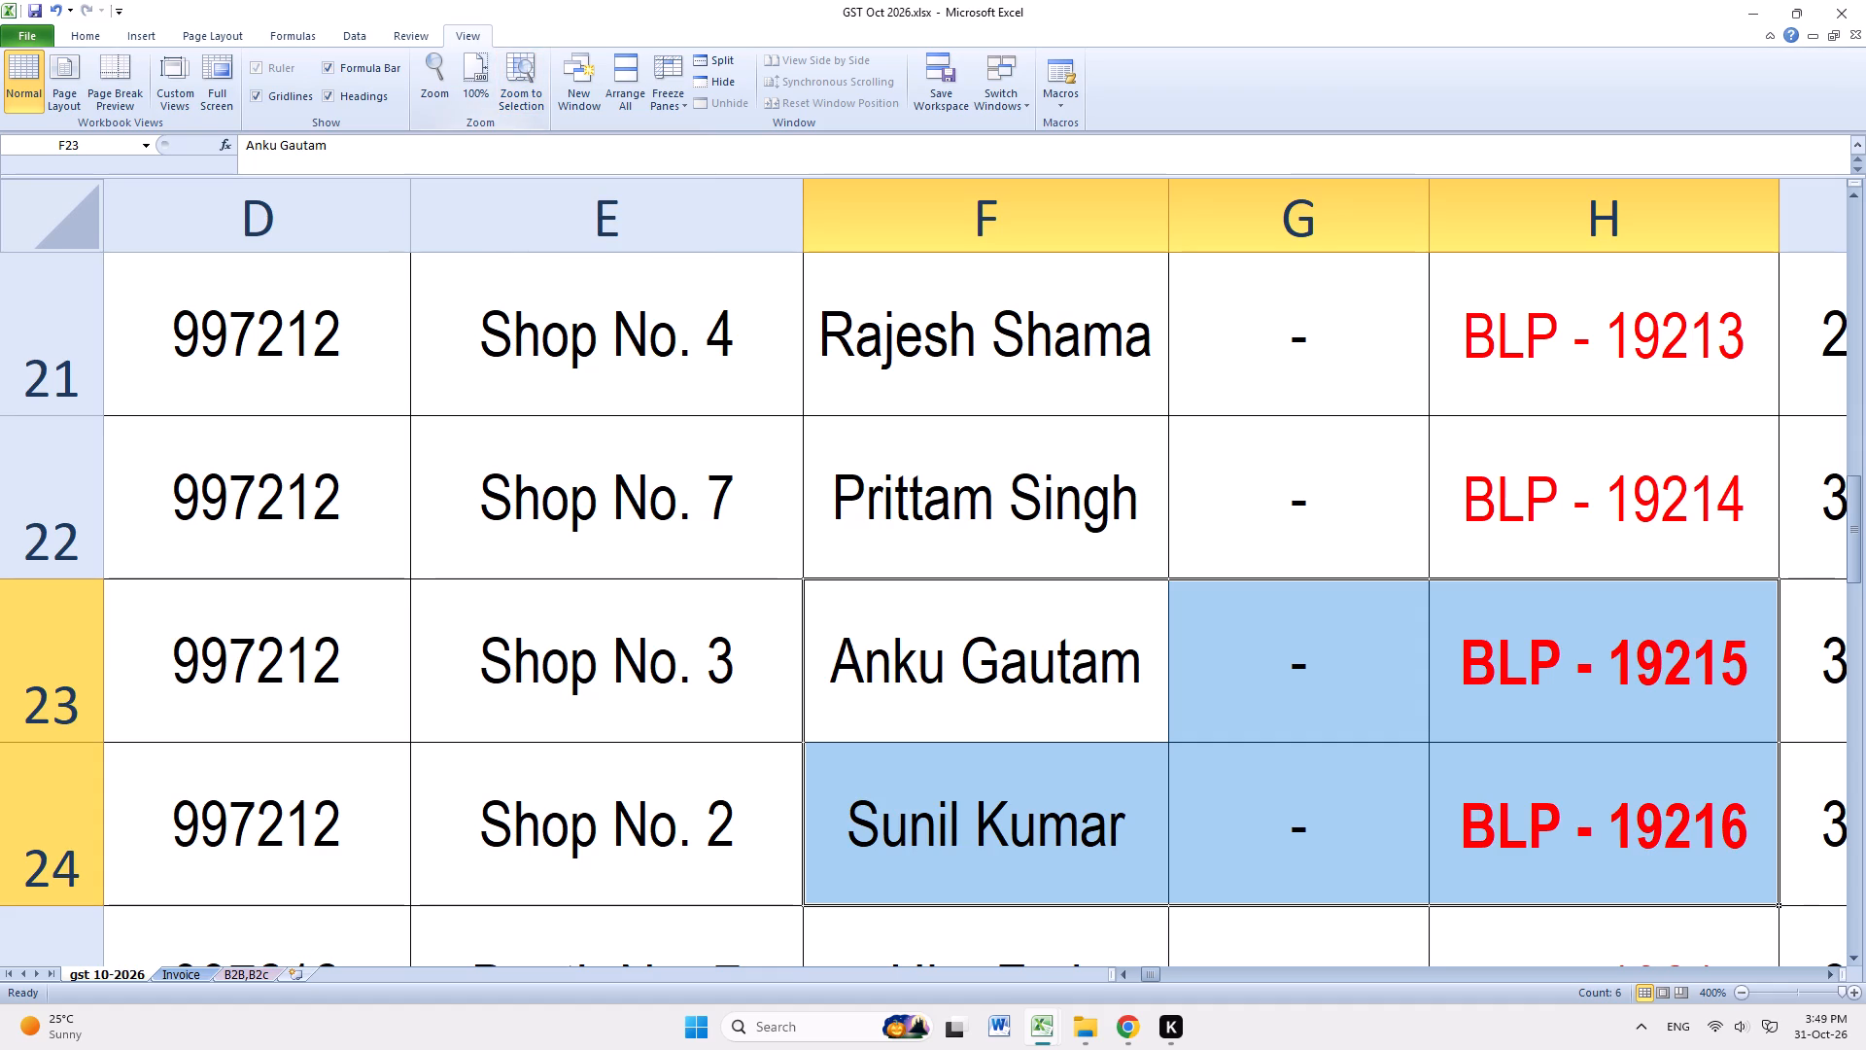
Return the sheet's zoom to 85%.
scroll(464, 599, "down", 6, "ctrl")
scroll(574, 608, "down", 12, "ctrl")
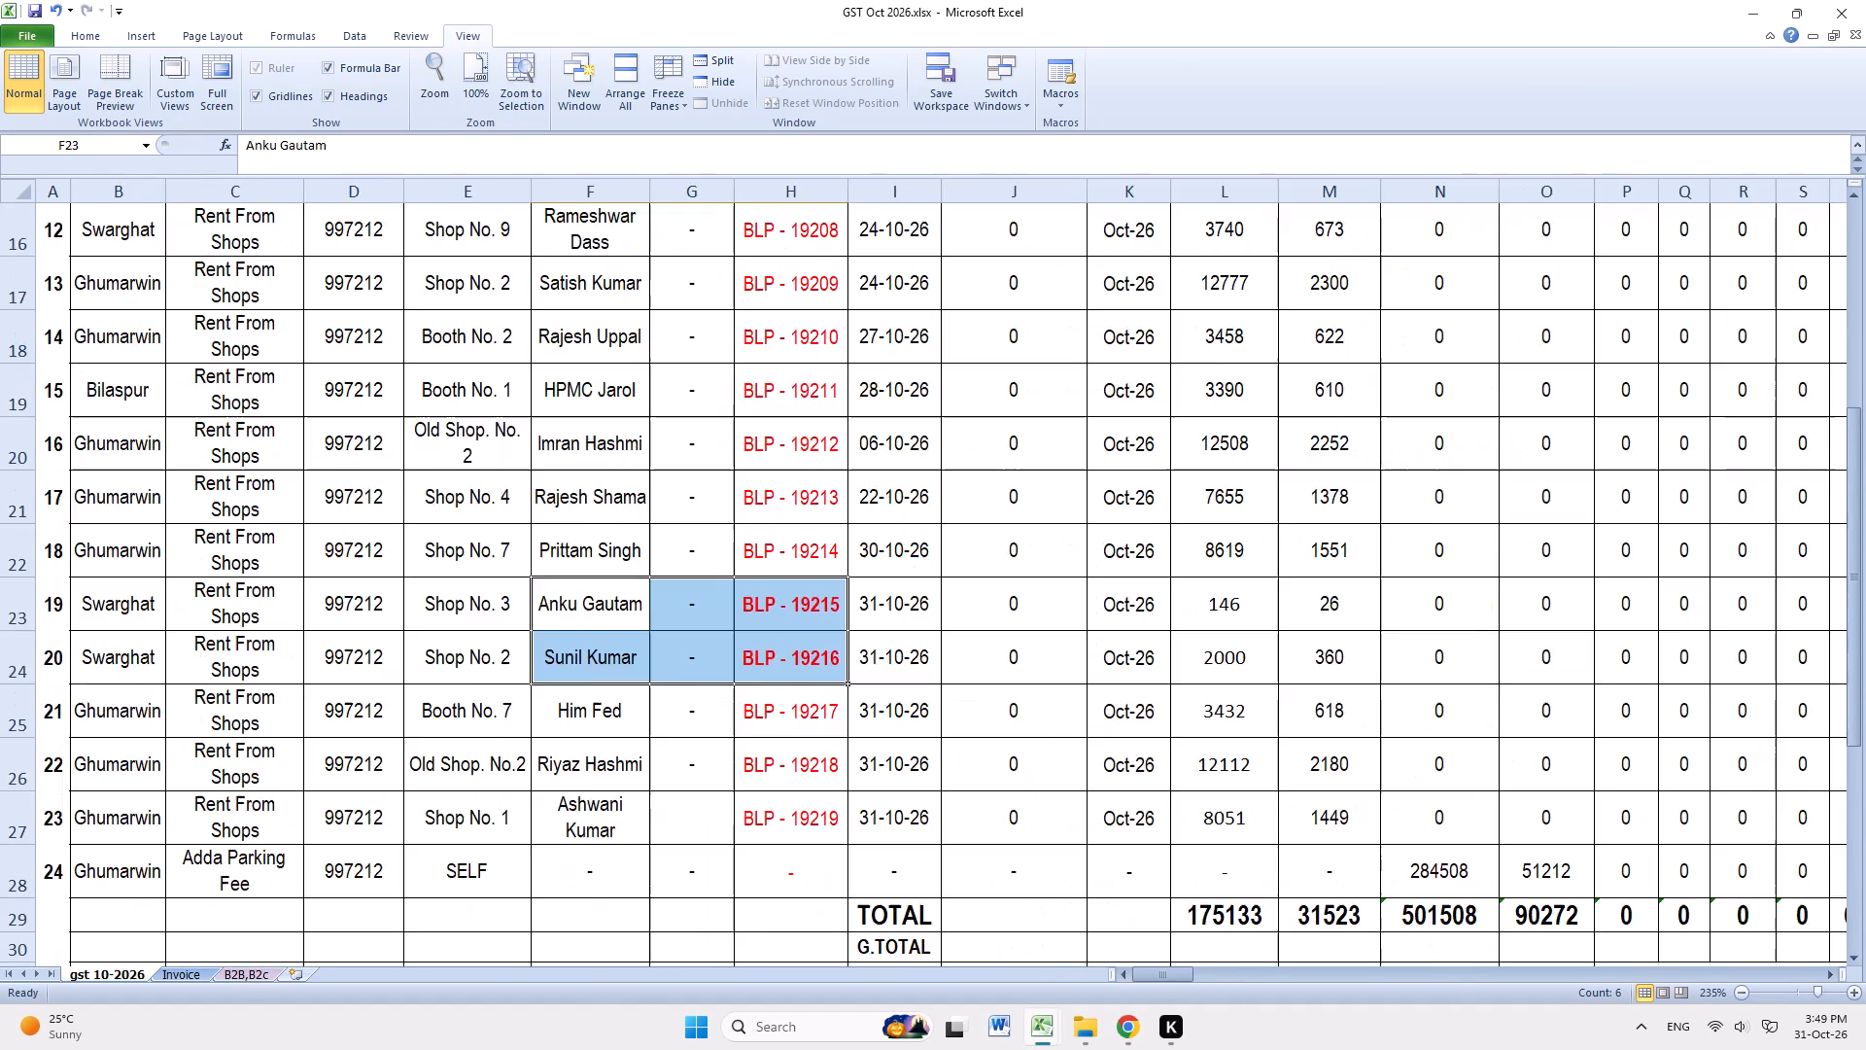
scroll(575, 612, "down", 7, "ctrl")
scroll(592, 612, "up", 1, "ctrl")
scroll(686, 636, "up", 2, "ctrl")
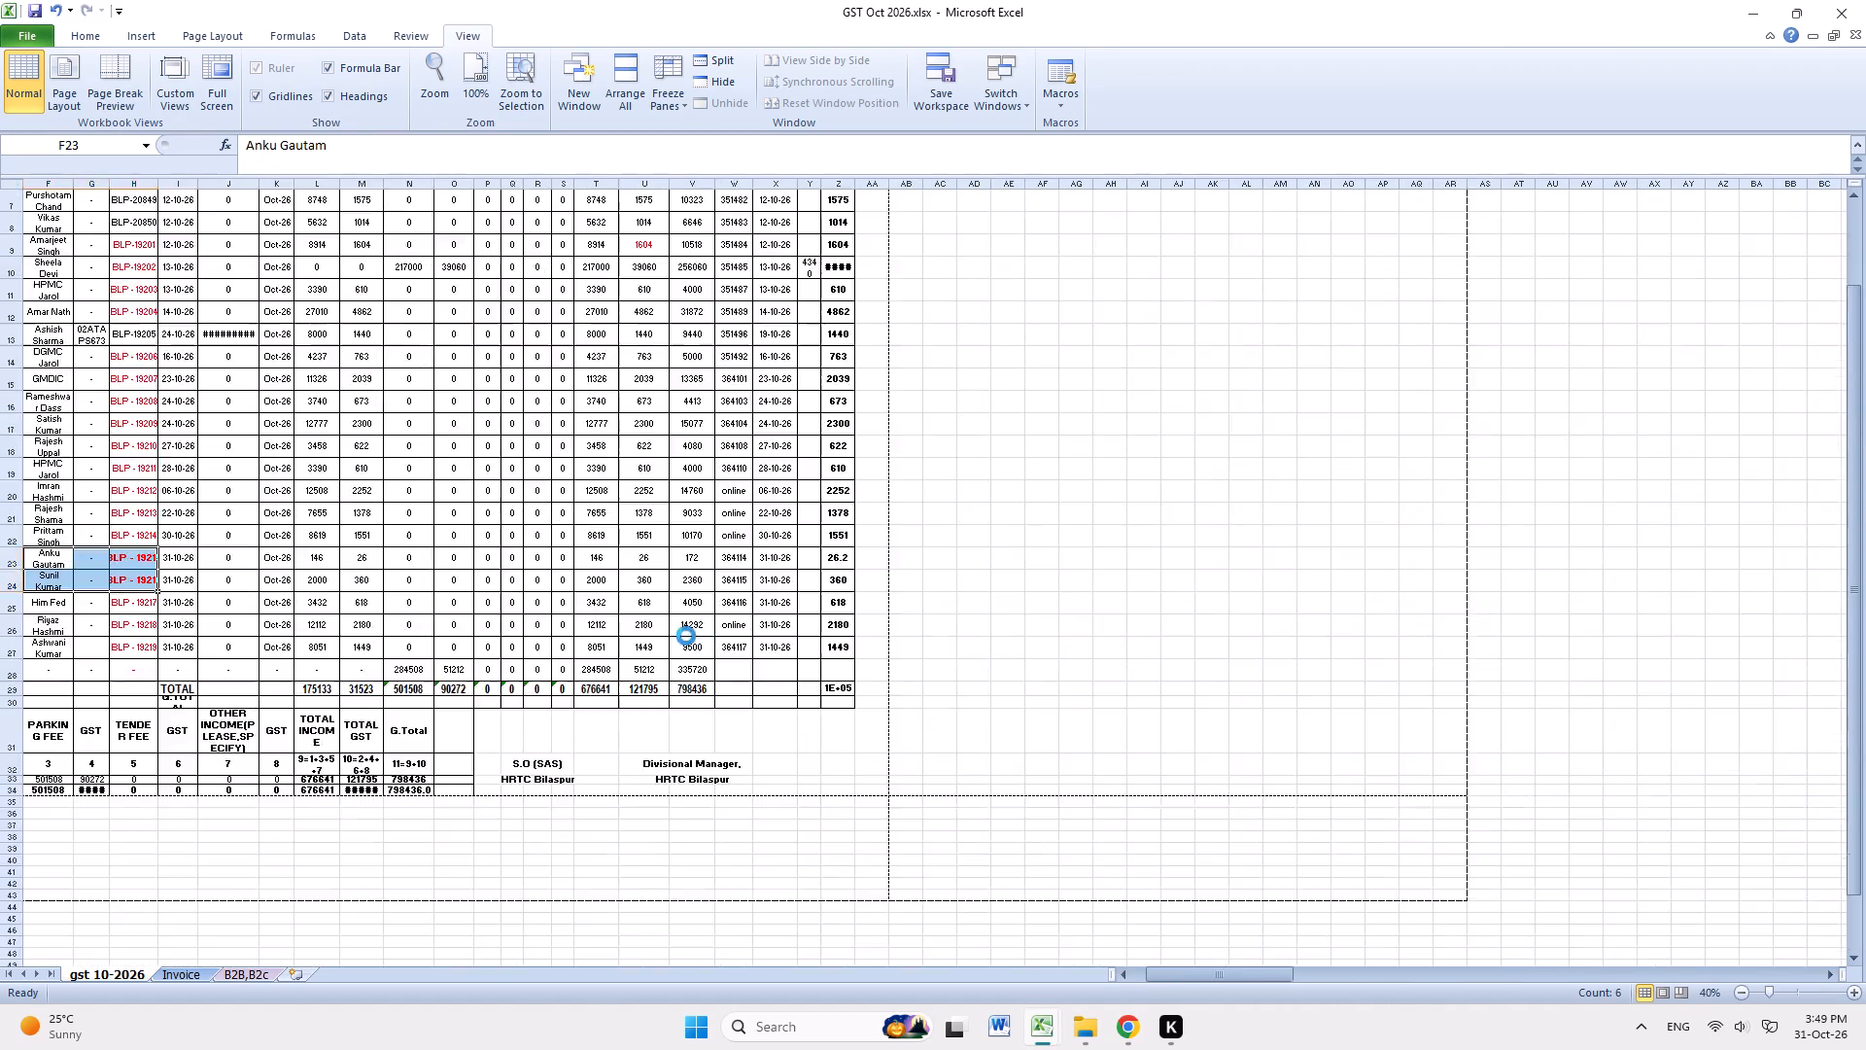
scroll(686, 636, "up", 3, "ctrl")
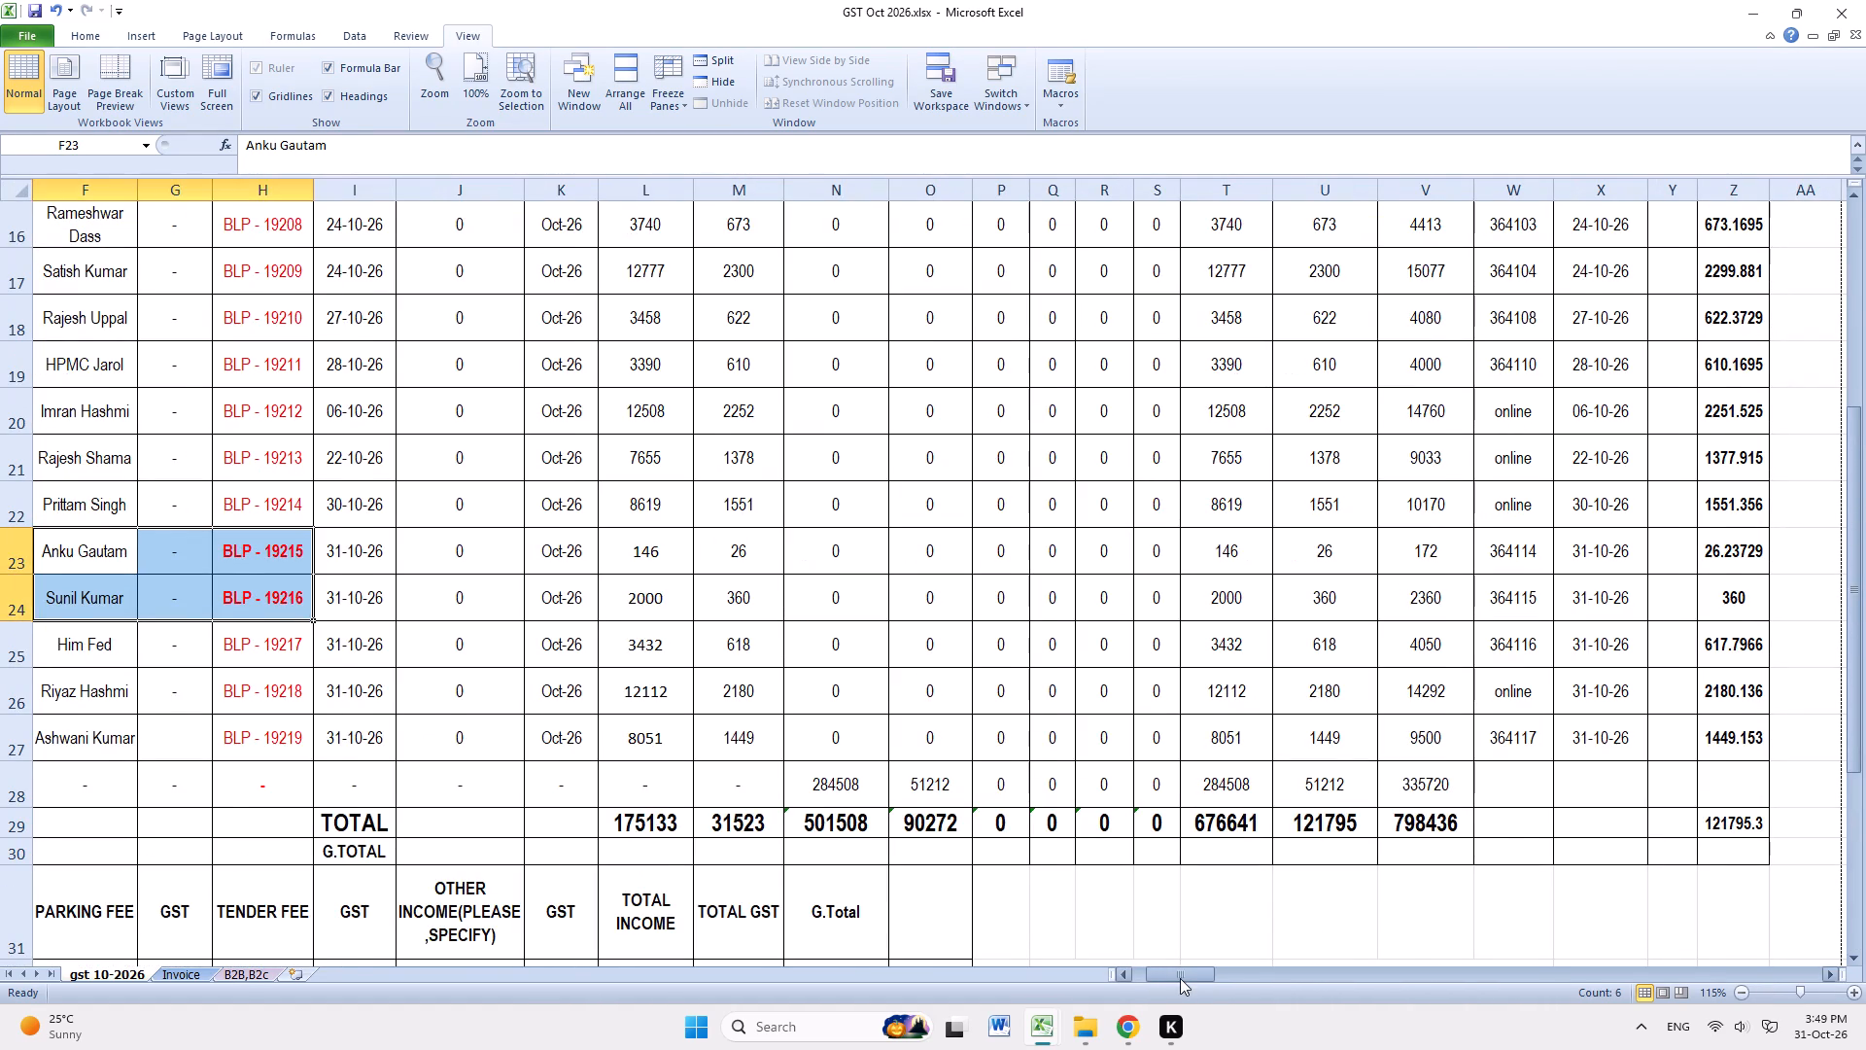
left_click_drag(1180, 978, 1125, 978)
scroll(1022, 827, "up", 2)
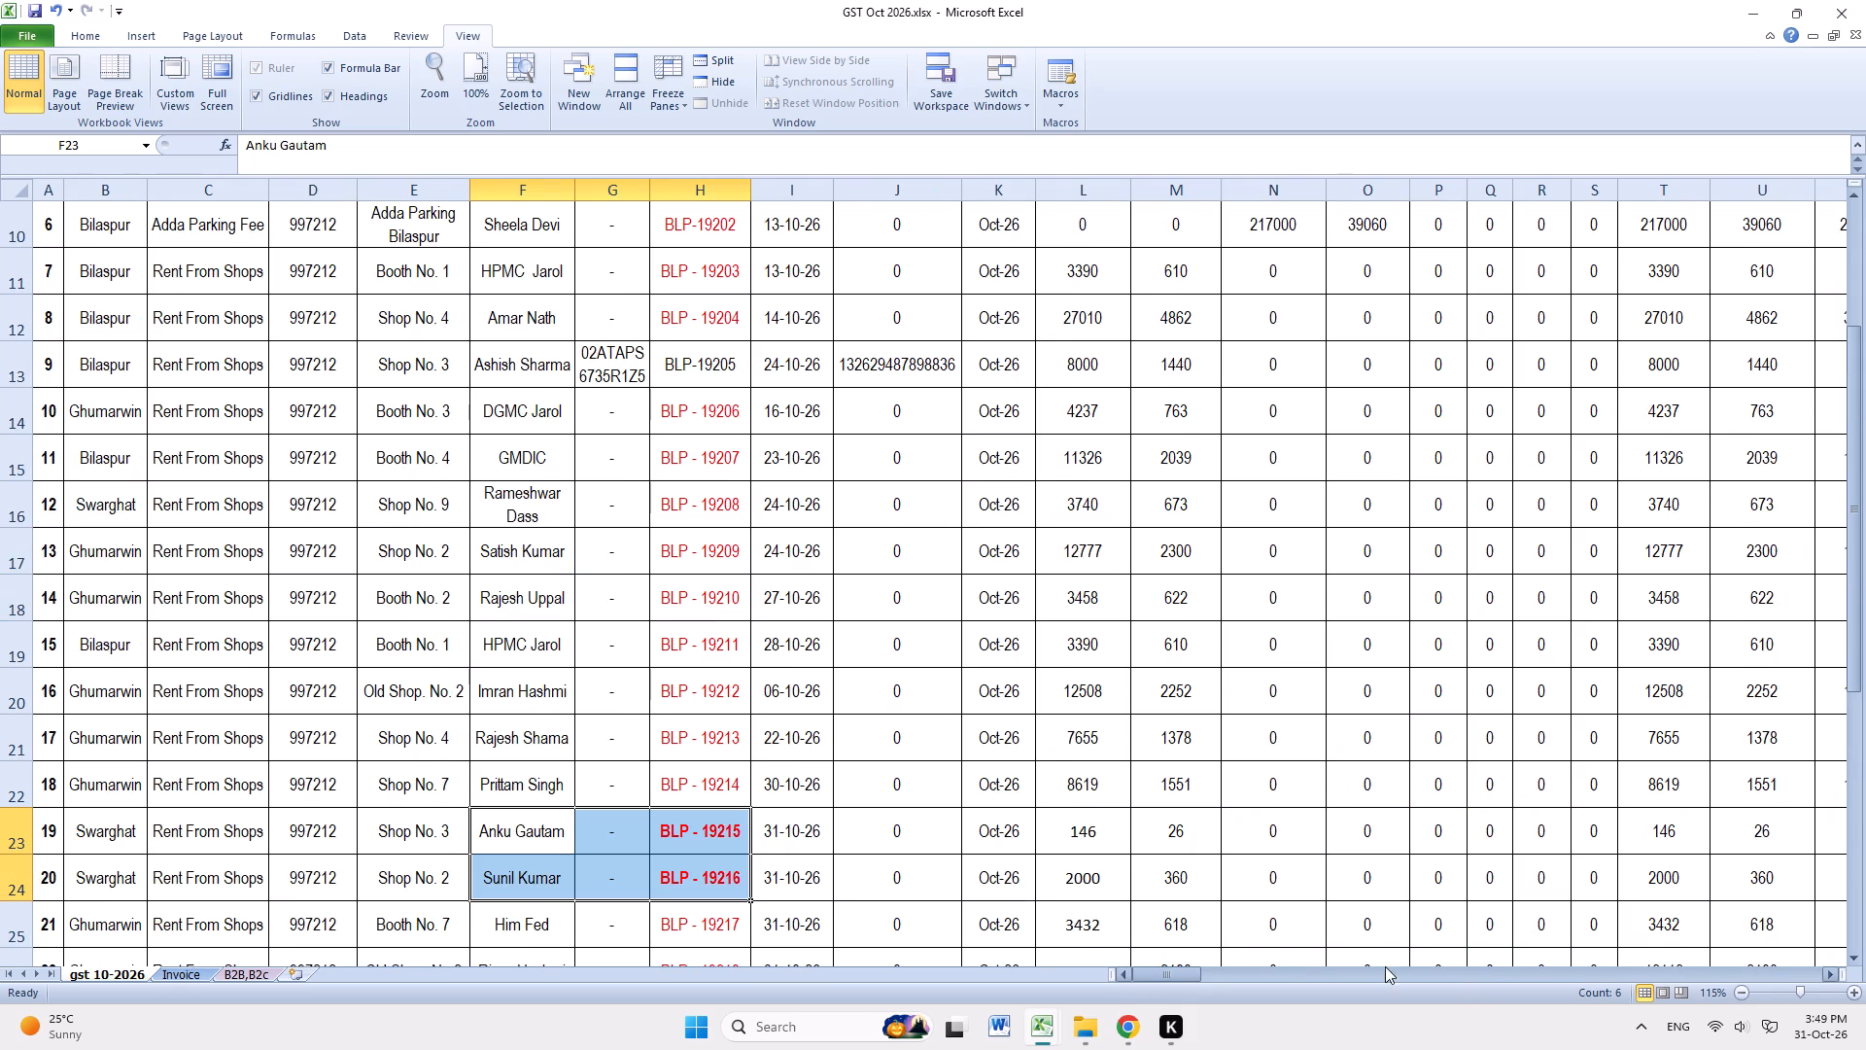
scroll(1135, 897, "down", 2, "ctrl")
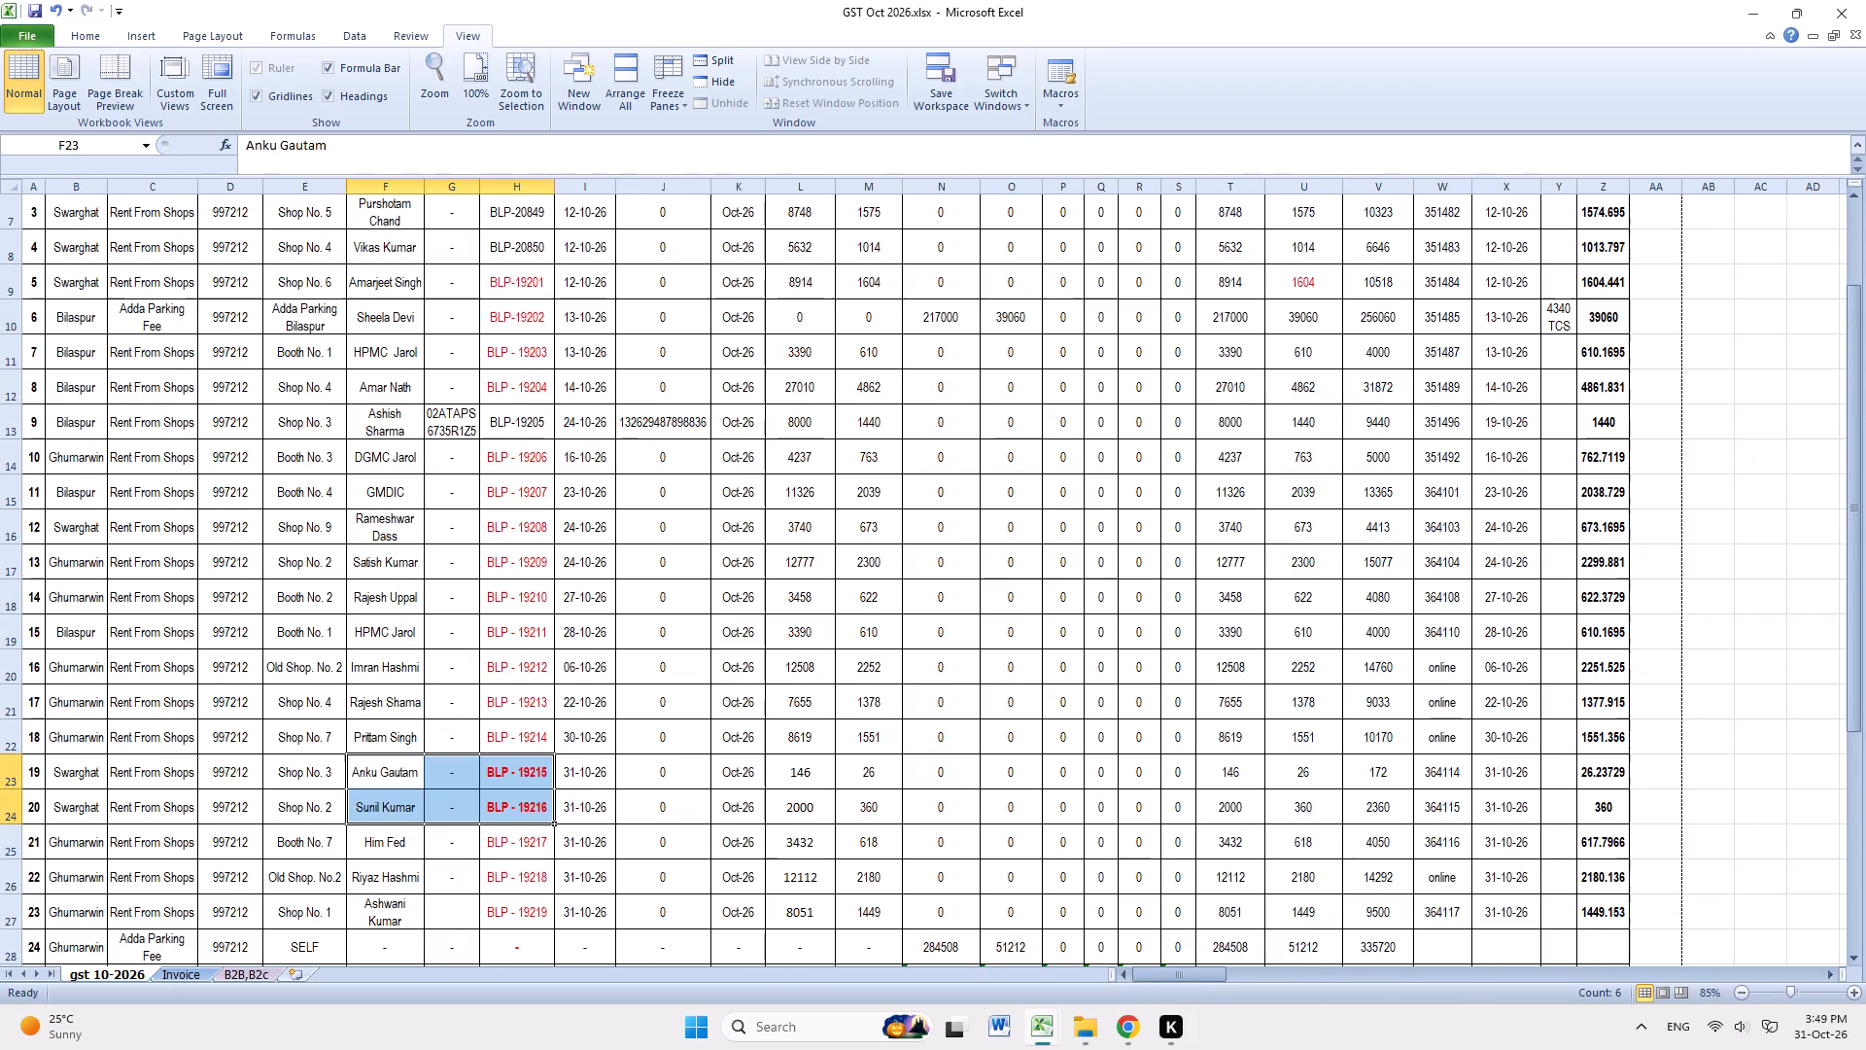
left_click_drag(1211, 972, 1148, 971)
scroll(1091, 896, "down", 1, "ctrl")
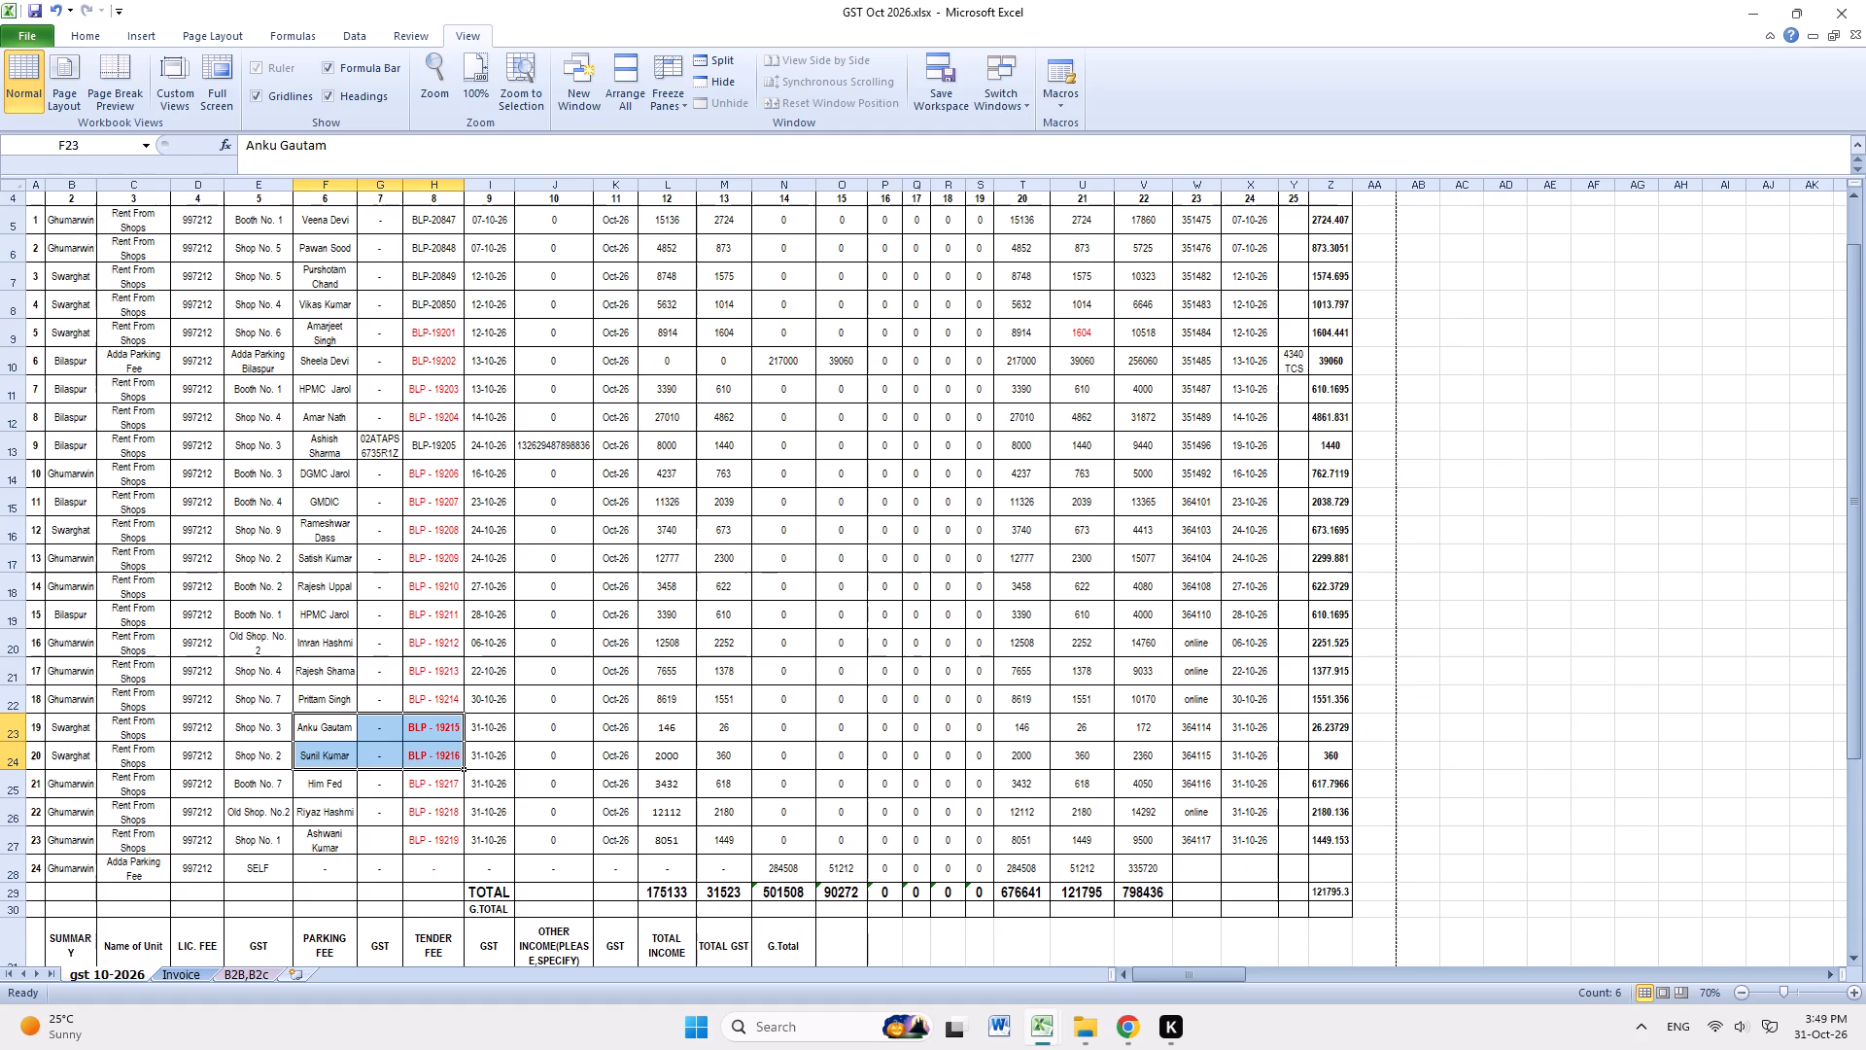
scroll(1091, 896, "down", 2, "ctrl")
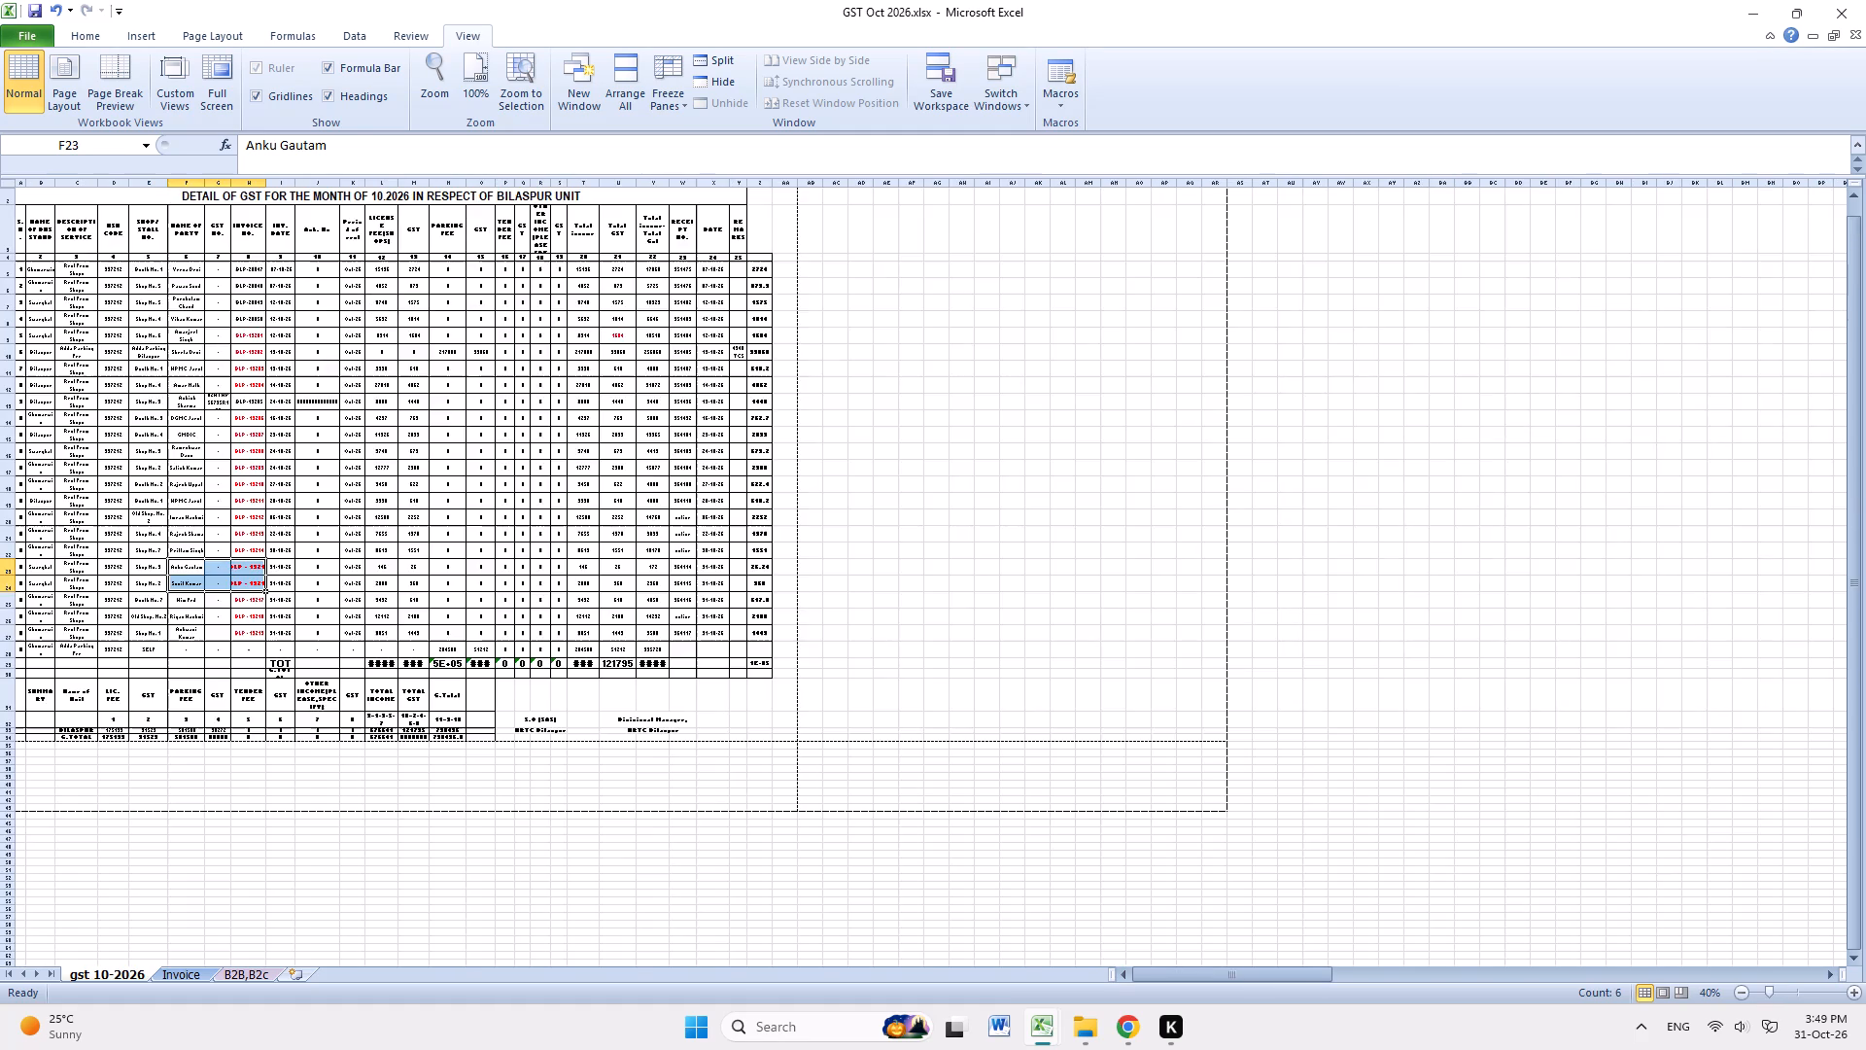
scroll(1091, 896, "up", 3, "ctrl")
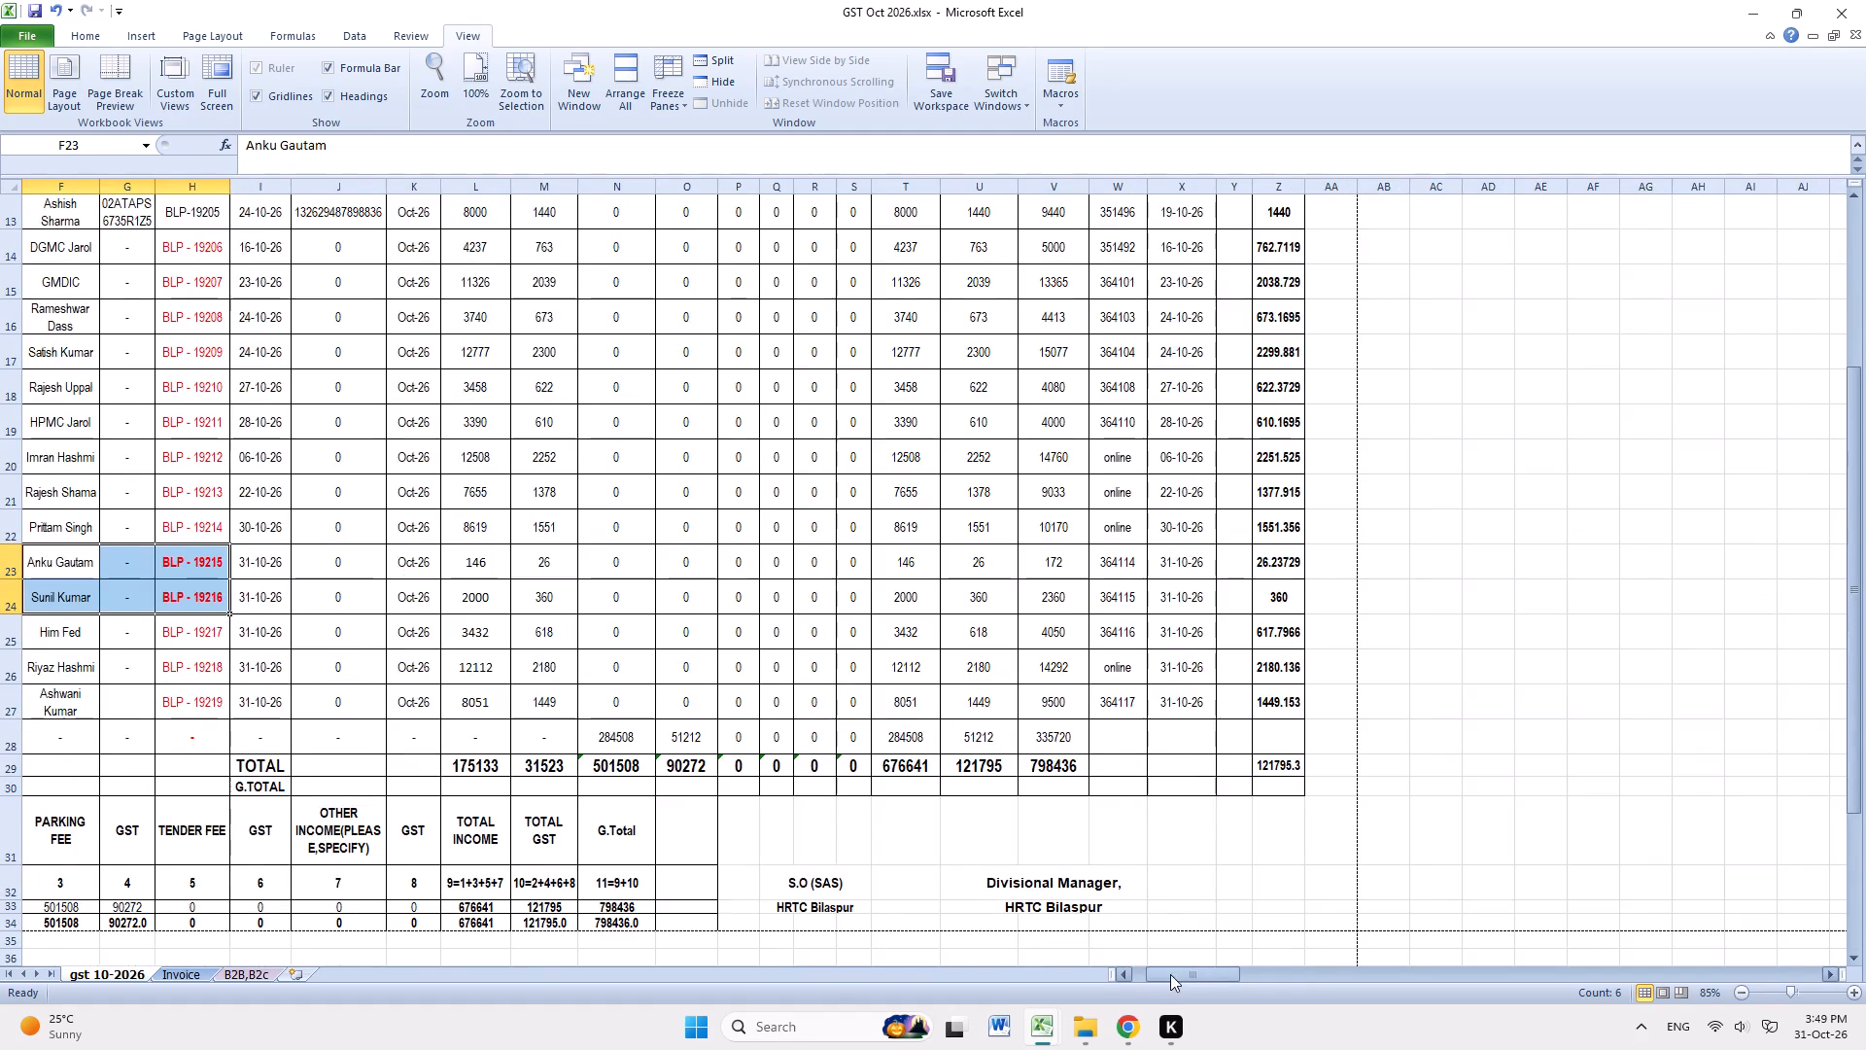
Change the font colour of the Total GST amount in U9, serial number 5, to black.
left_click_drag(1170, 972, 1125, 973)
scroll(870, 878, "up", 7)
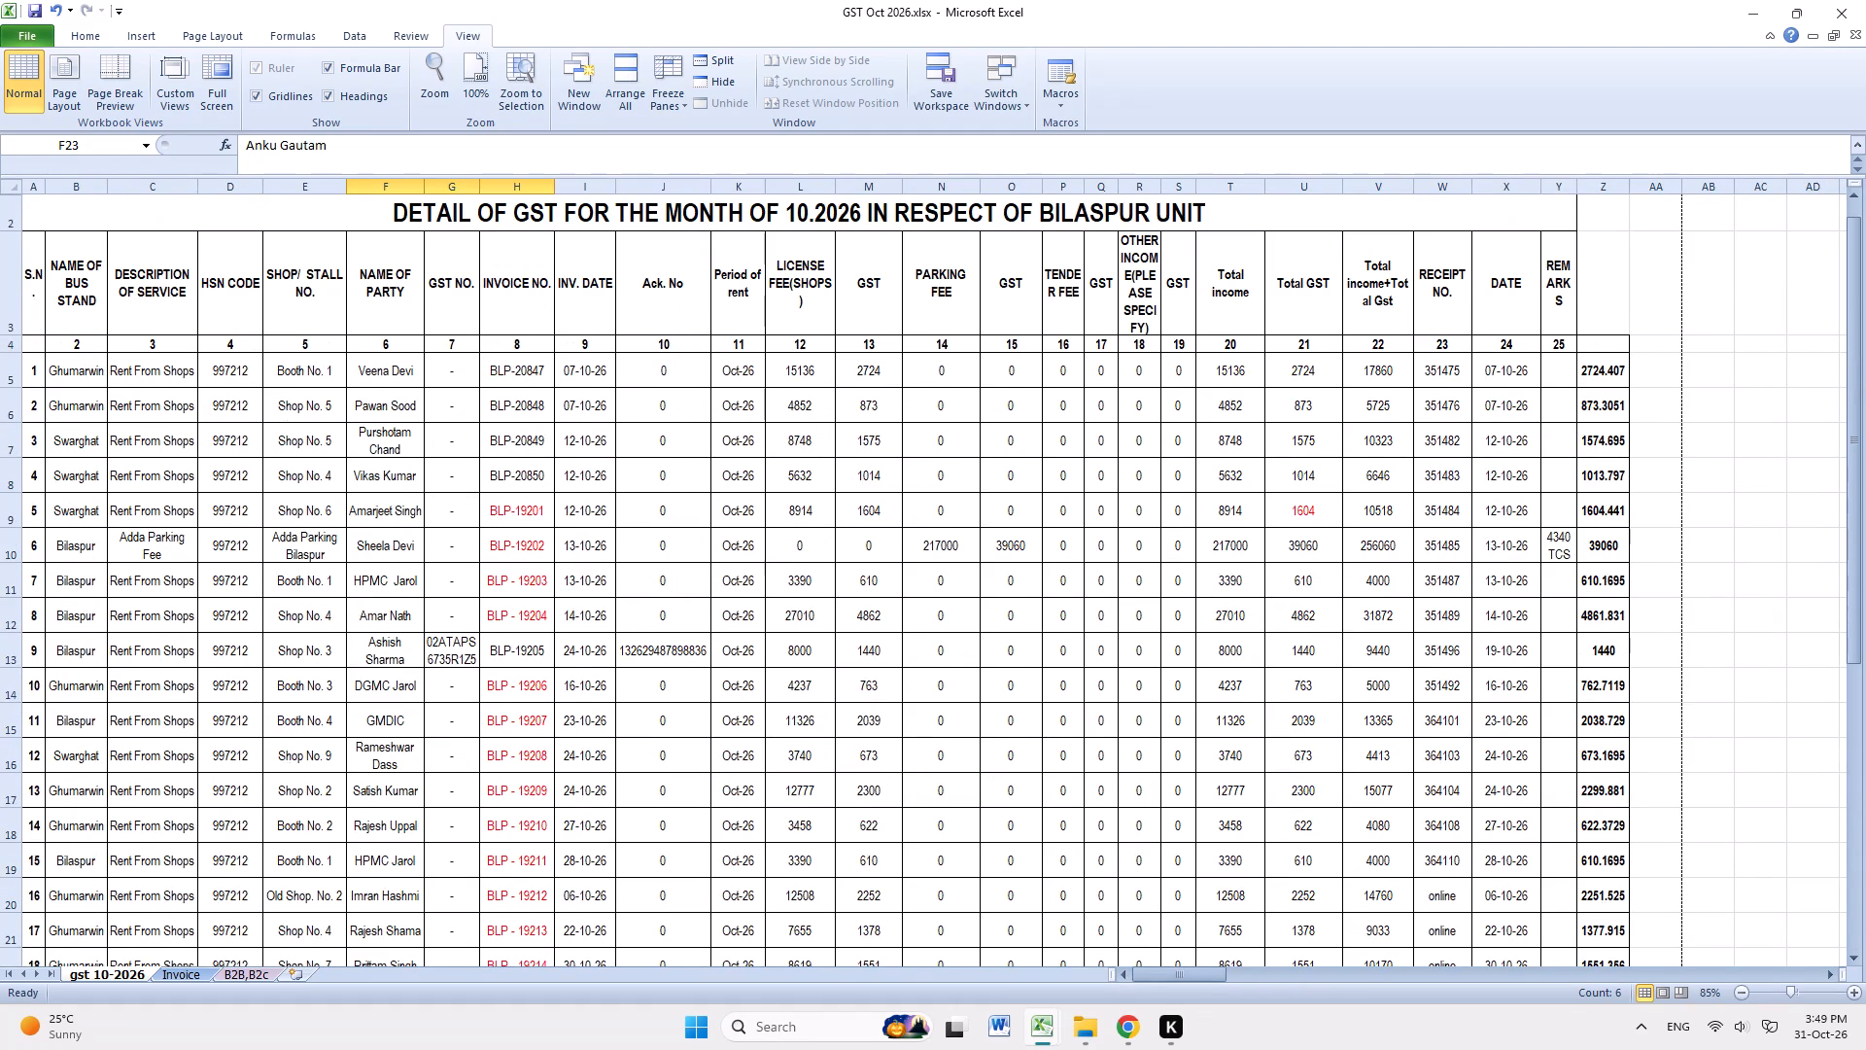
left_click(1314, 507)
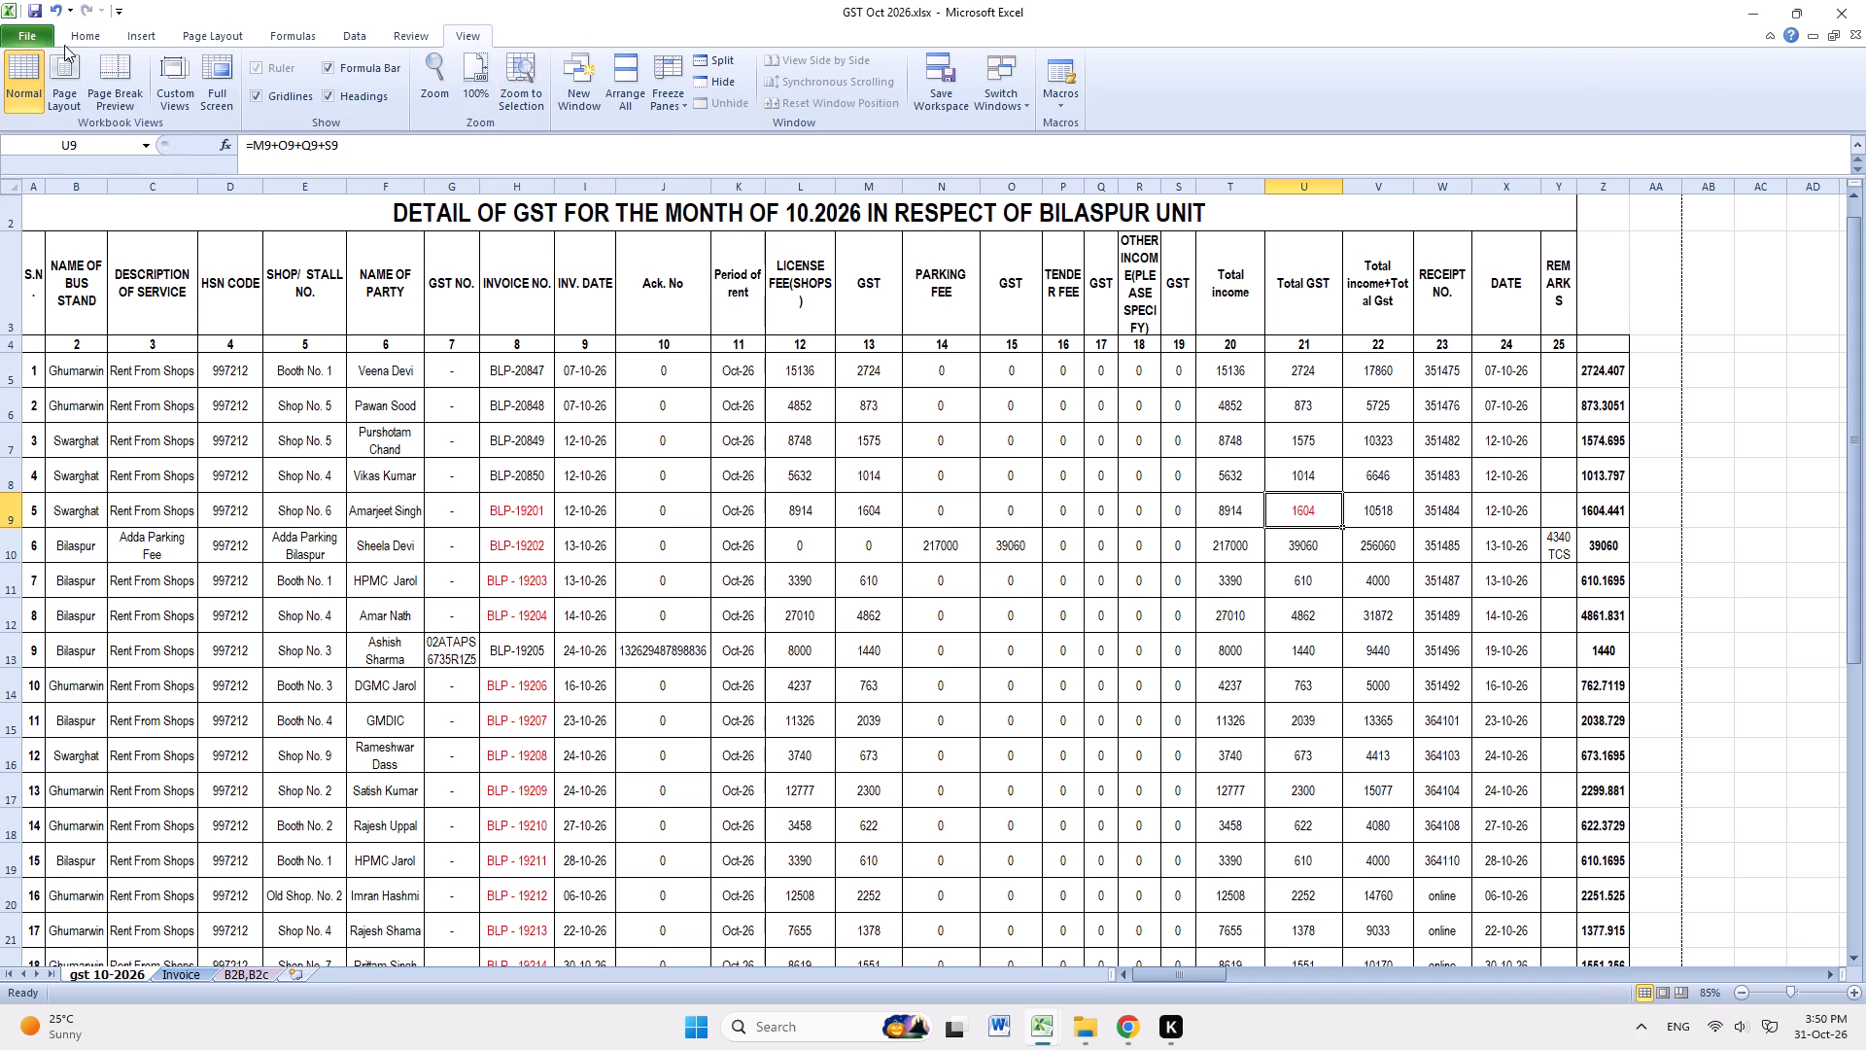
left_click(87, 36)
left_click(327, 91)
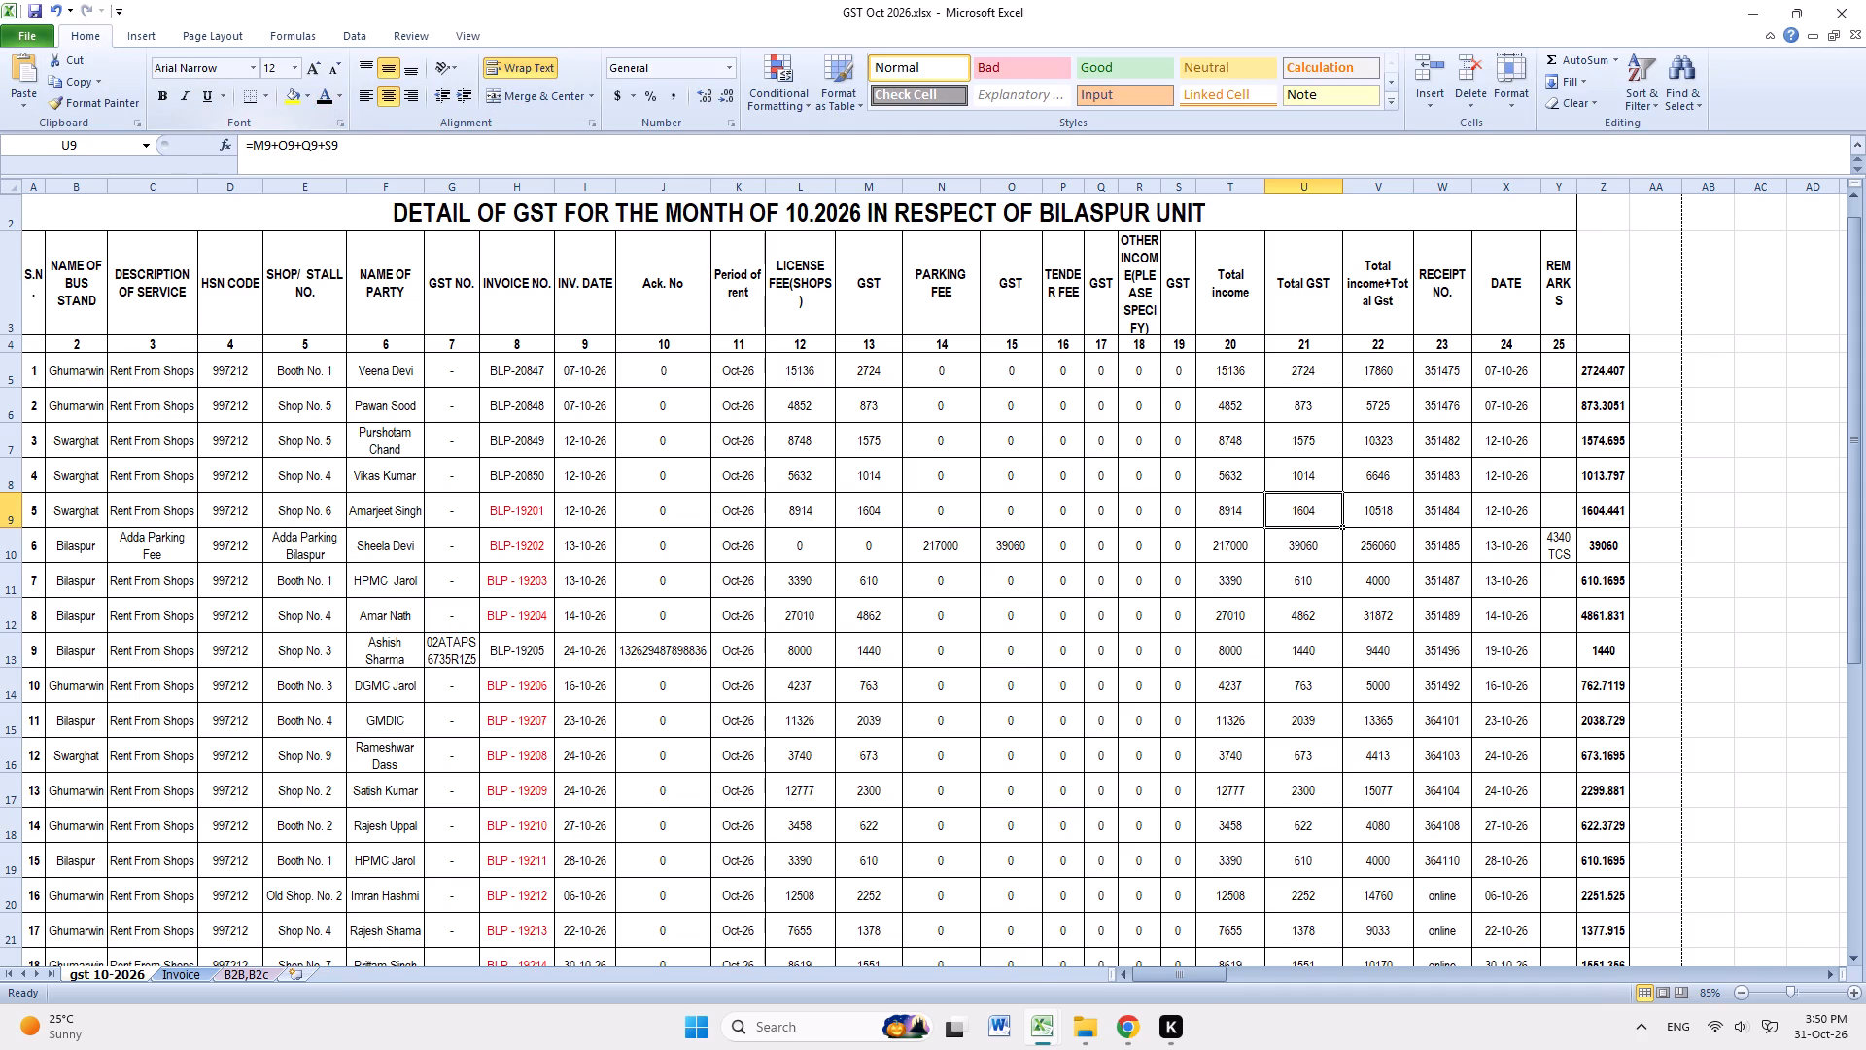
Check the Total GST formula in U13, the first licence fee amounts, and the licence fee TOTAL formula in L29.
left_click(1297, 663)
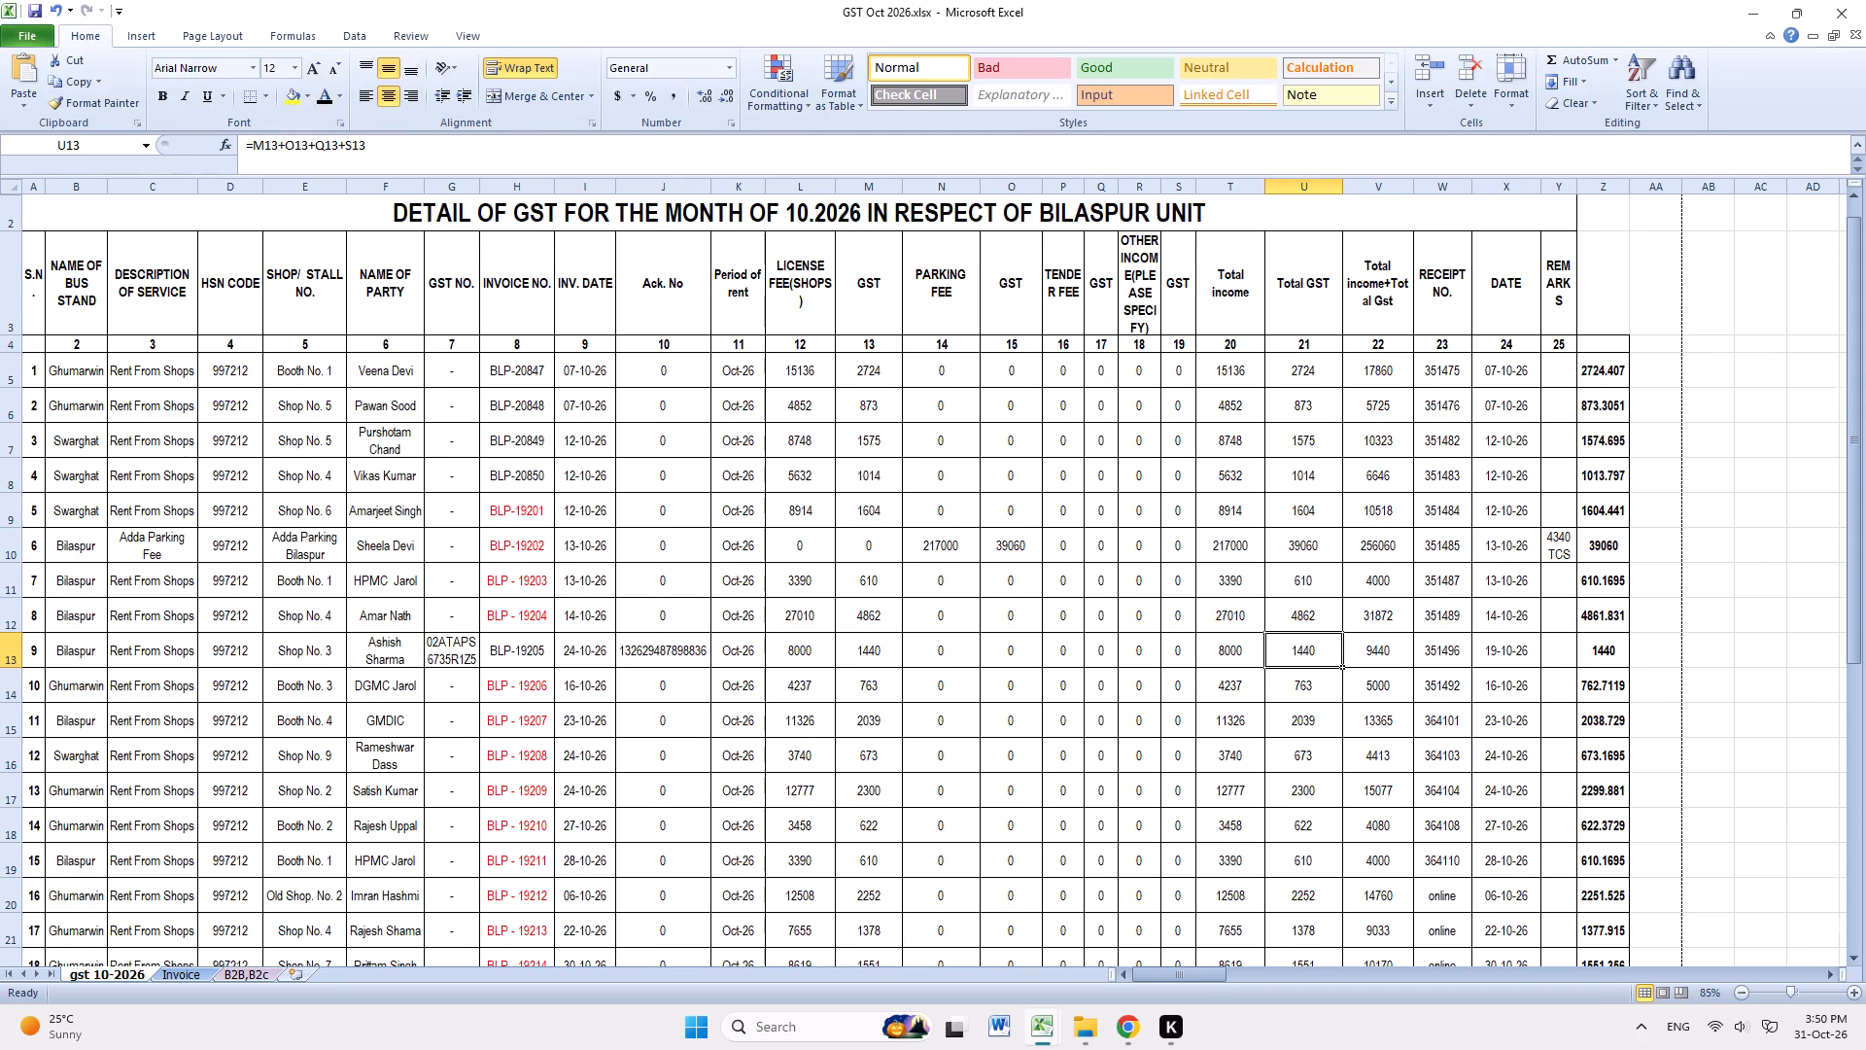
scroll(1380, 701, "down", 4)
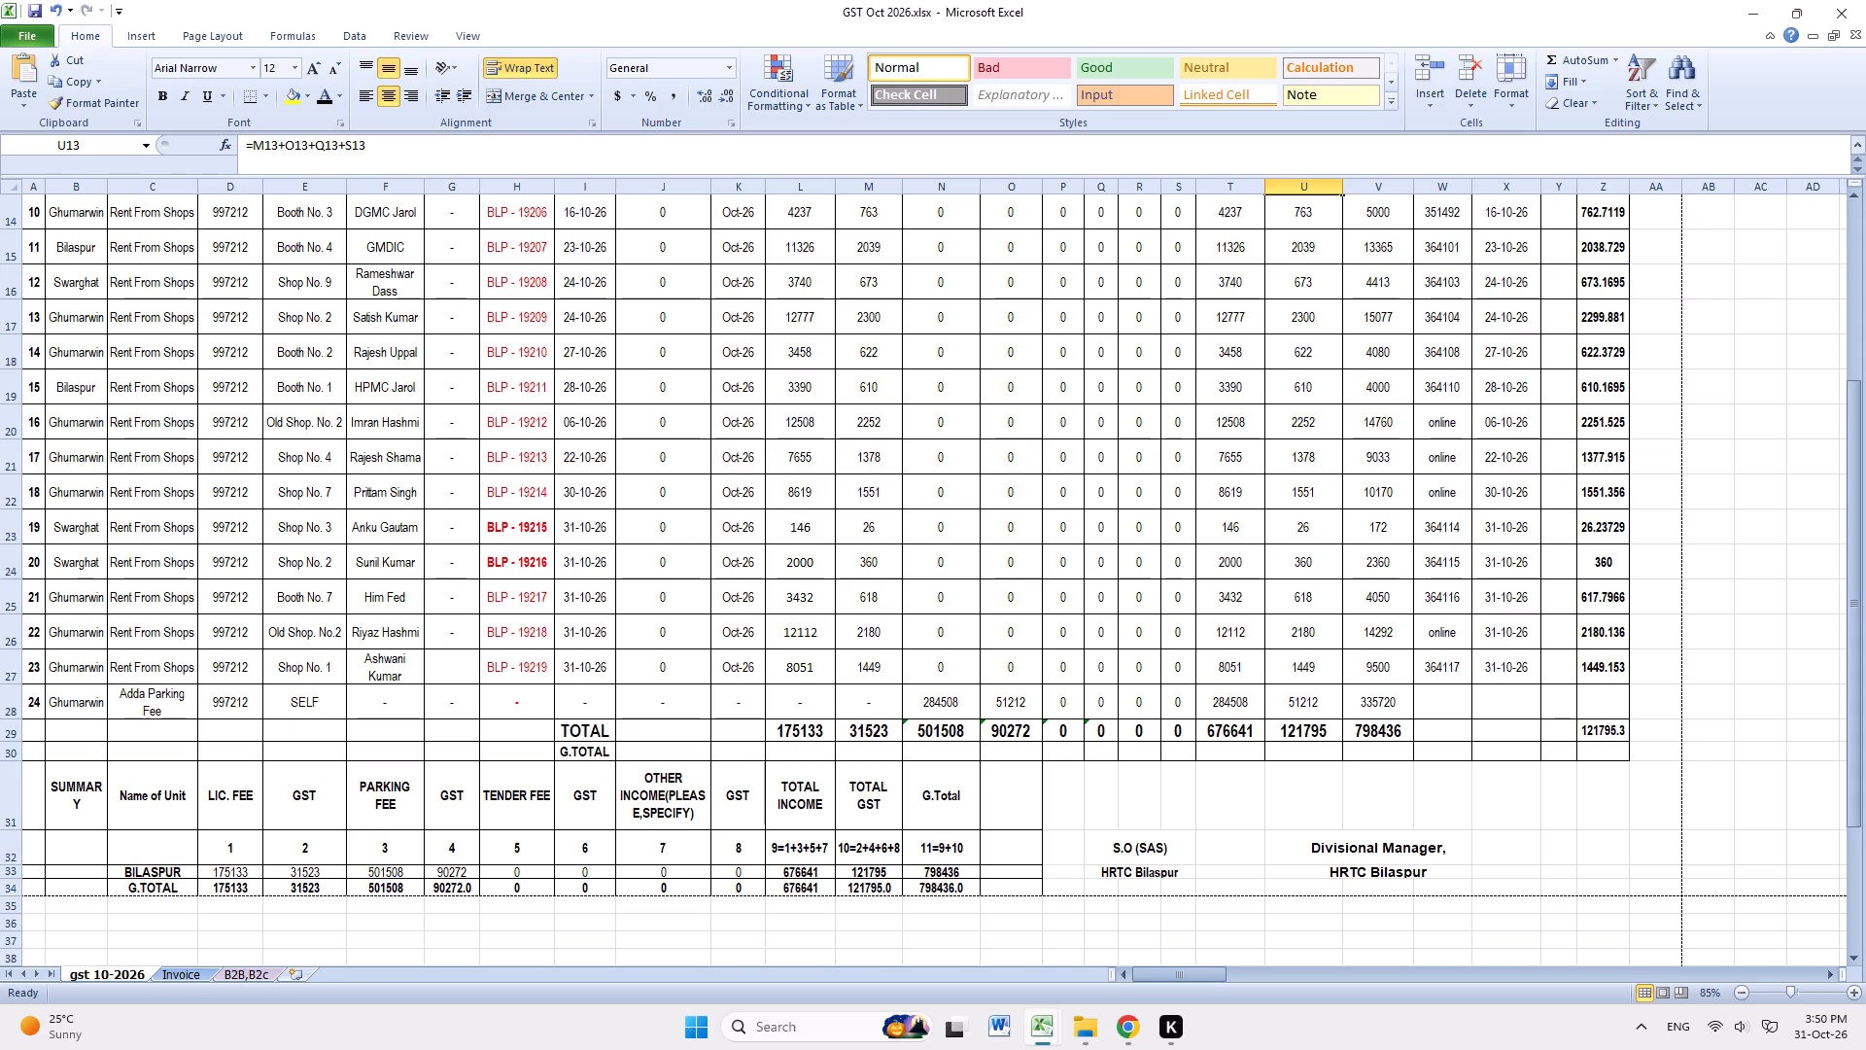
left_click(1485, 770)
scroll(1229, 812, "up", 4)
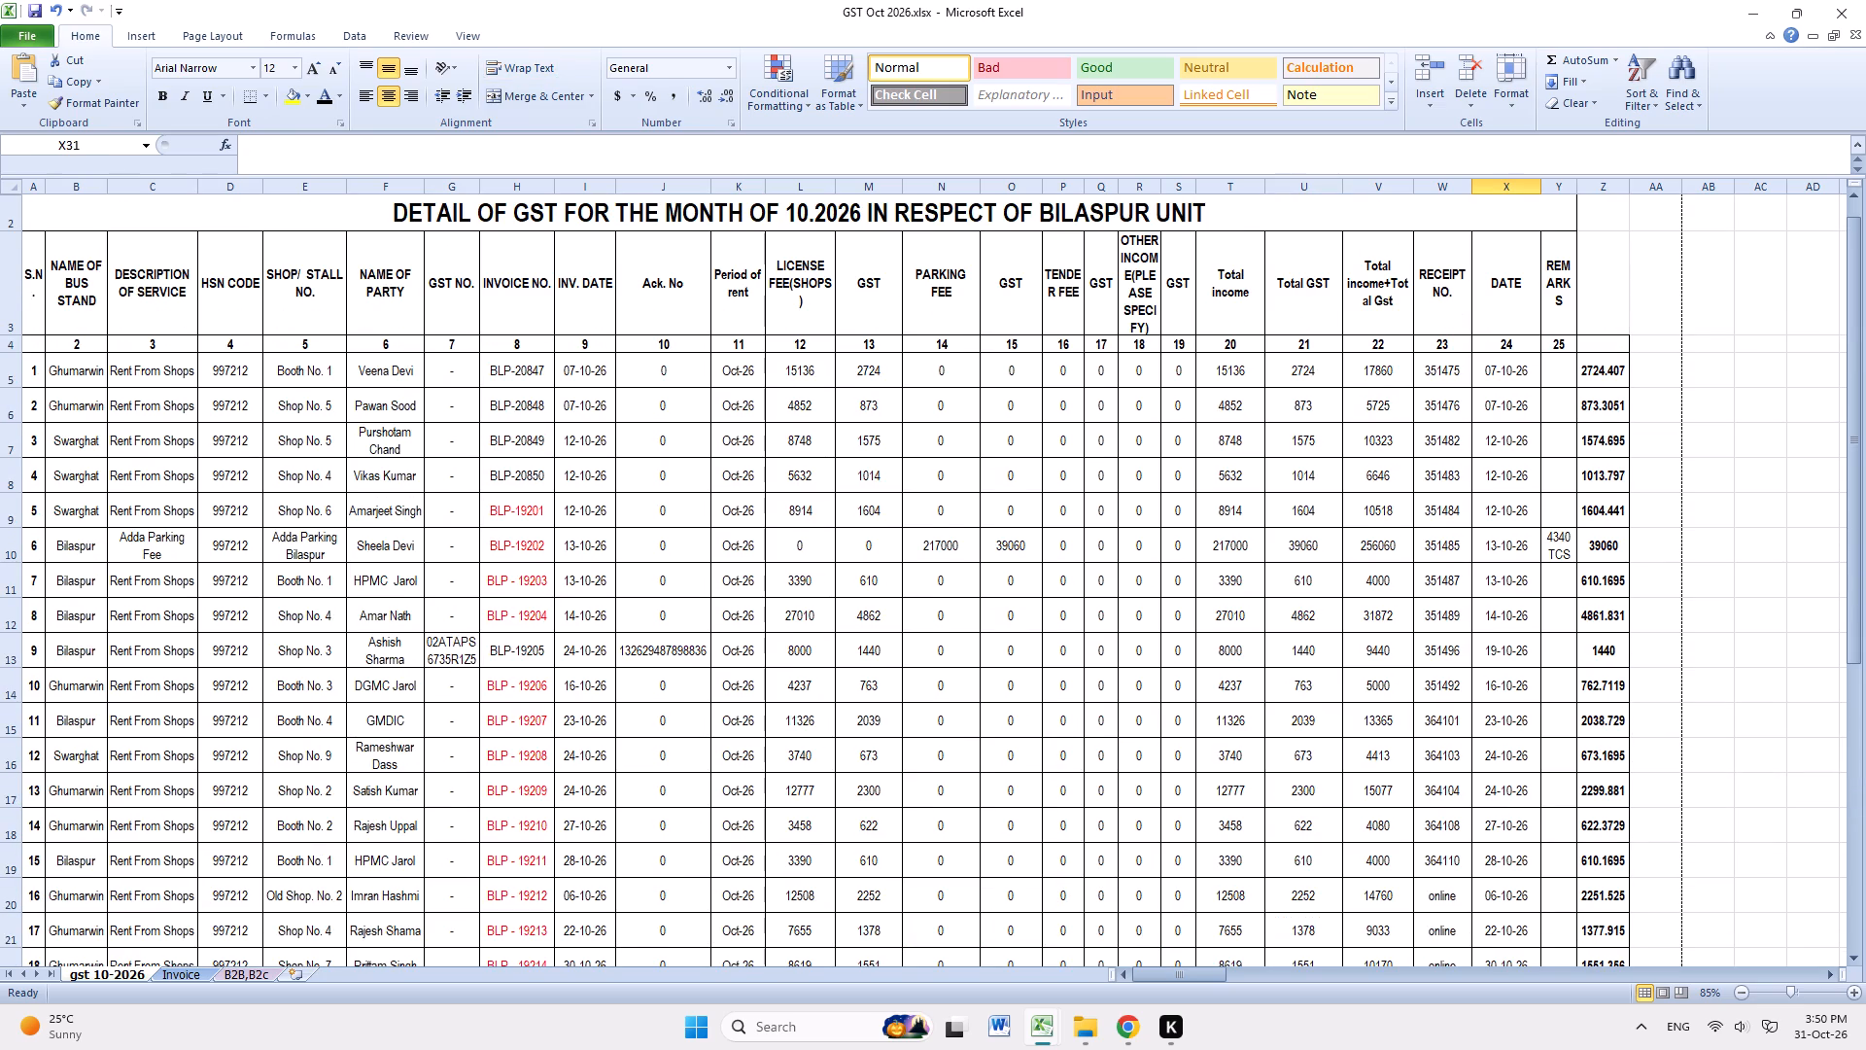
left_click(795, 373)
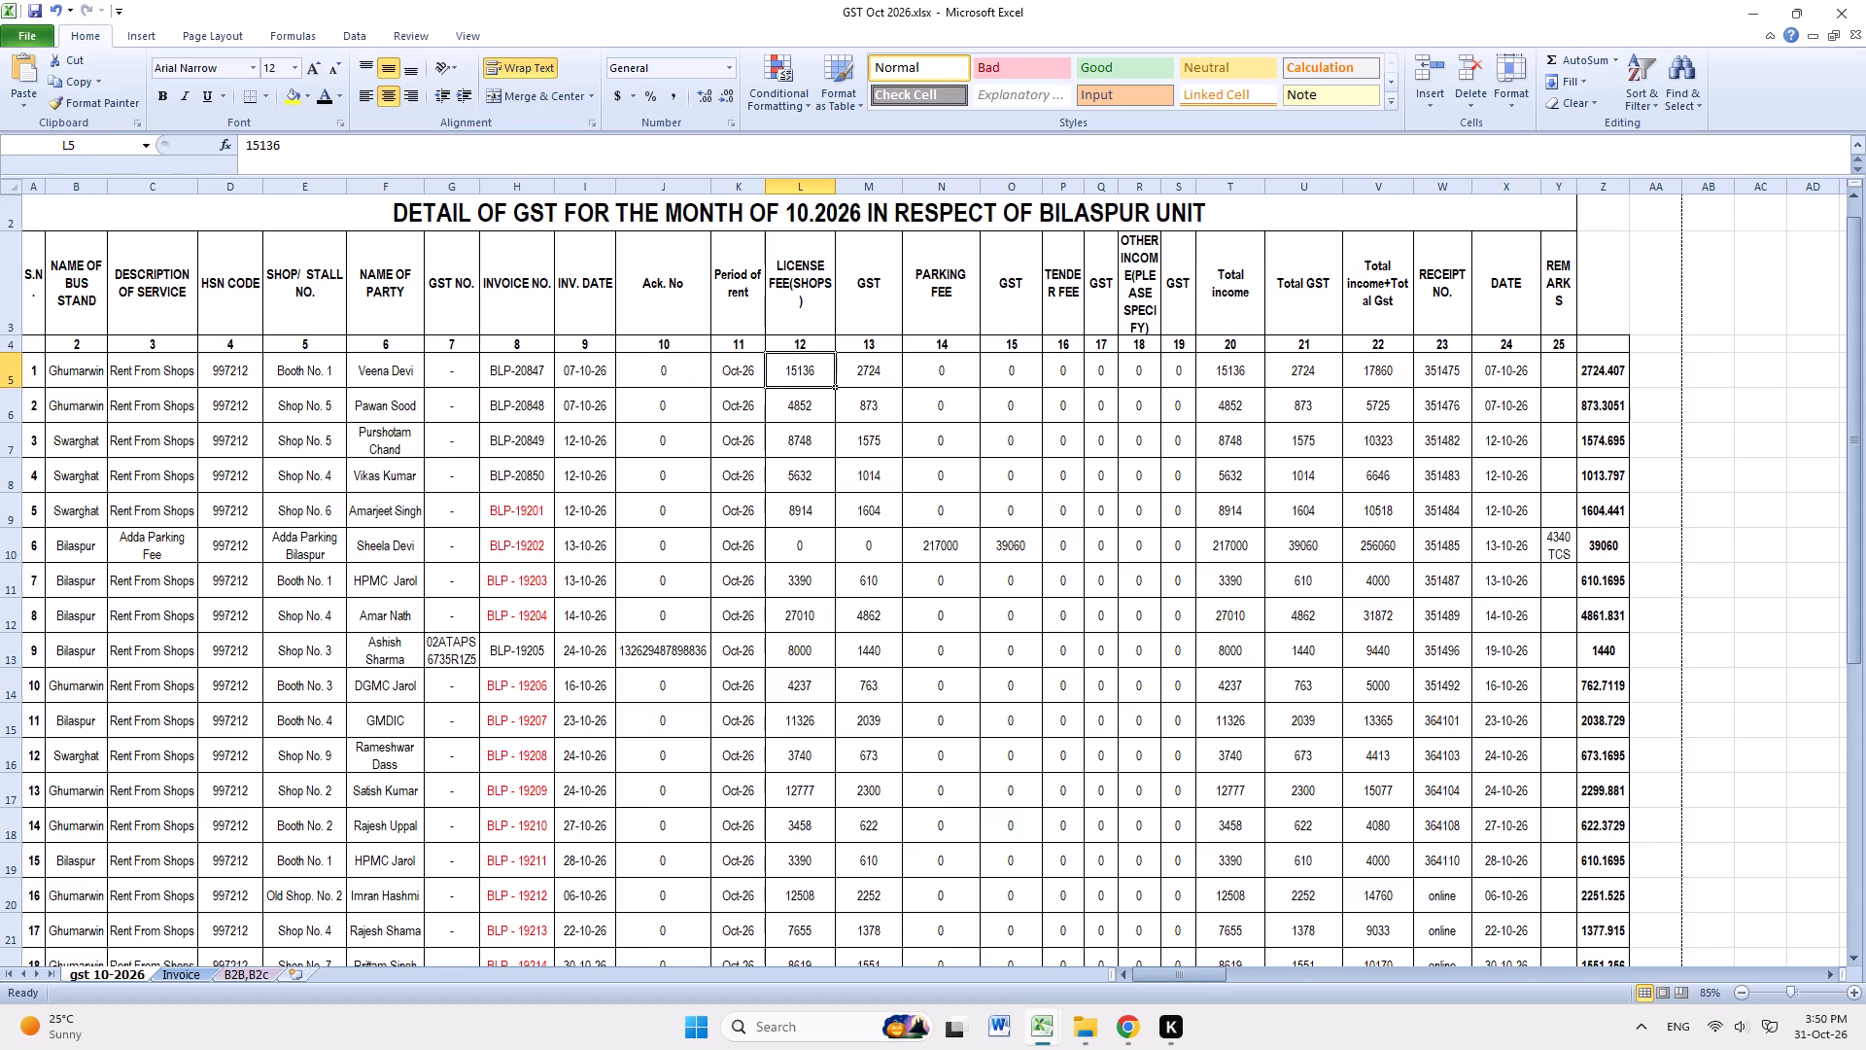
left_click(795, 402)
scroll(852, 626, "down", 4)
triple_click(798, 730)
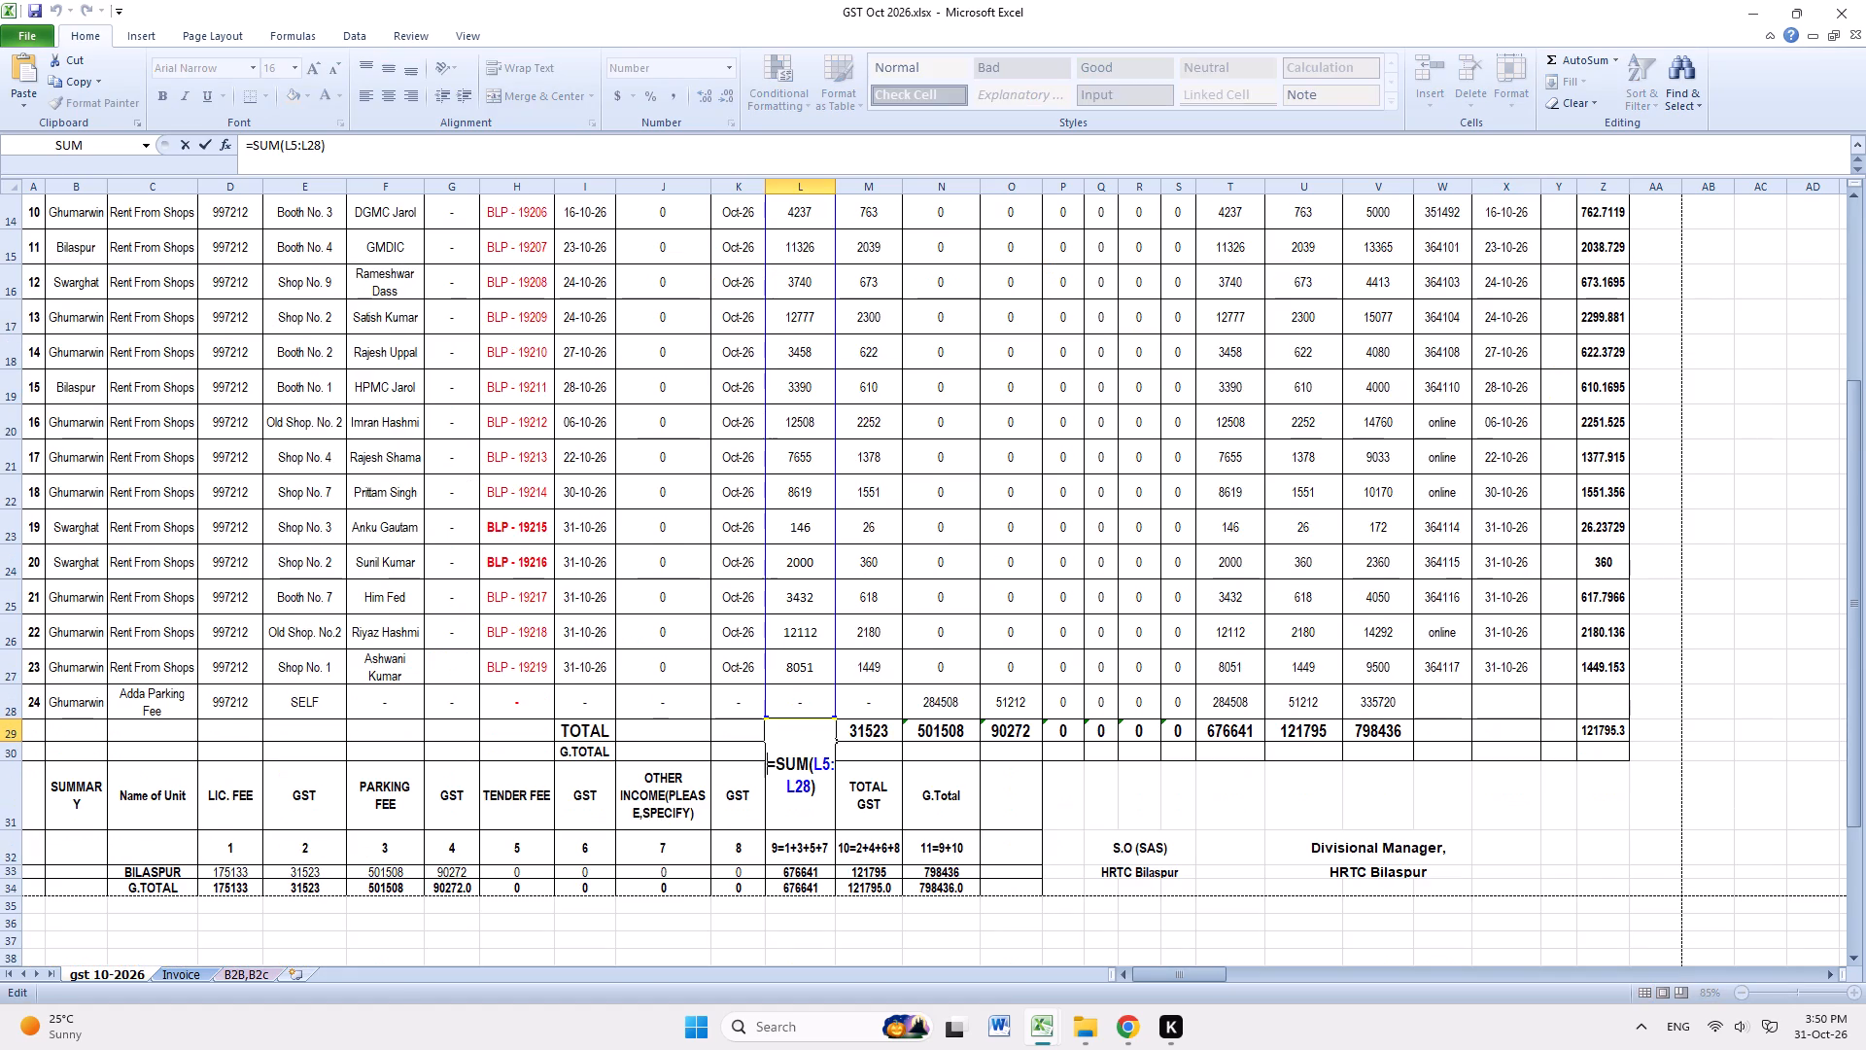
key("Return")
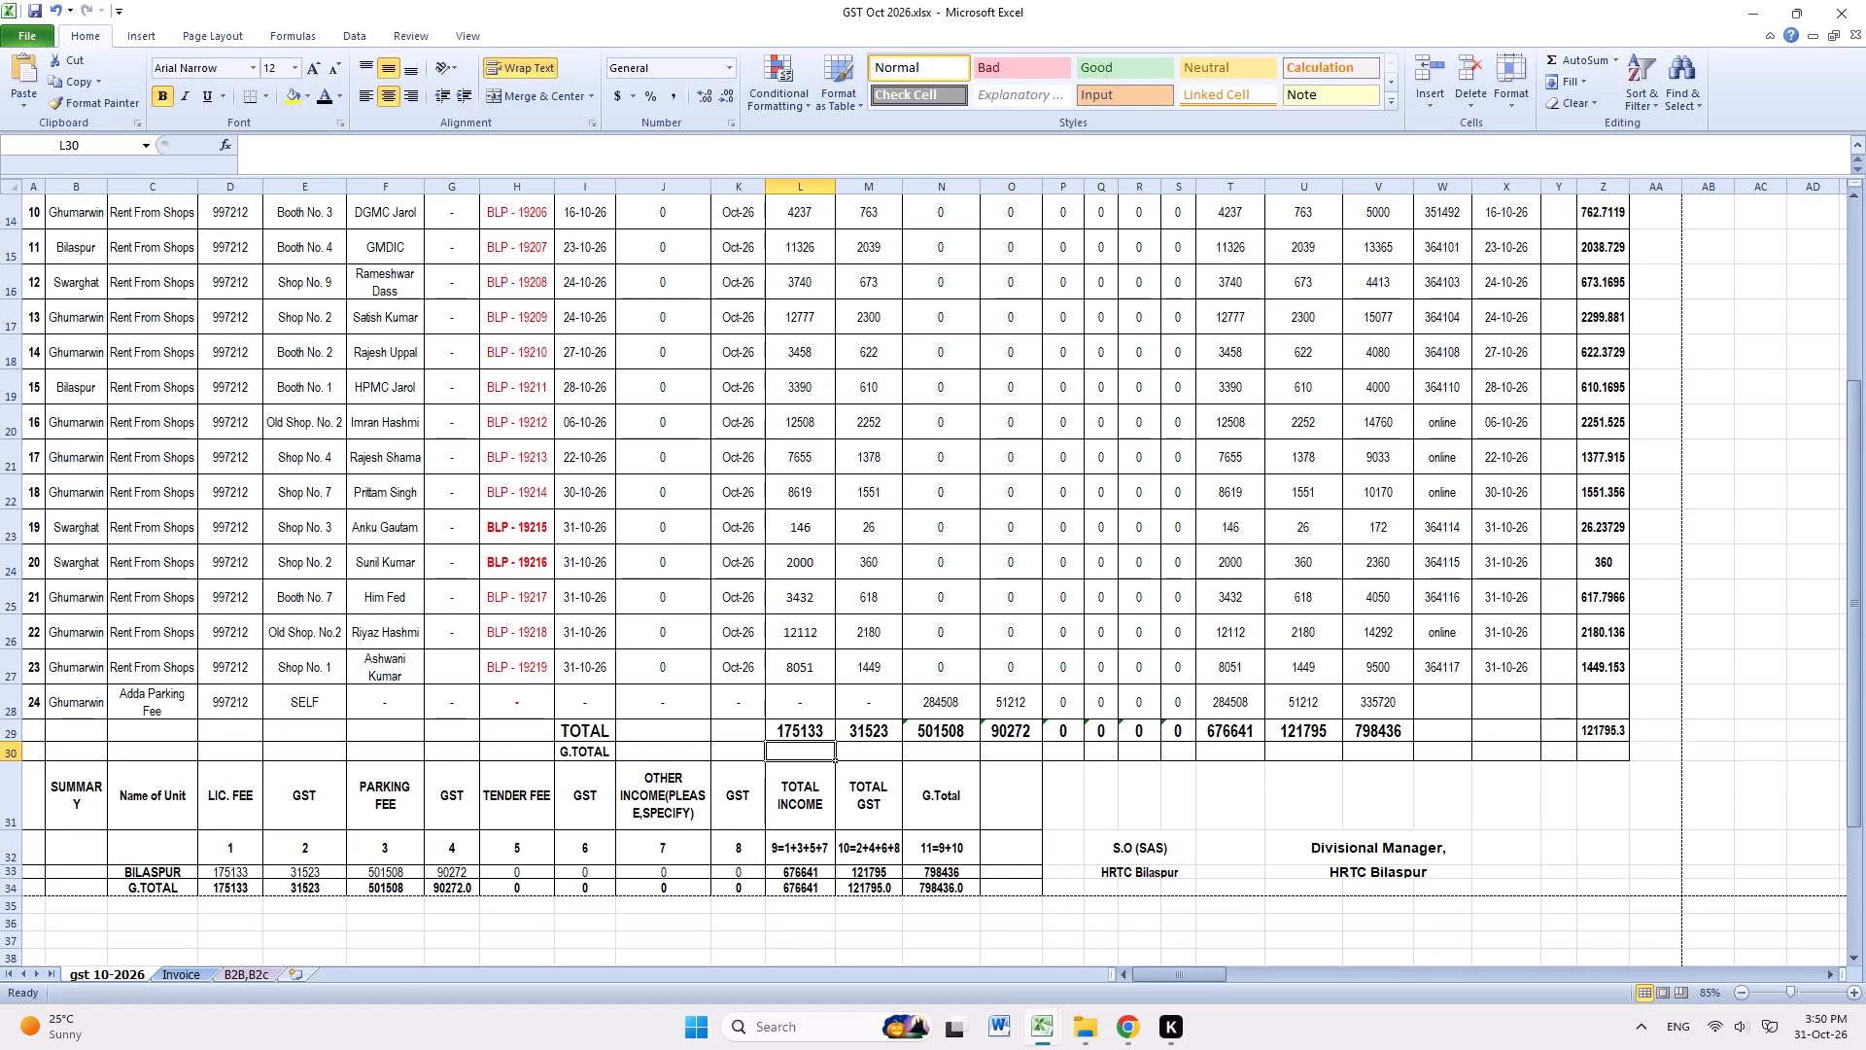
scroll(626, 685, "up", 5)
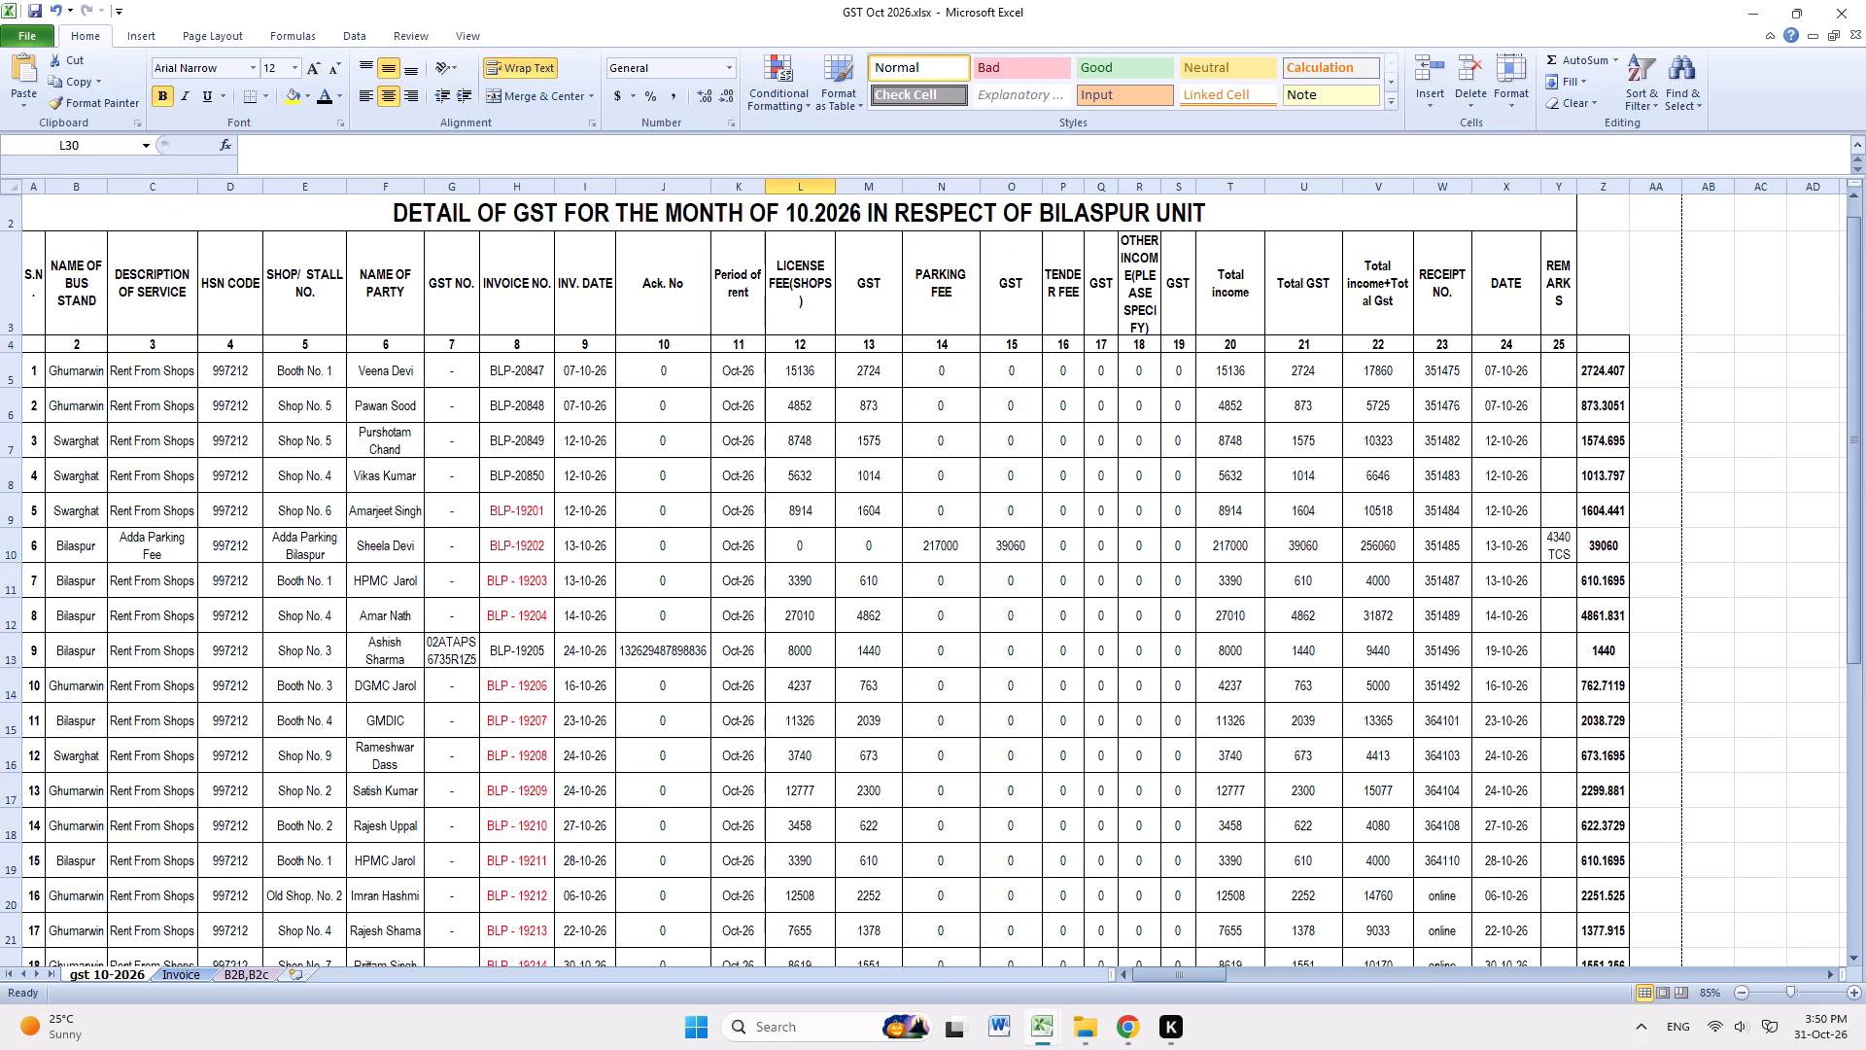
Check the invoice numbers in the INVOICE NO. column one by one, from H5 down to H20.
left_click(529, 646)
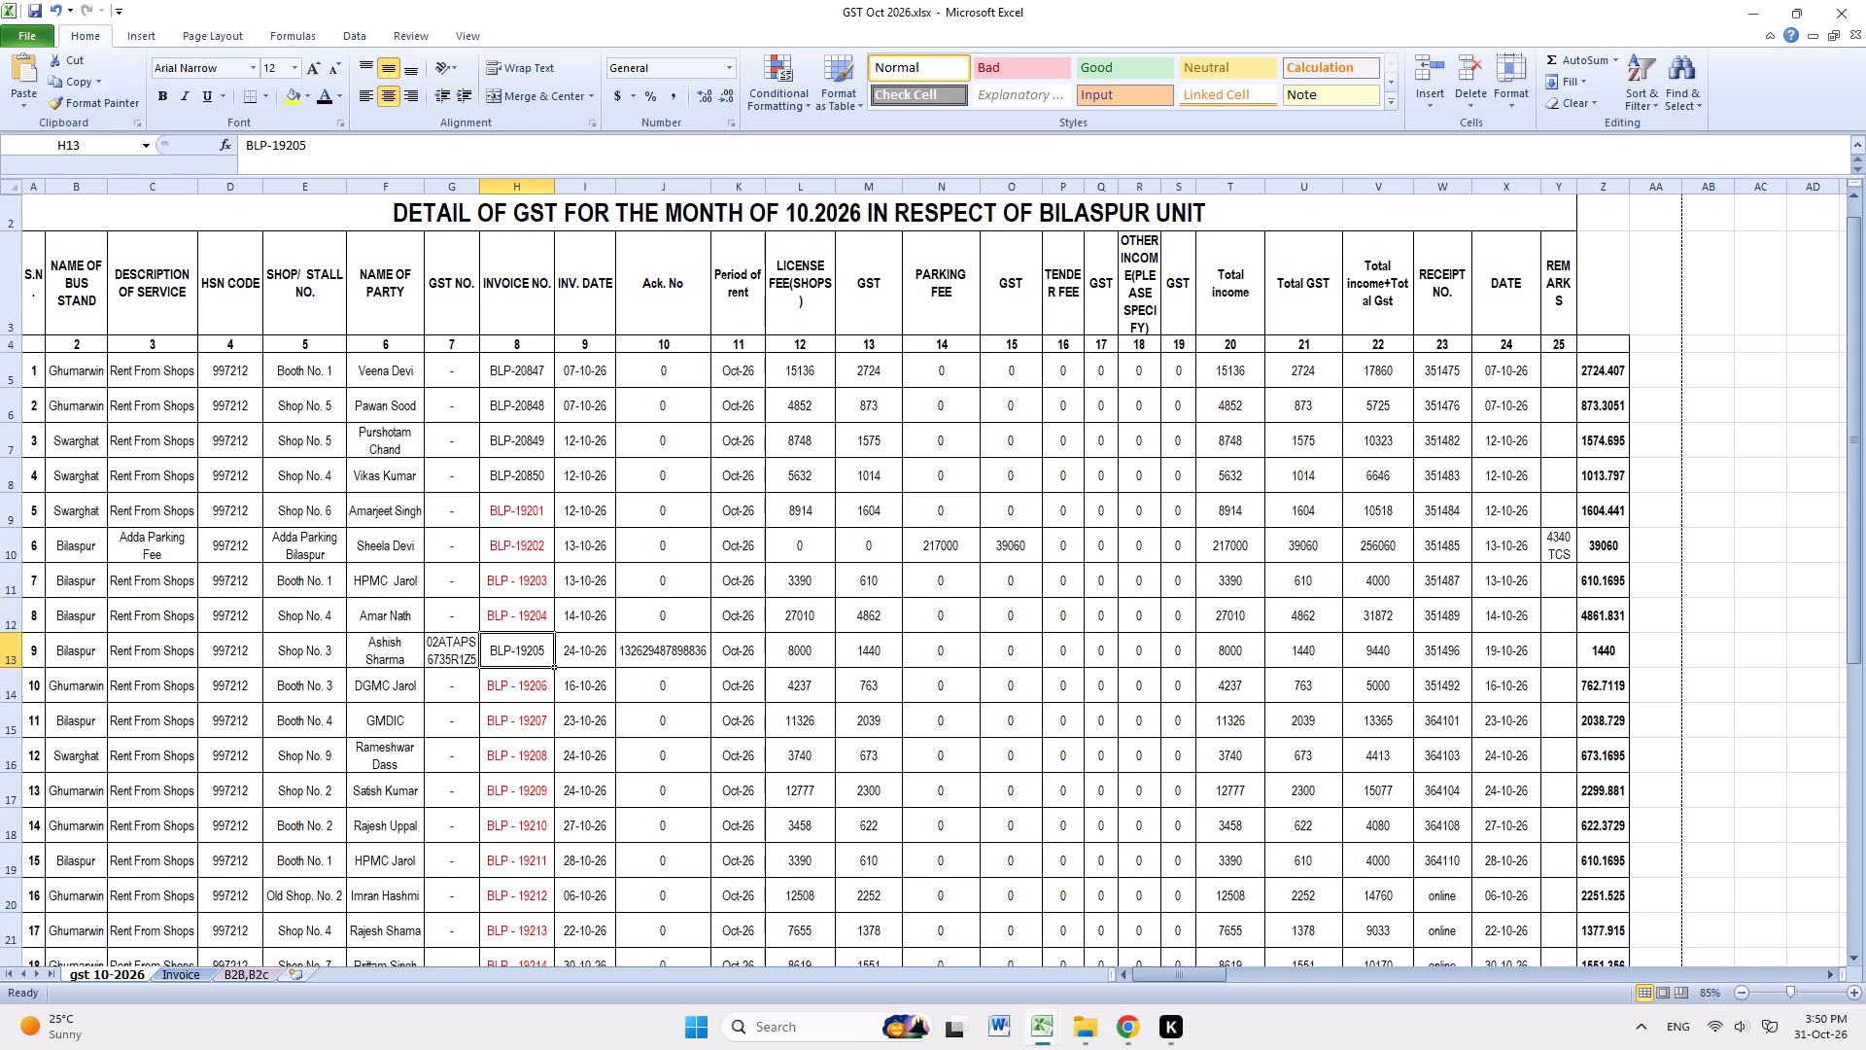
left_click(548, 615)
left_click(525, 373)
left_click(526, 407)
left_click(528, 442)
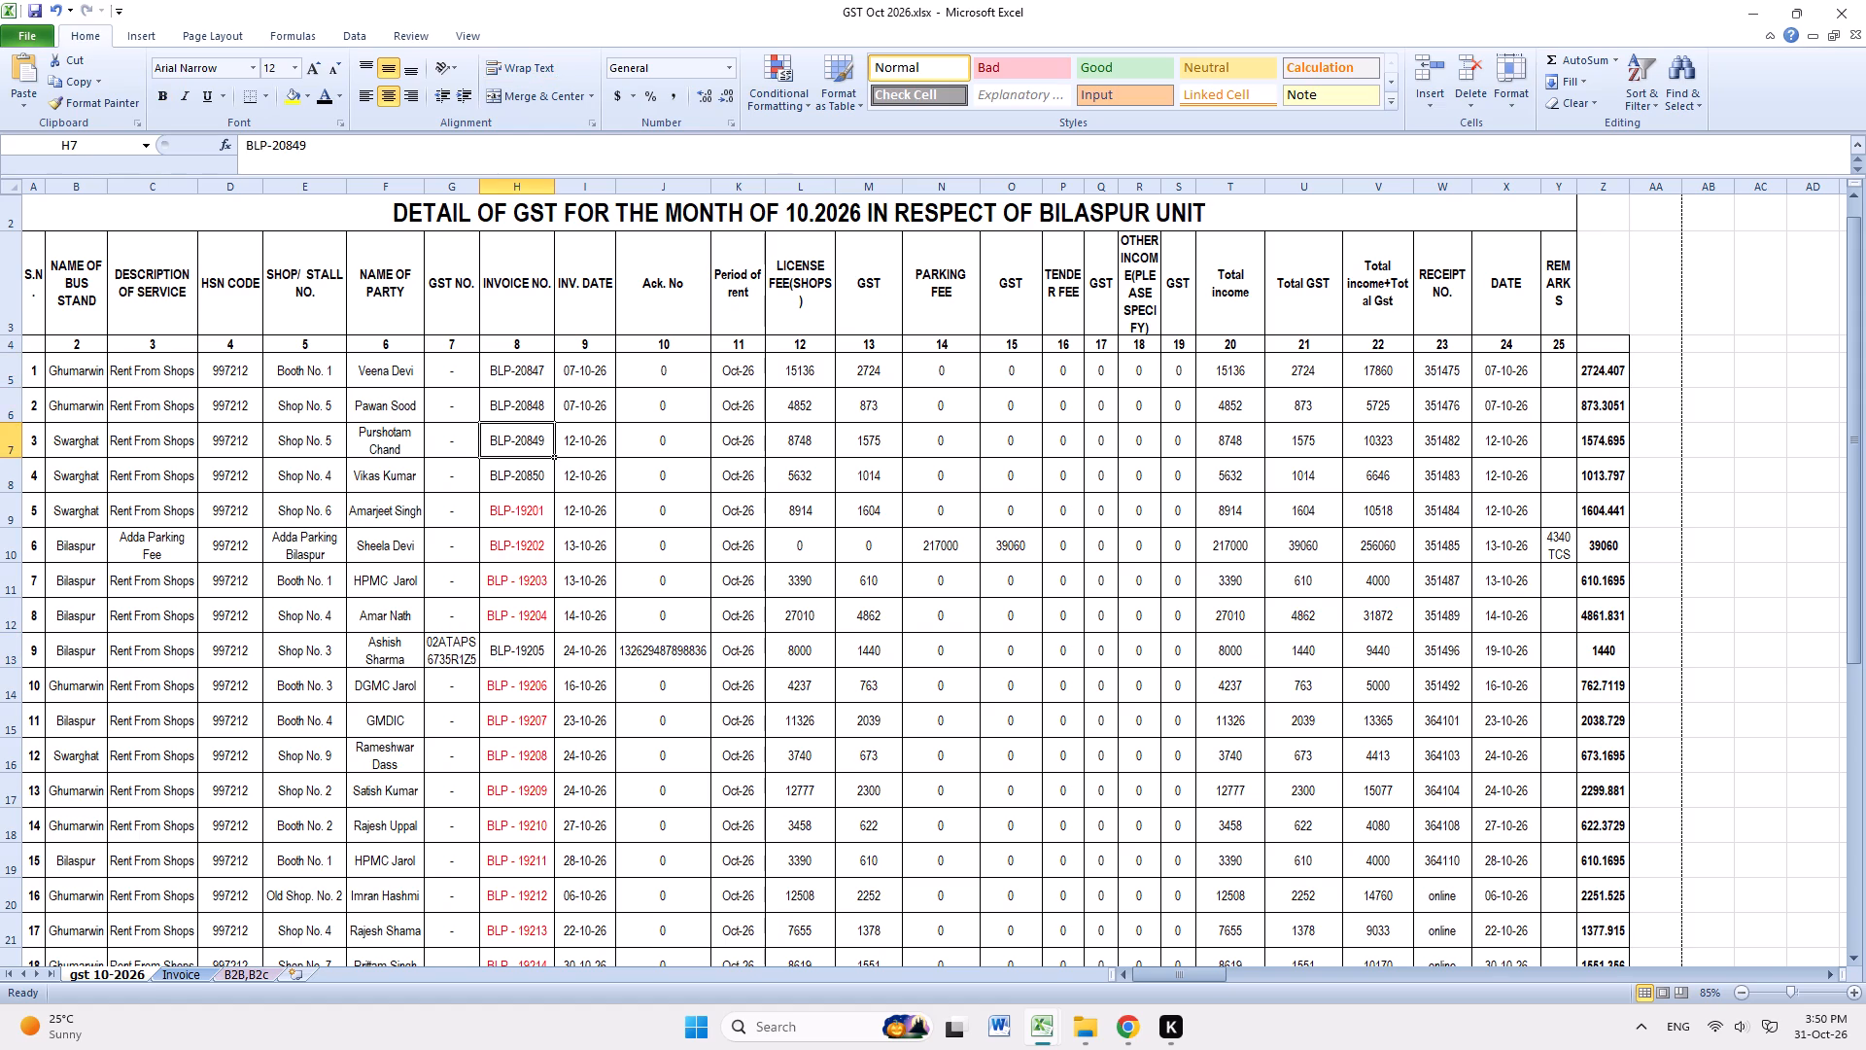
left_click(527, 477)
left_click(536, 514)
left_click(536, 557)
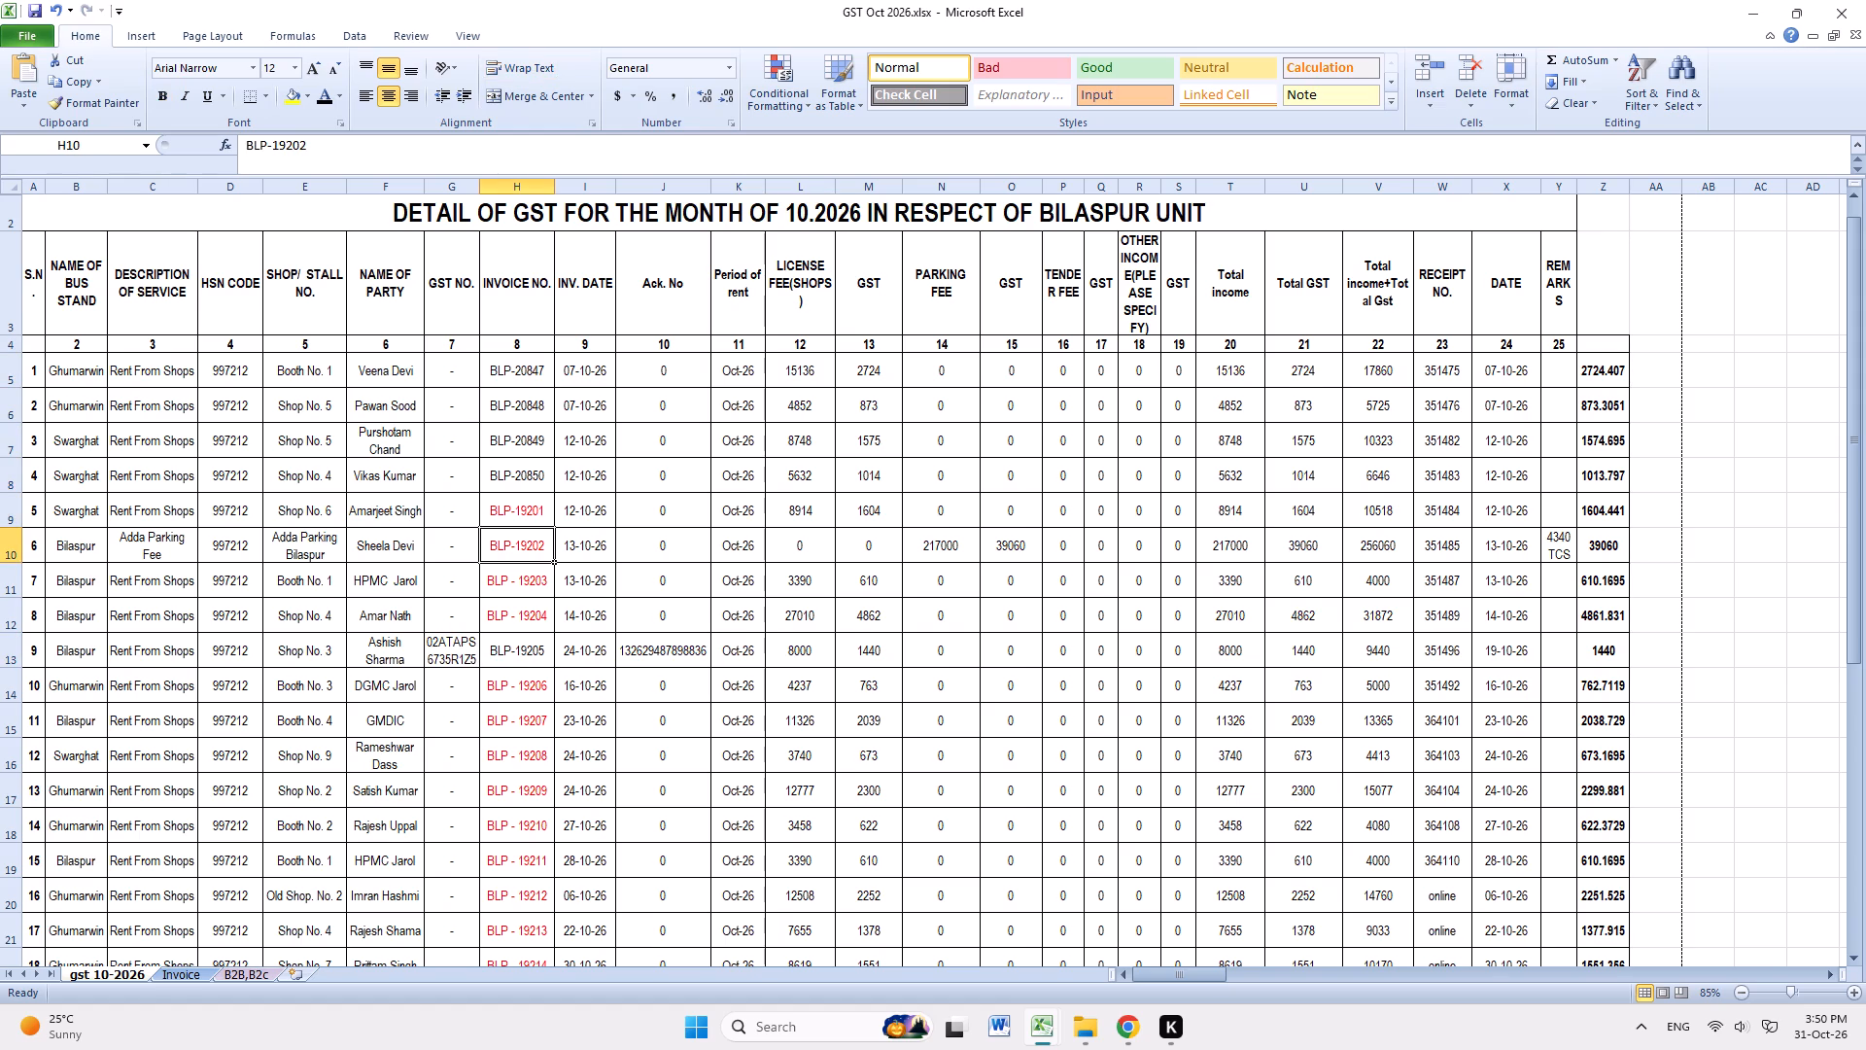
left_click(538, 589)
left_click(542, 616)
left_click(546, 655)
scroll(570, 694, "down", 1)
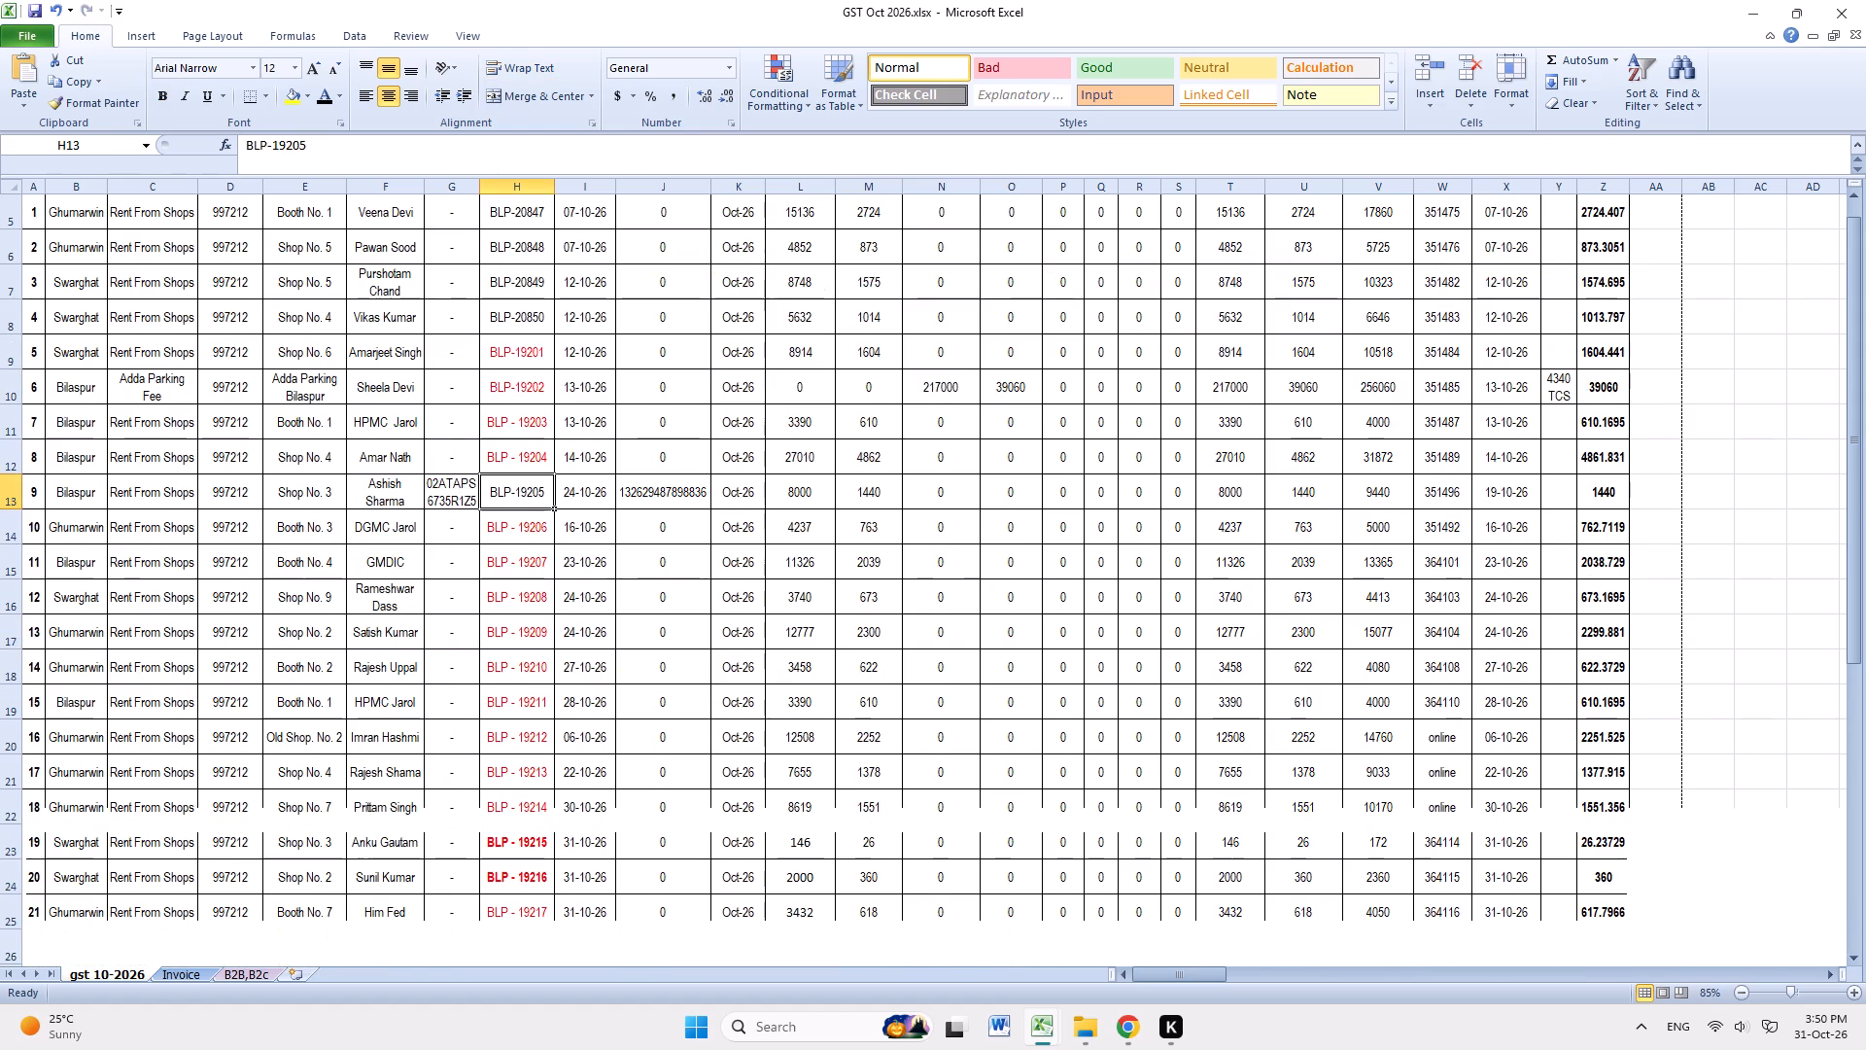
left_click(540, 537)
left_click(545, 565)
left_click(542, 601)
left_click(536, 642)
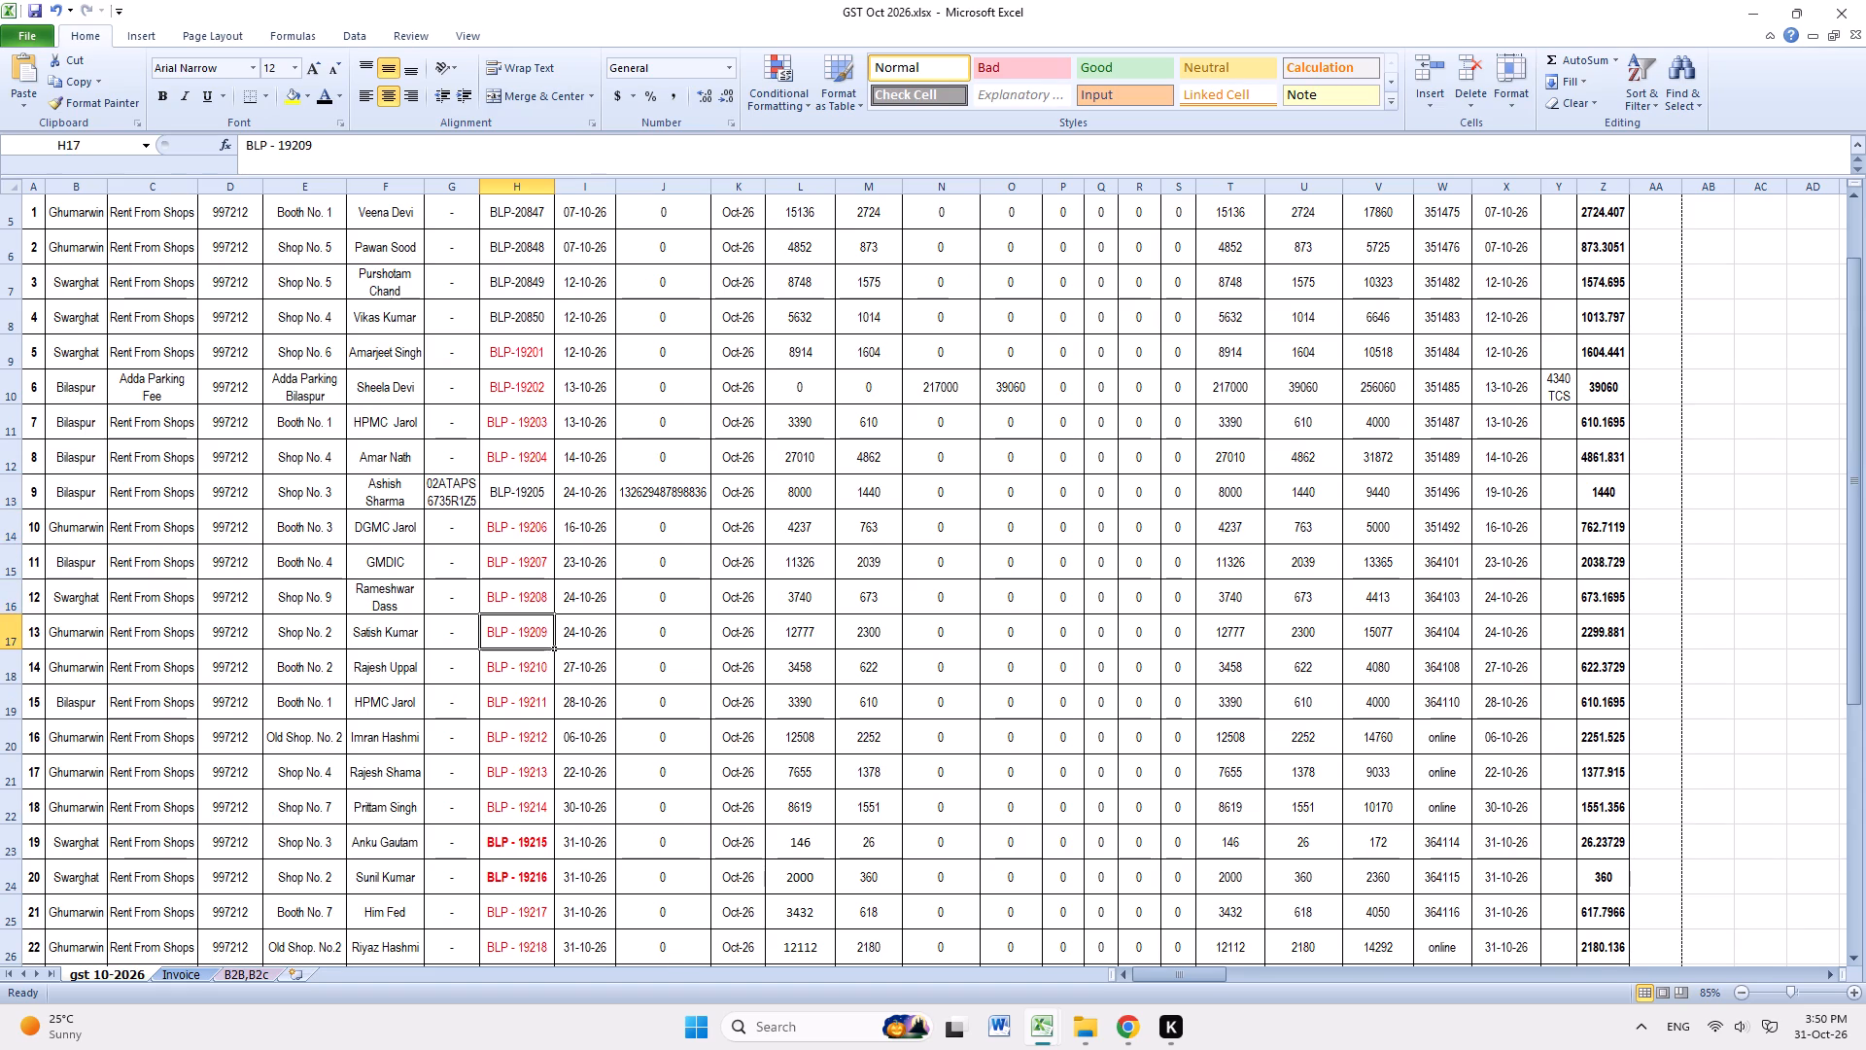
left_click(540, 674)
left_click(541, 704)
left_click(529, 748)
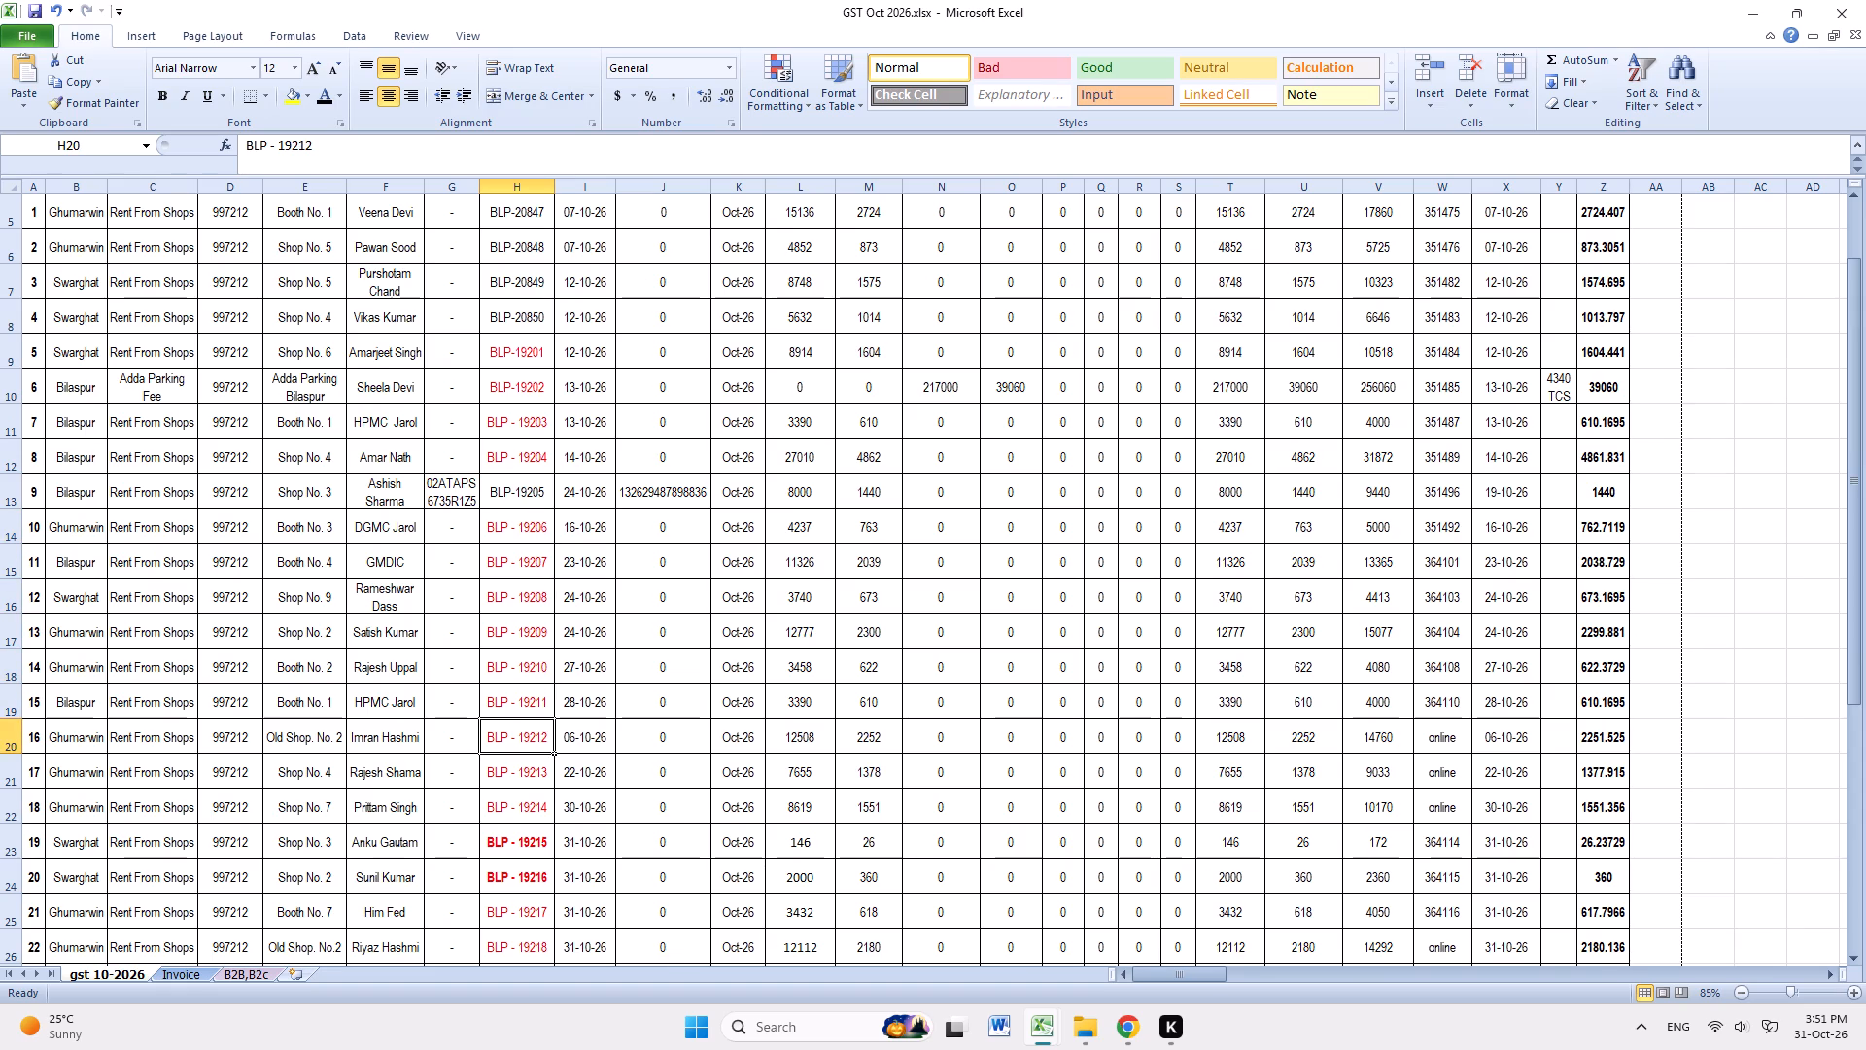
Check the invoice numbers against their INV. DATE entries in rows 20 to 22, and the remaining invoice dates down to I27.
left_click(586, 743)
left_click(535, 731)
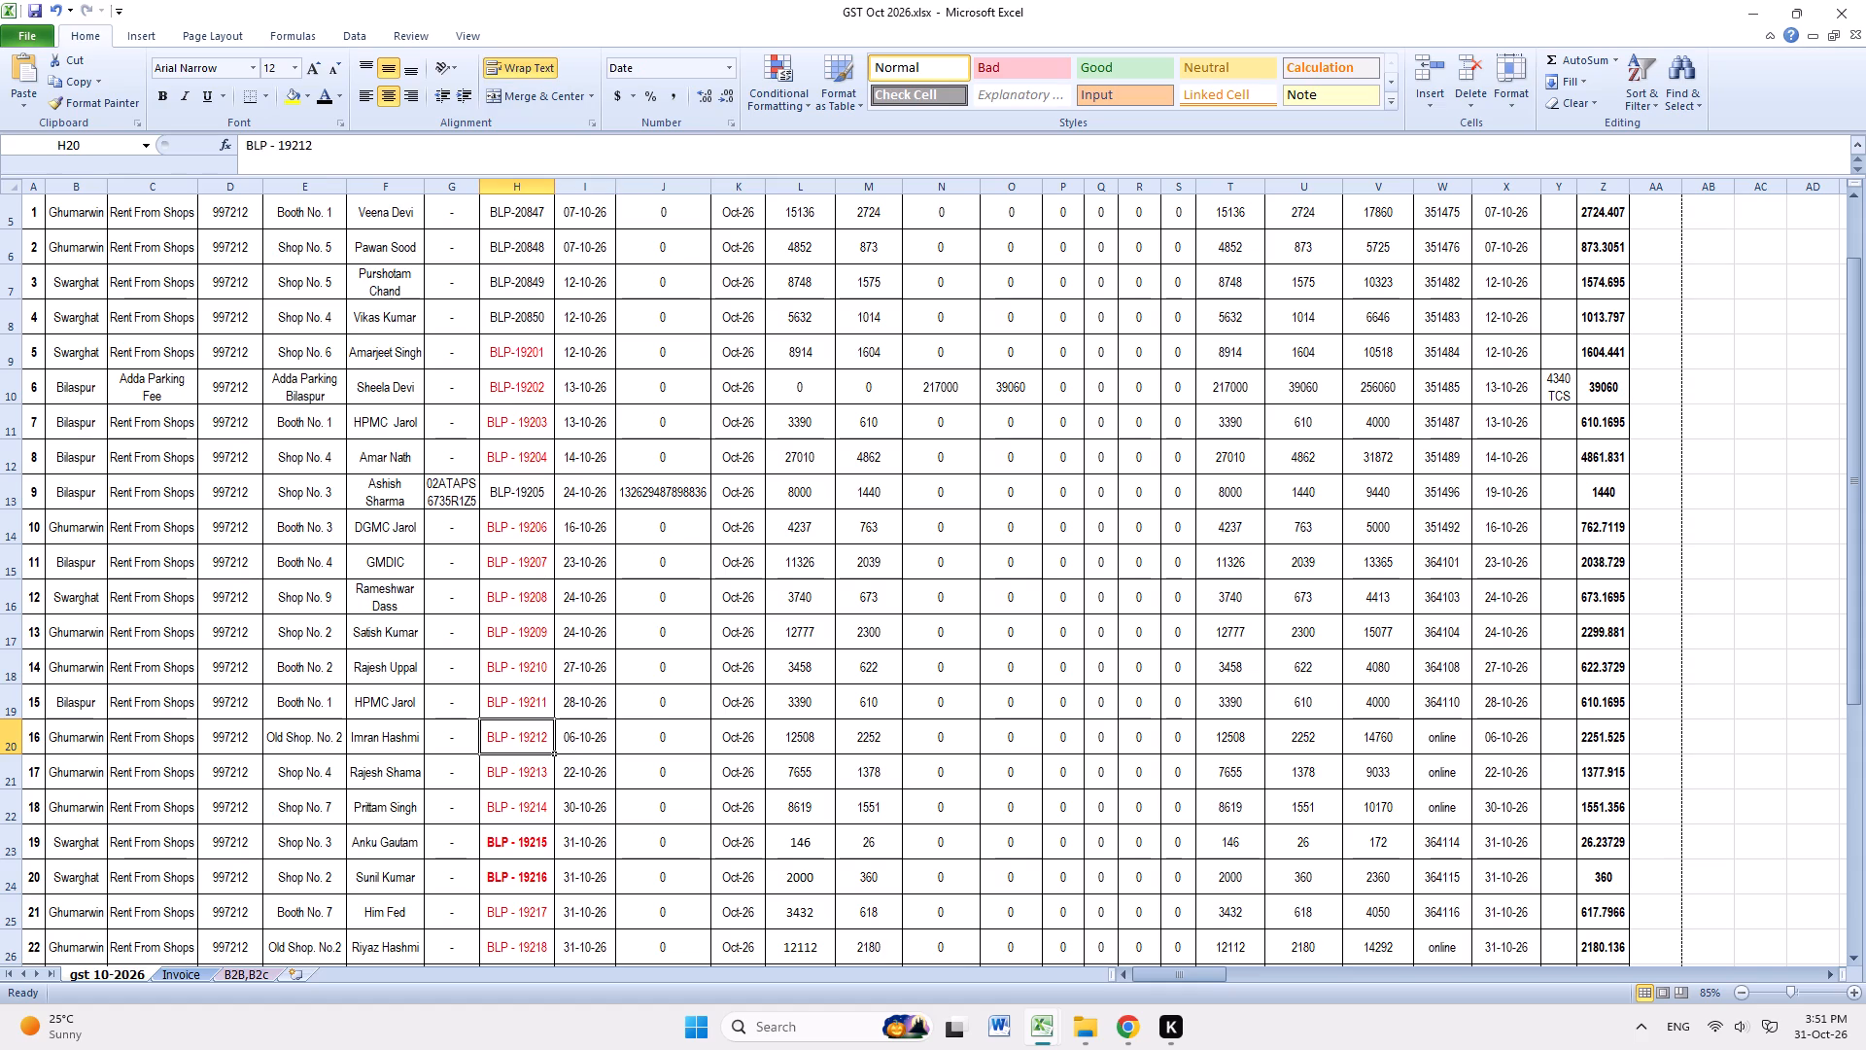
left_click(603, 739)
left_click(531, 737)
left_click(579, 741)
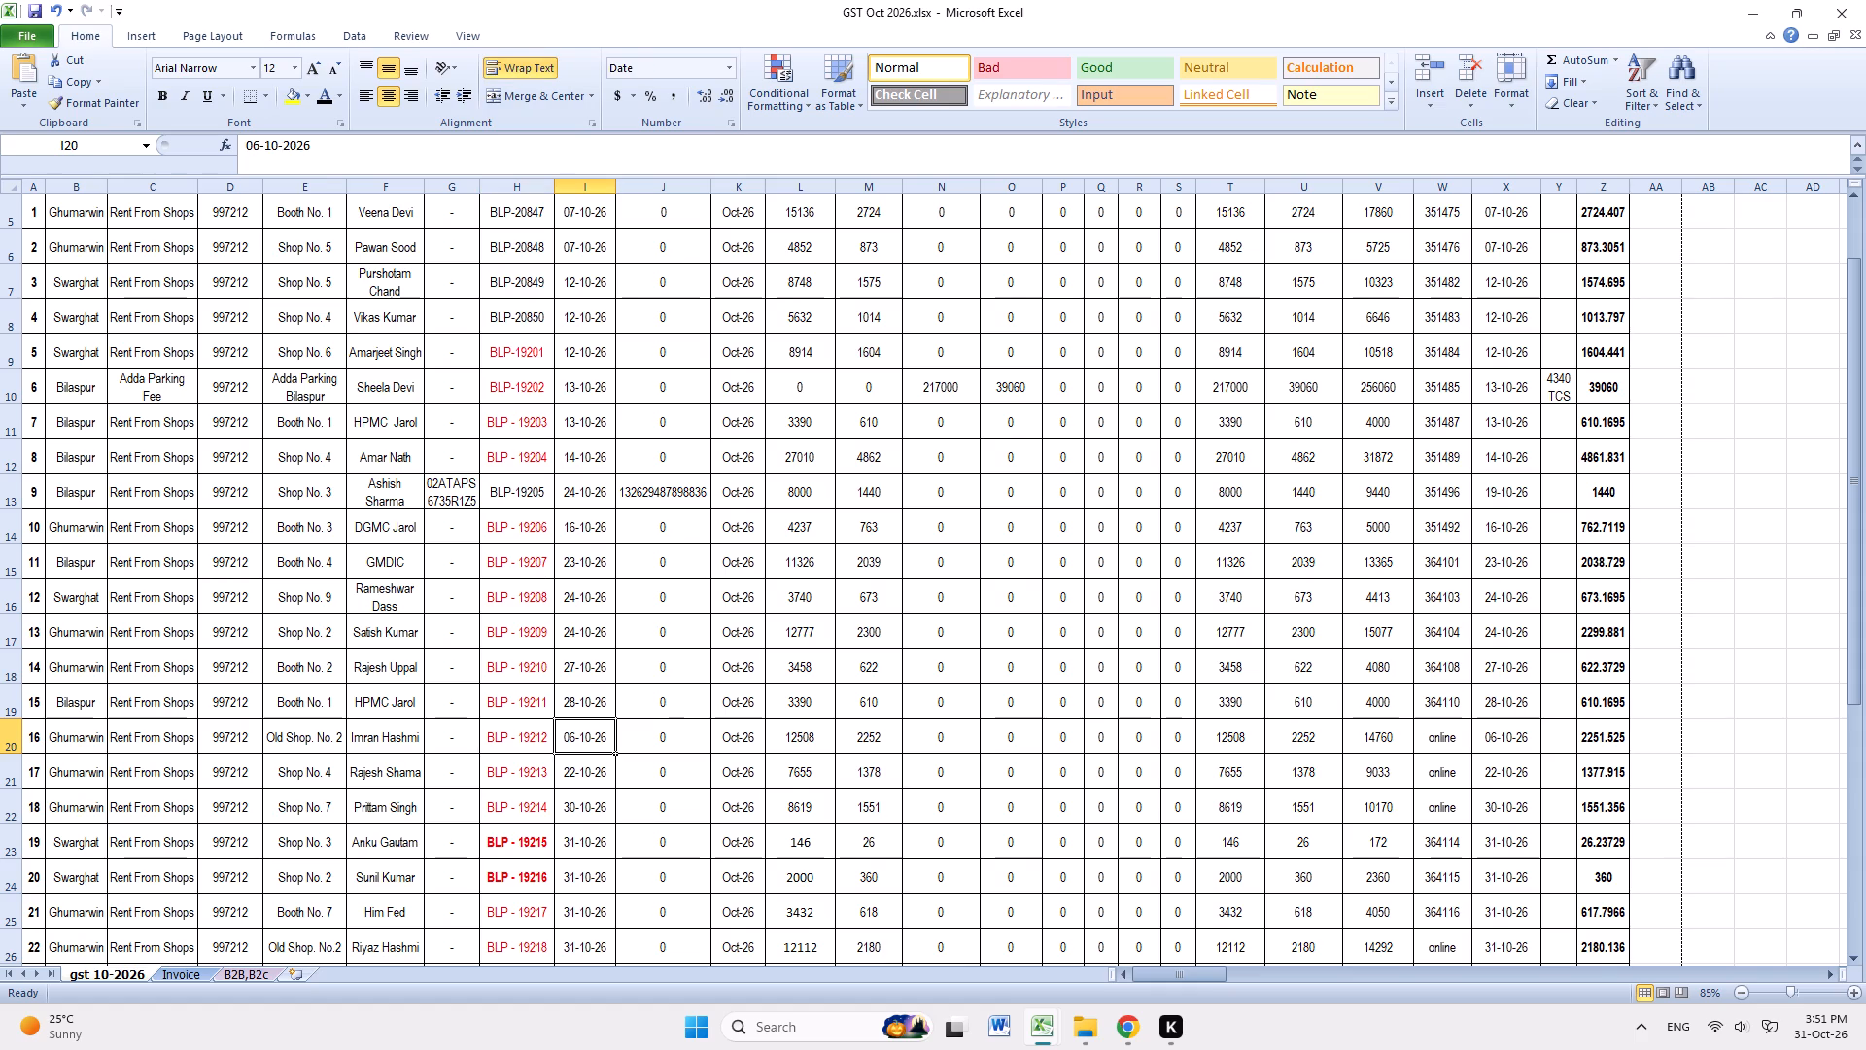
scroll(579, 741, "up", 4)
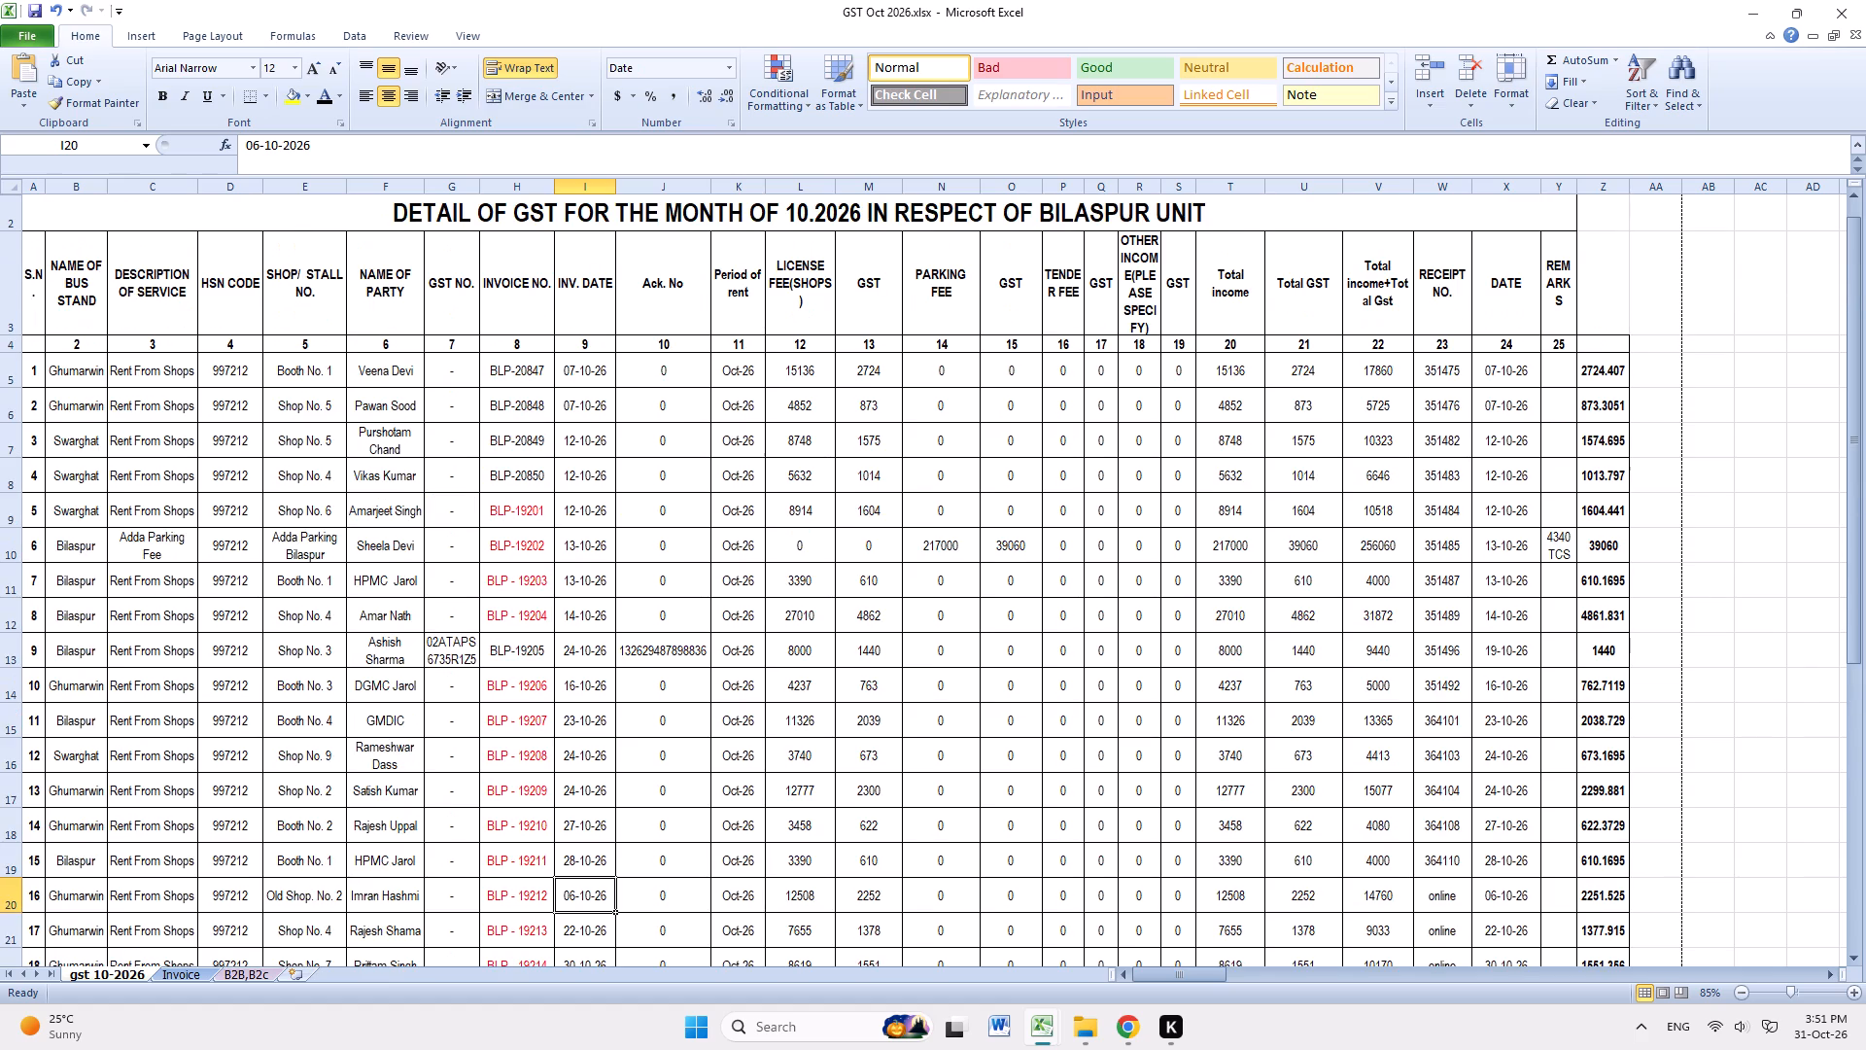
scroll(579, 741, "down", 2)
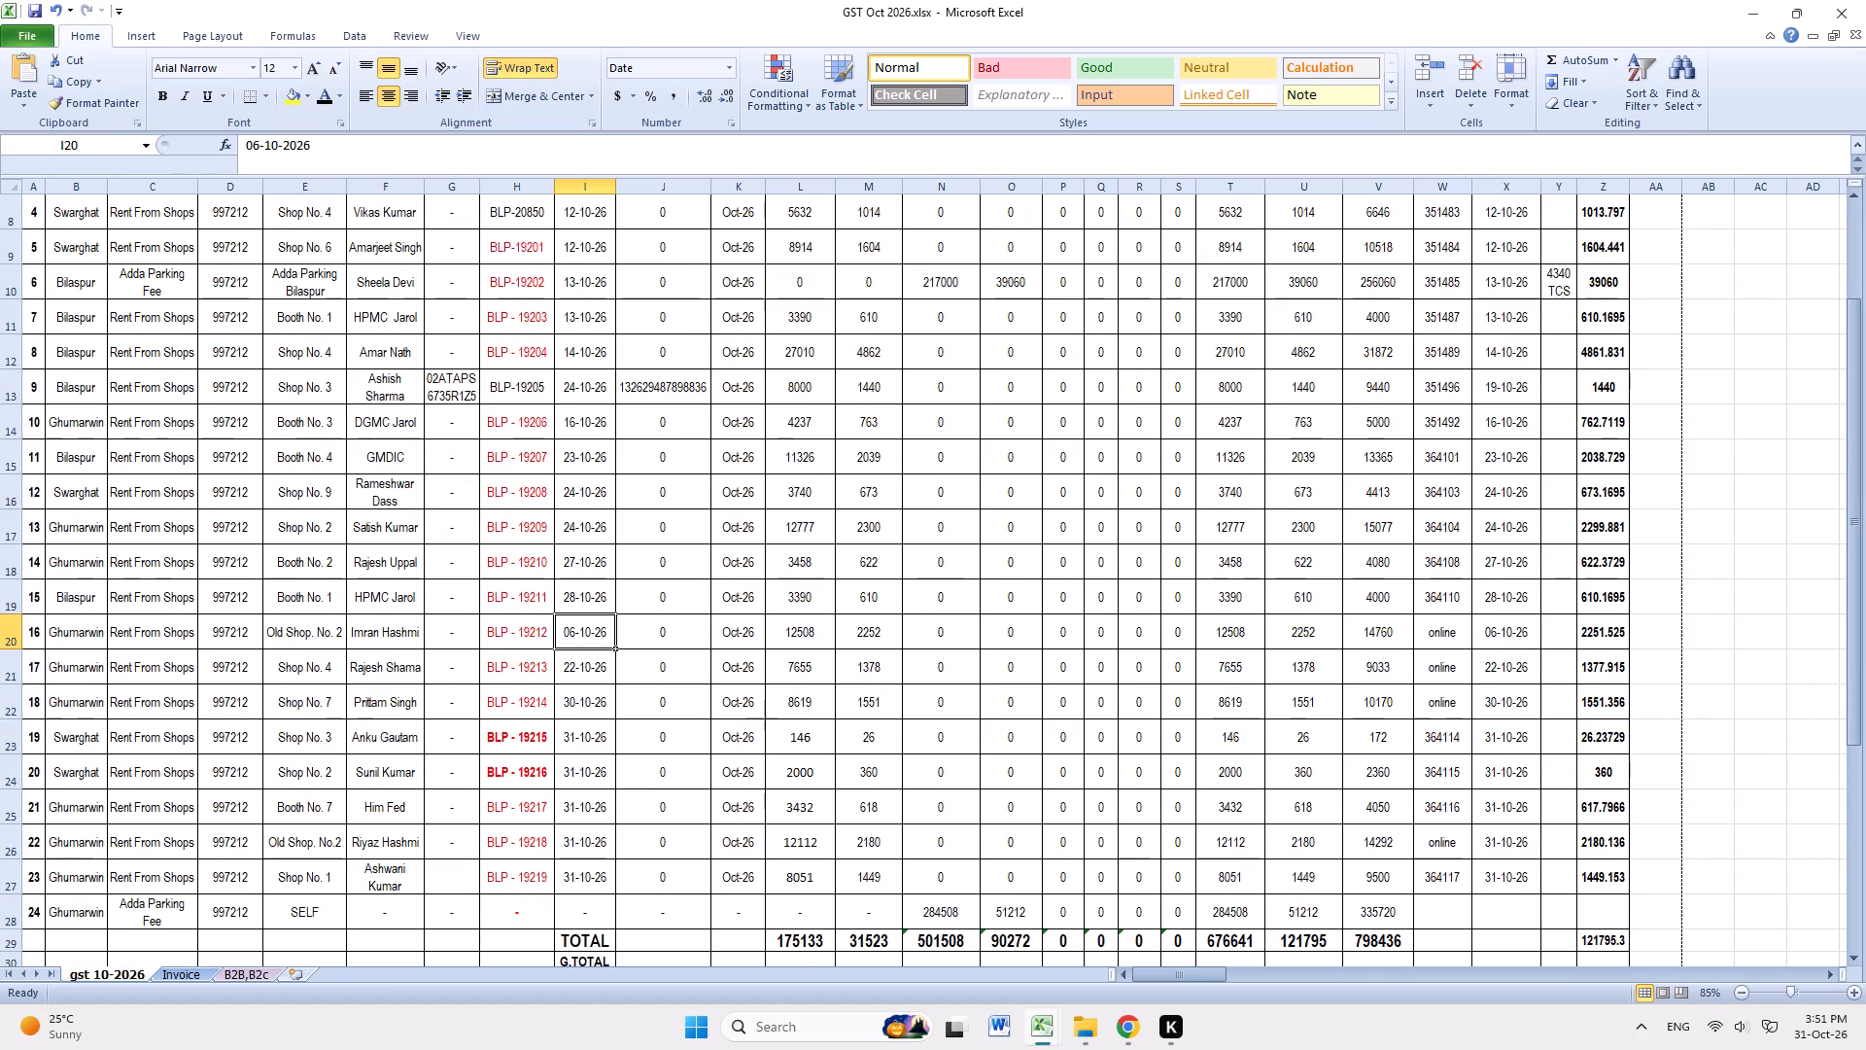
left_click(509, 671)
left_click(583, 682)
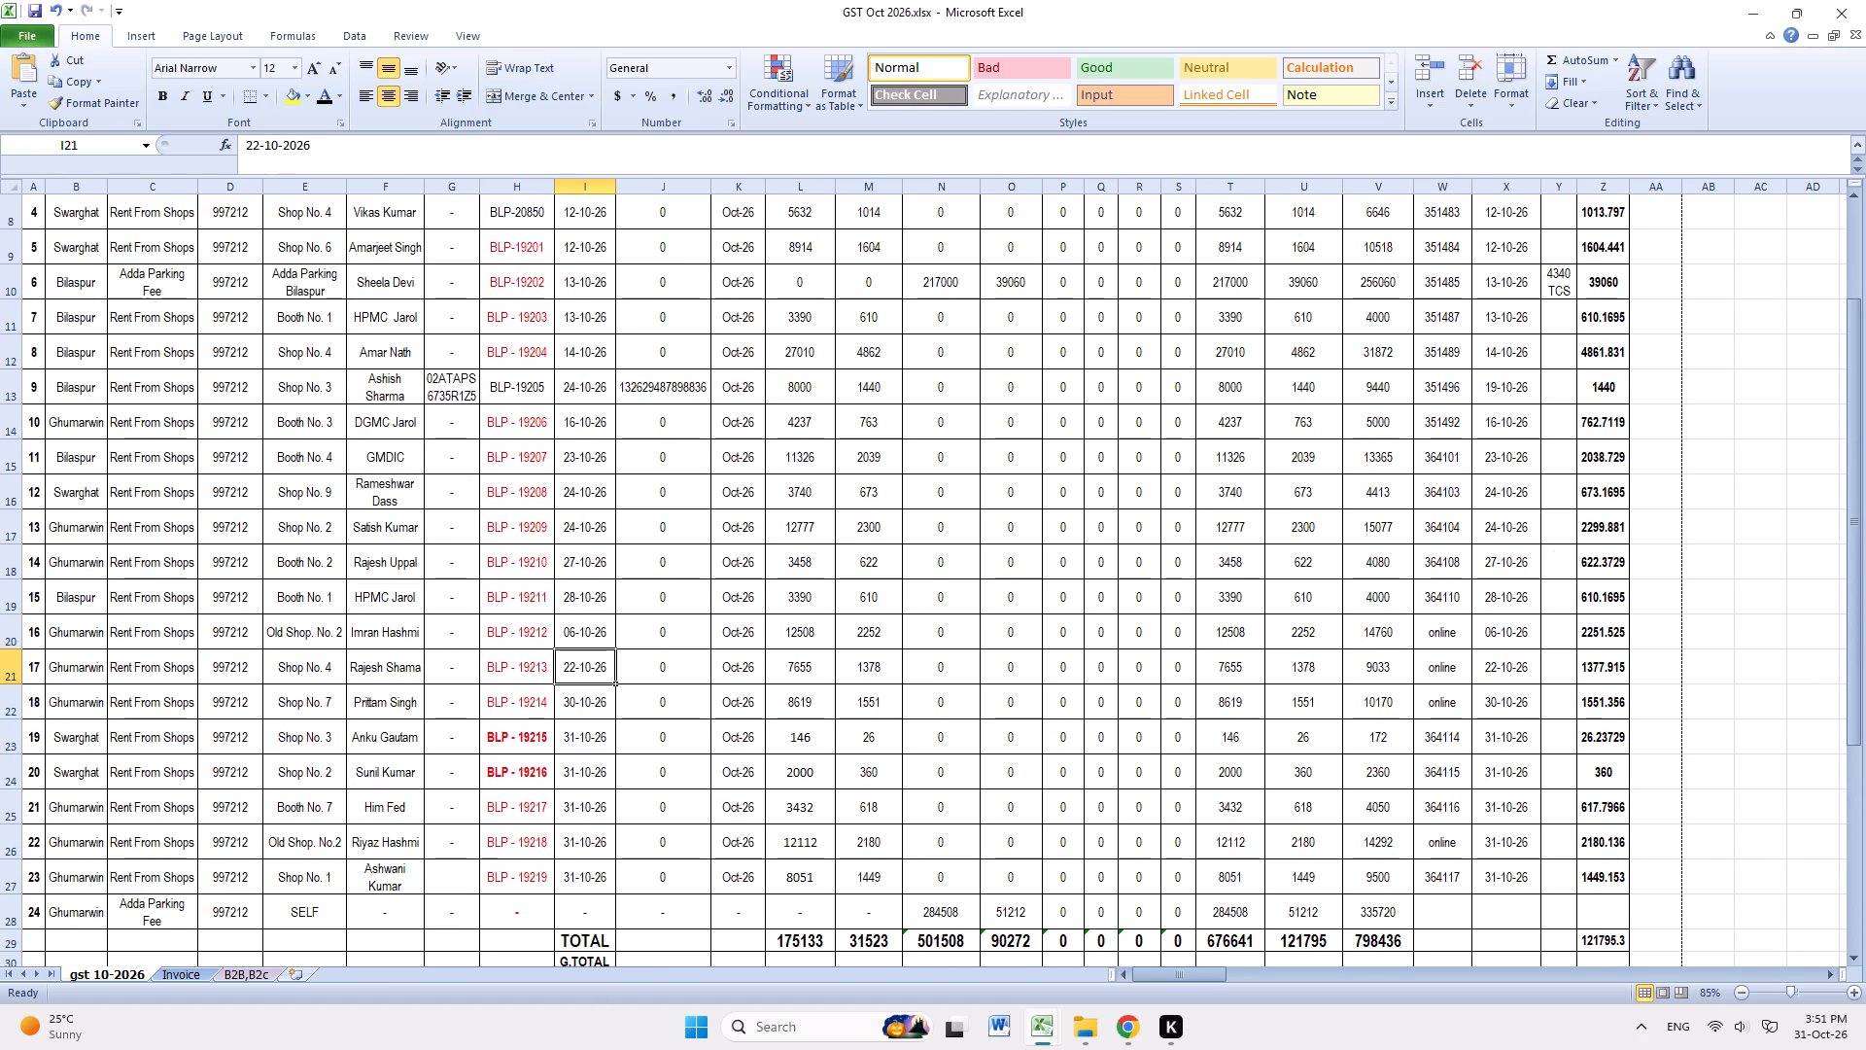
left_click(527, 705)
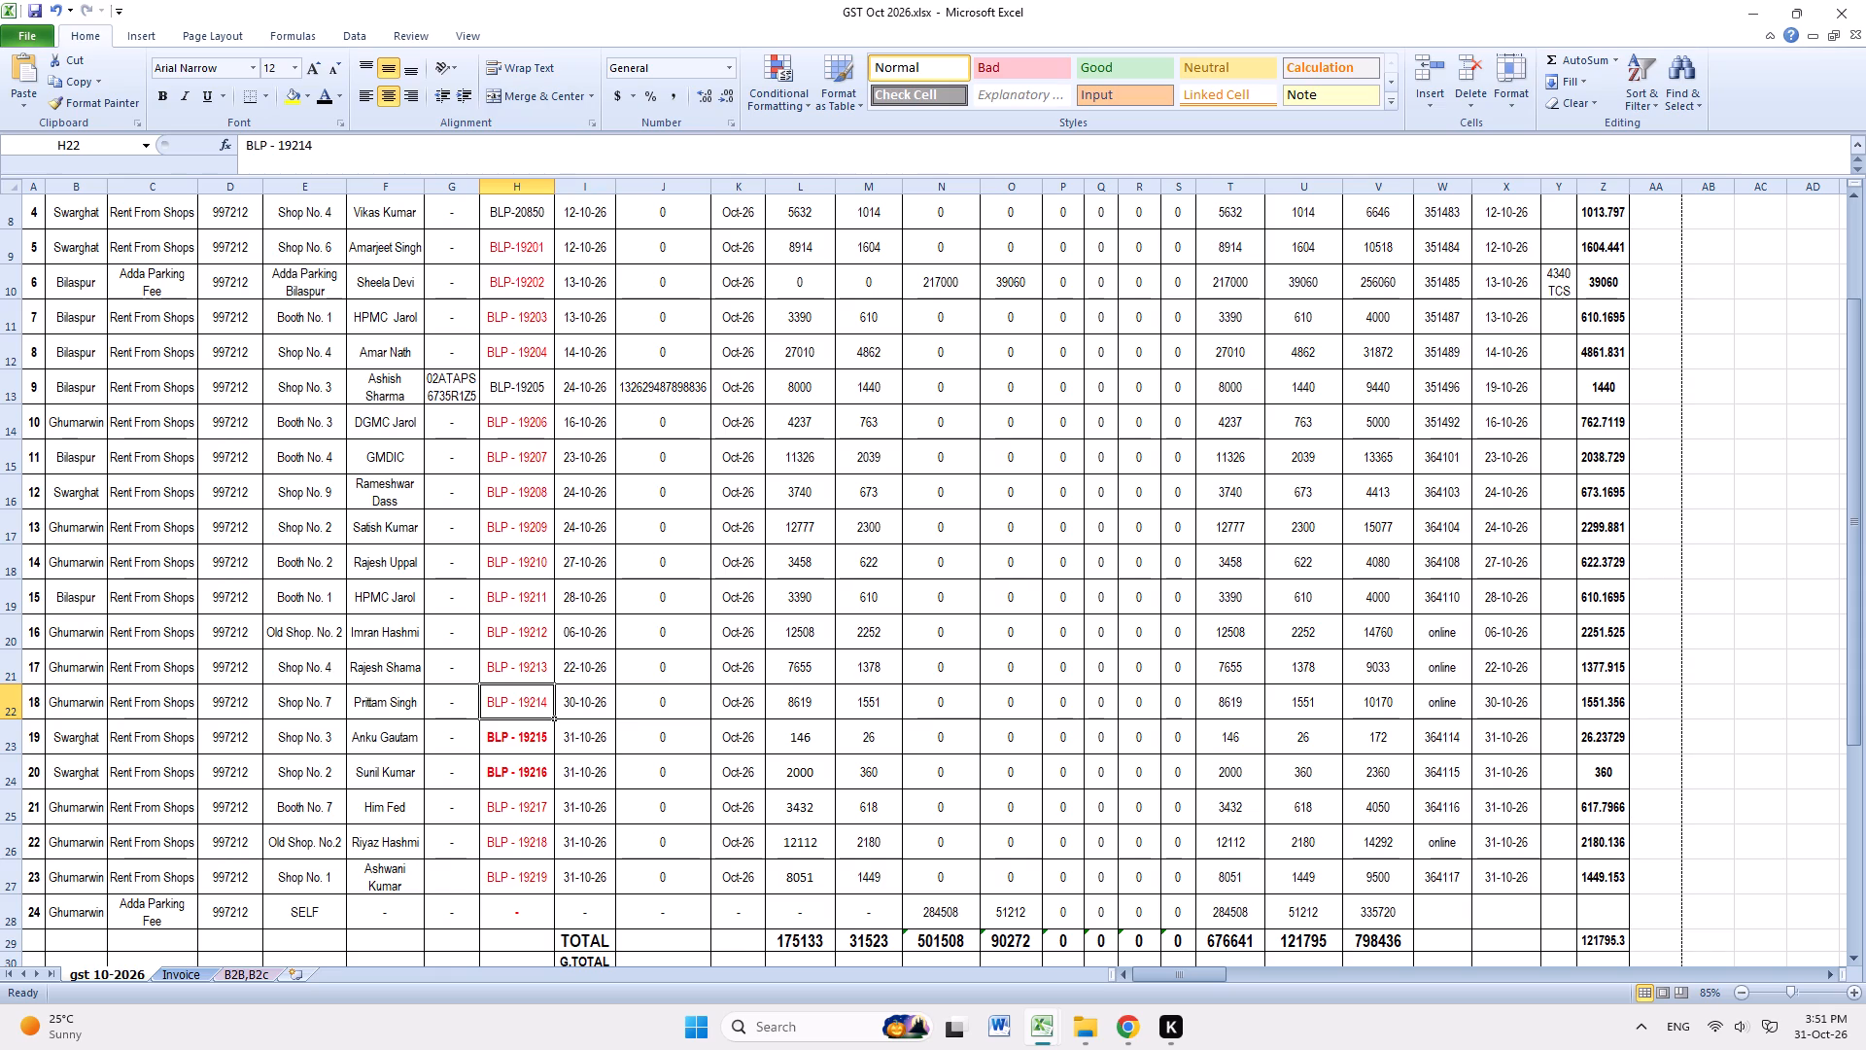
left_click(573, 707)
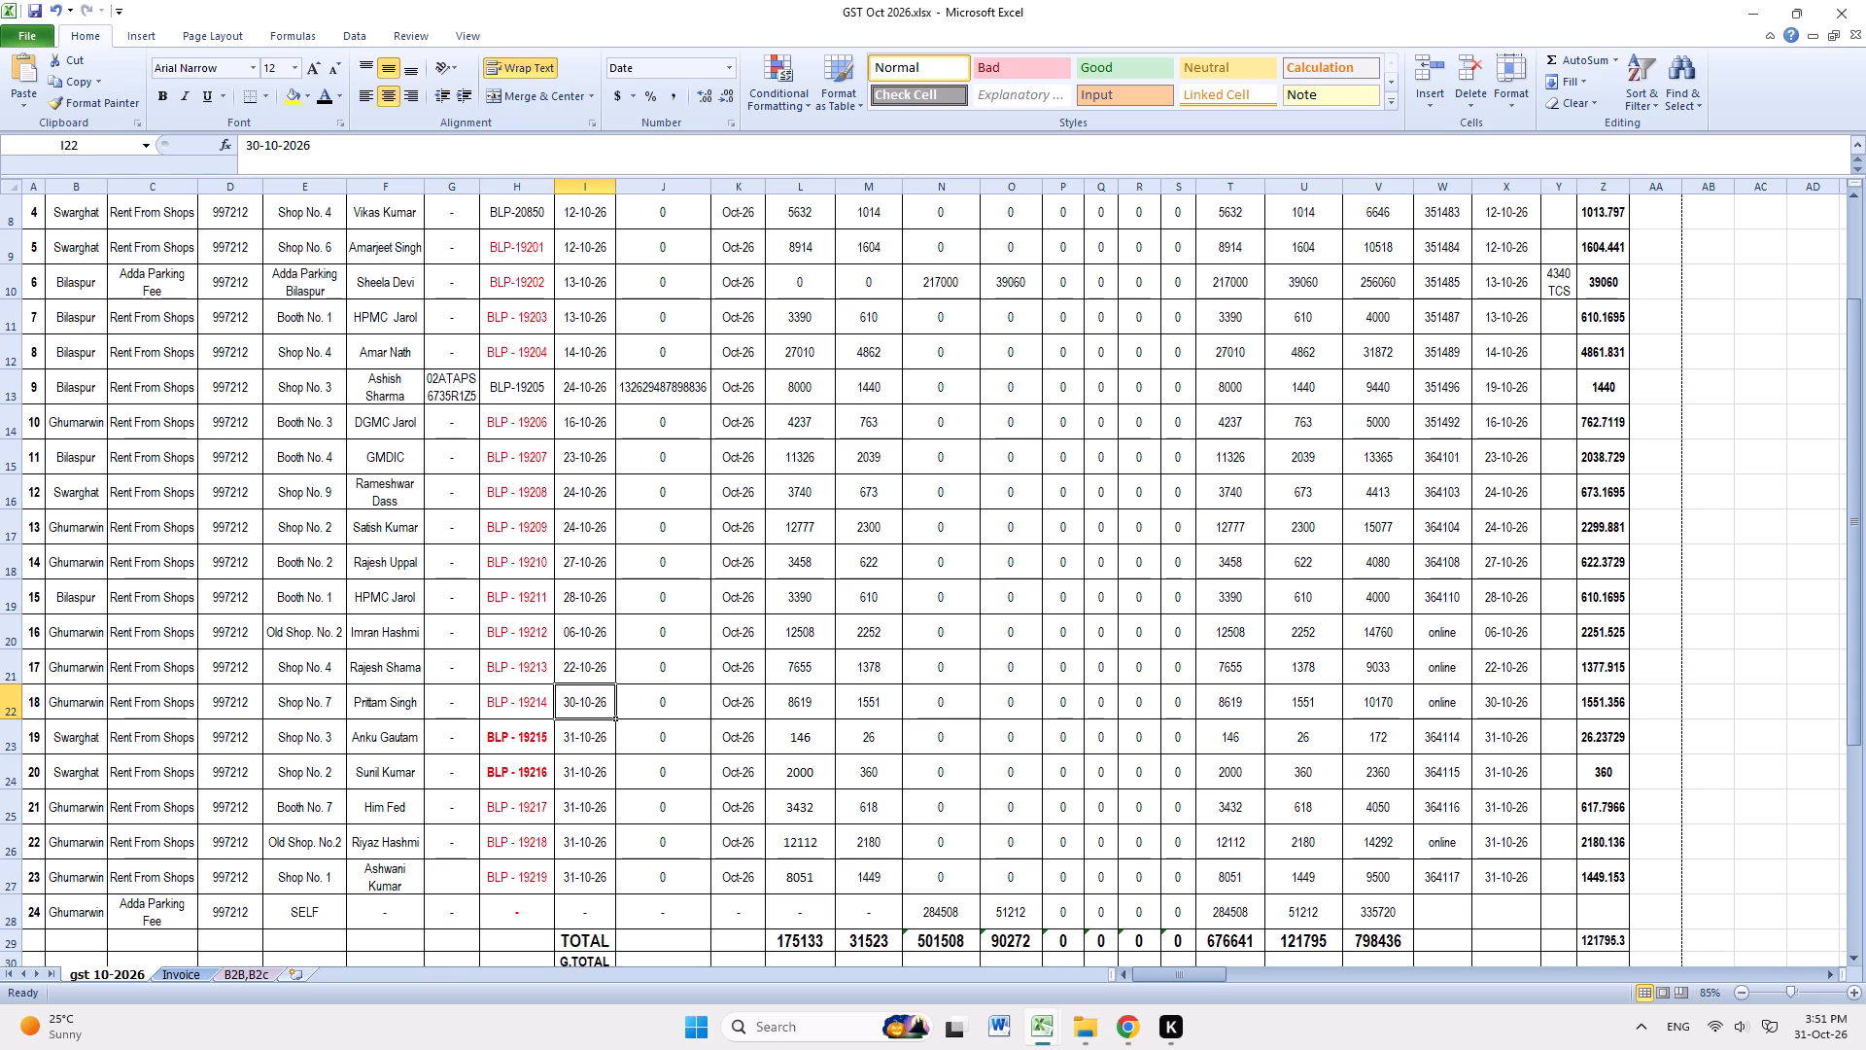
left_click(512, 698)
left_click(587, 703)
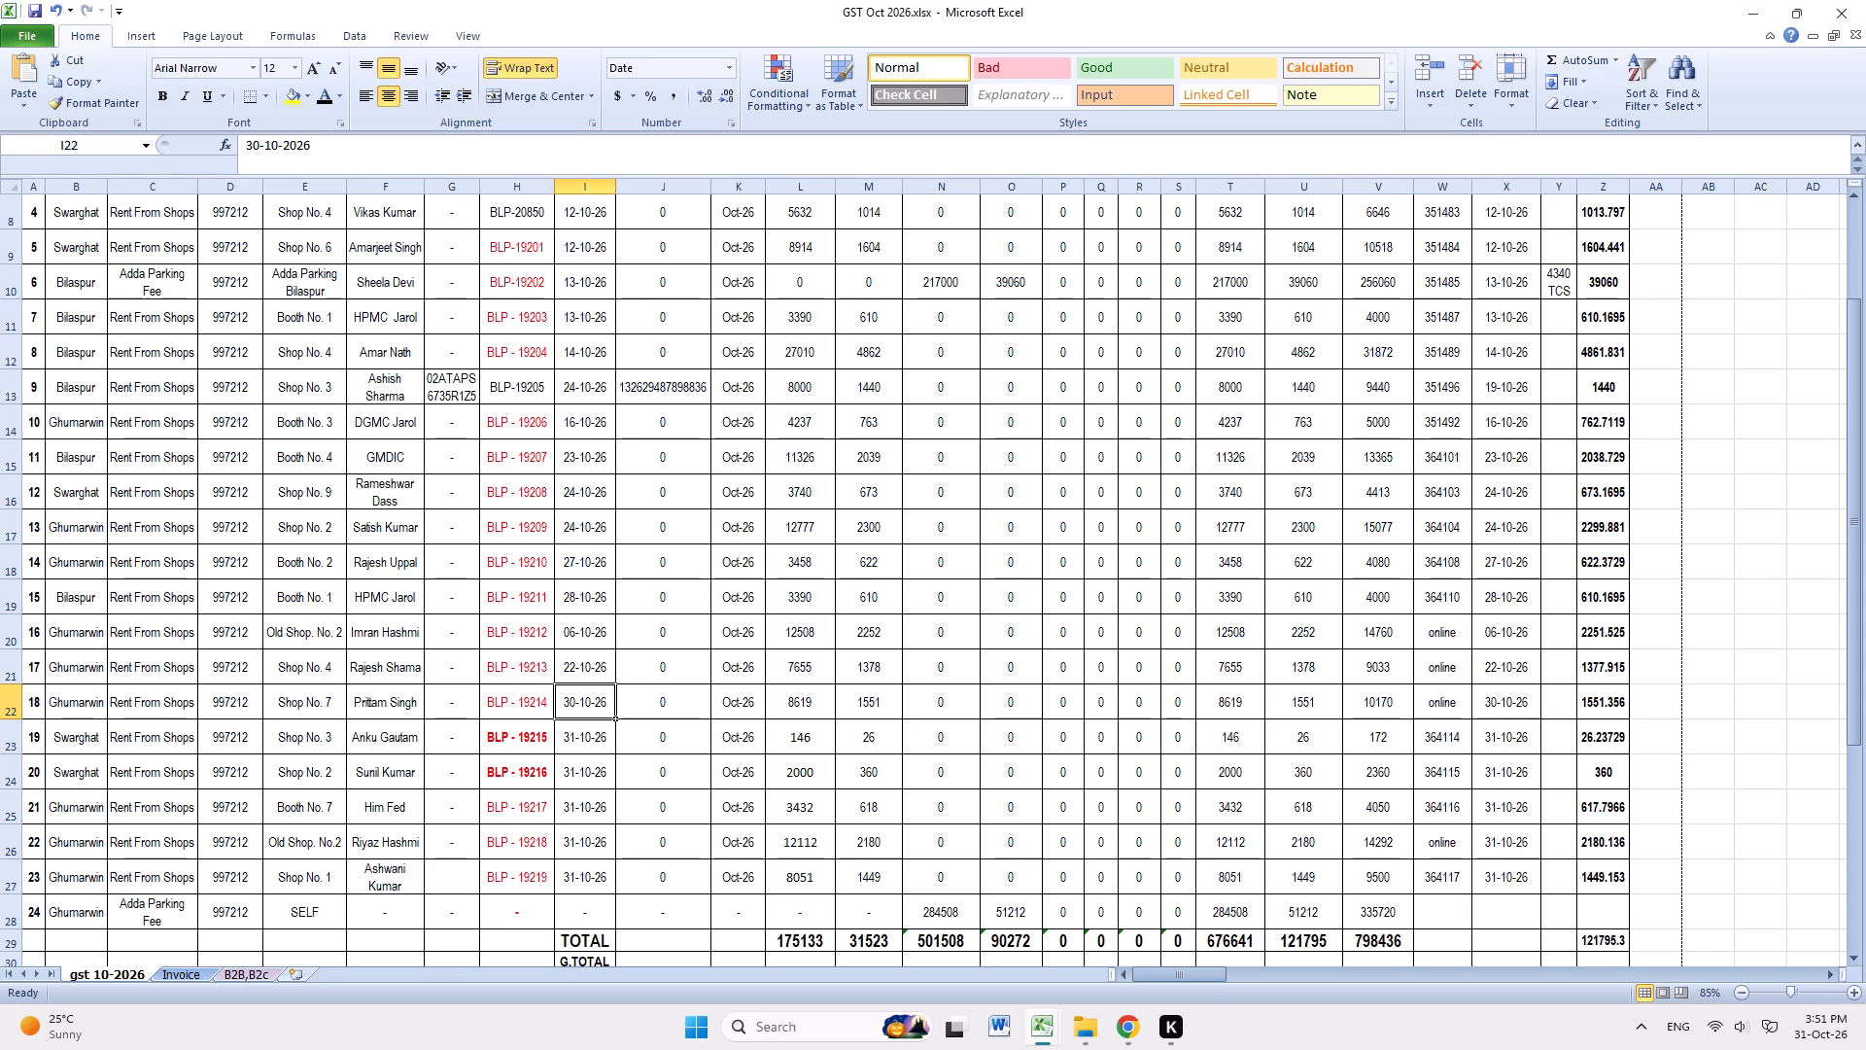
left_click(600, 743)
left_click(599, 774)
left_click(598, 812)
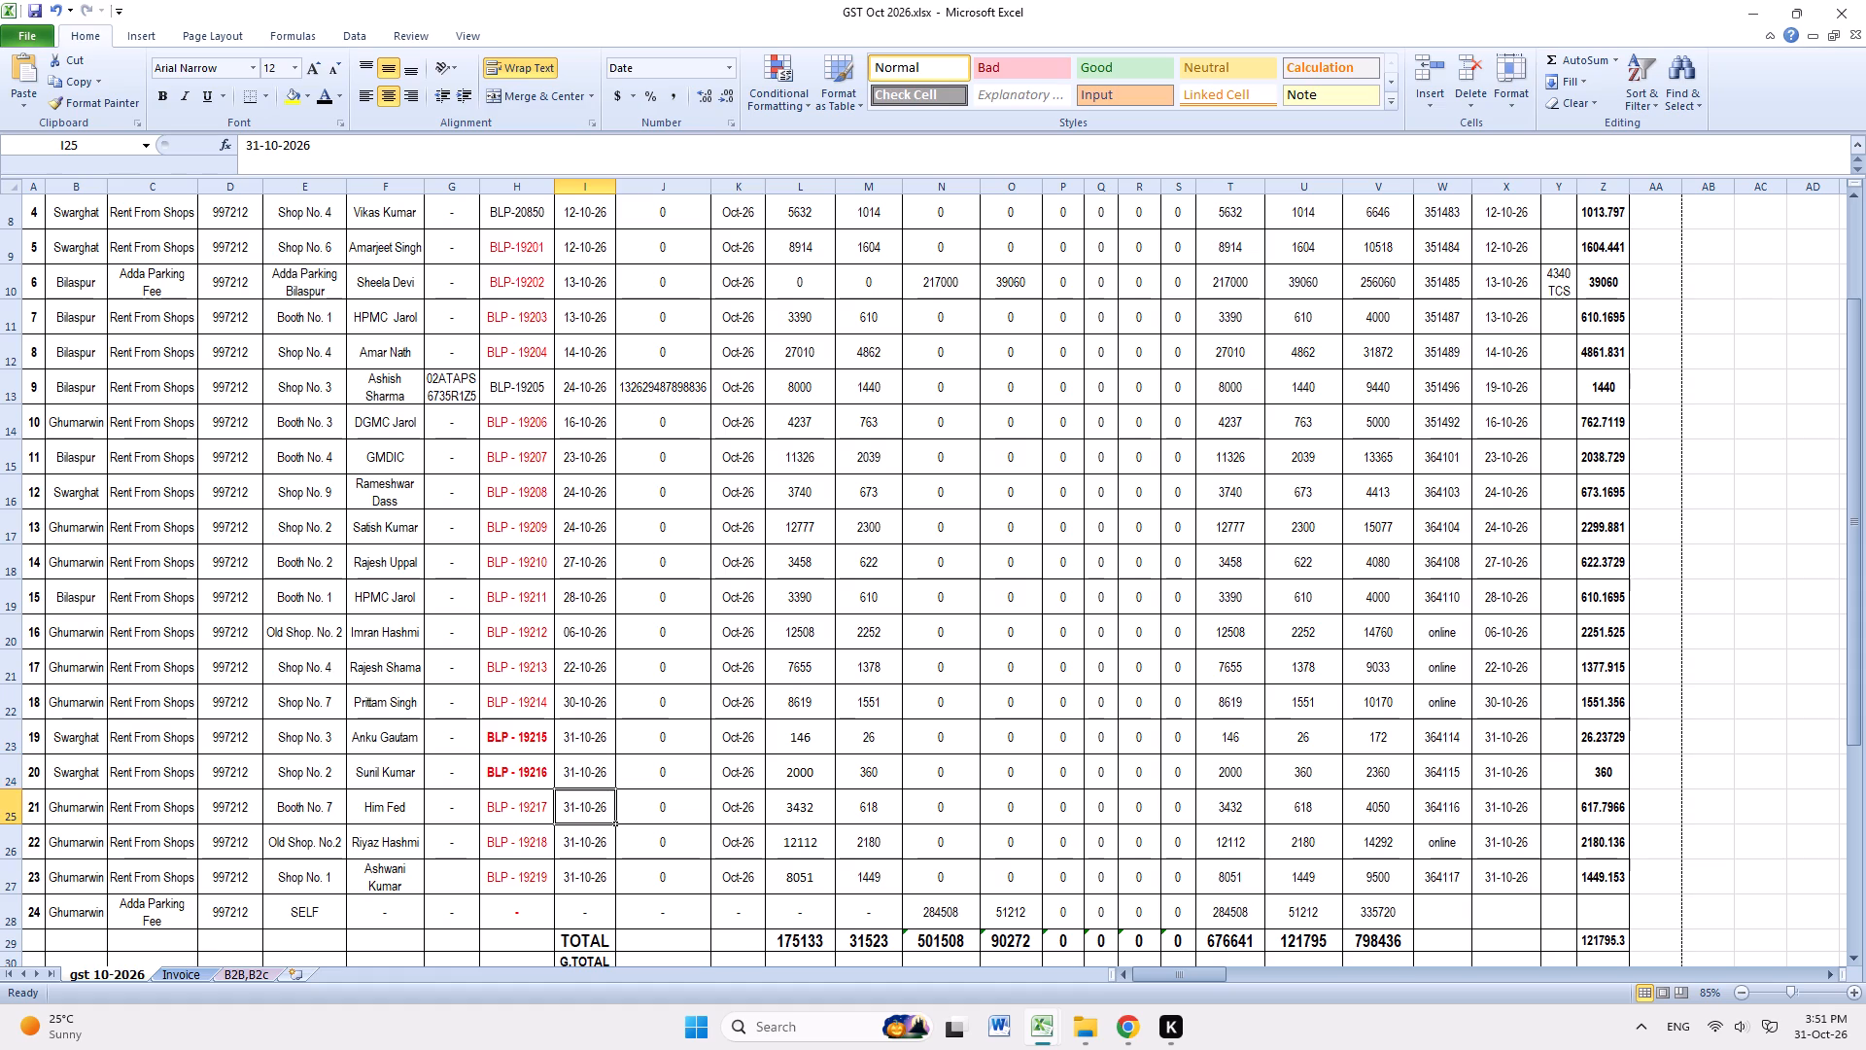
left_click(605, 849)
left_click(595, 879)
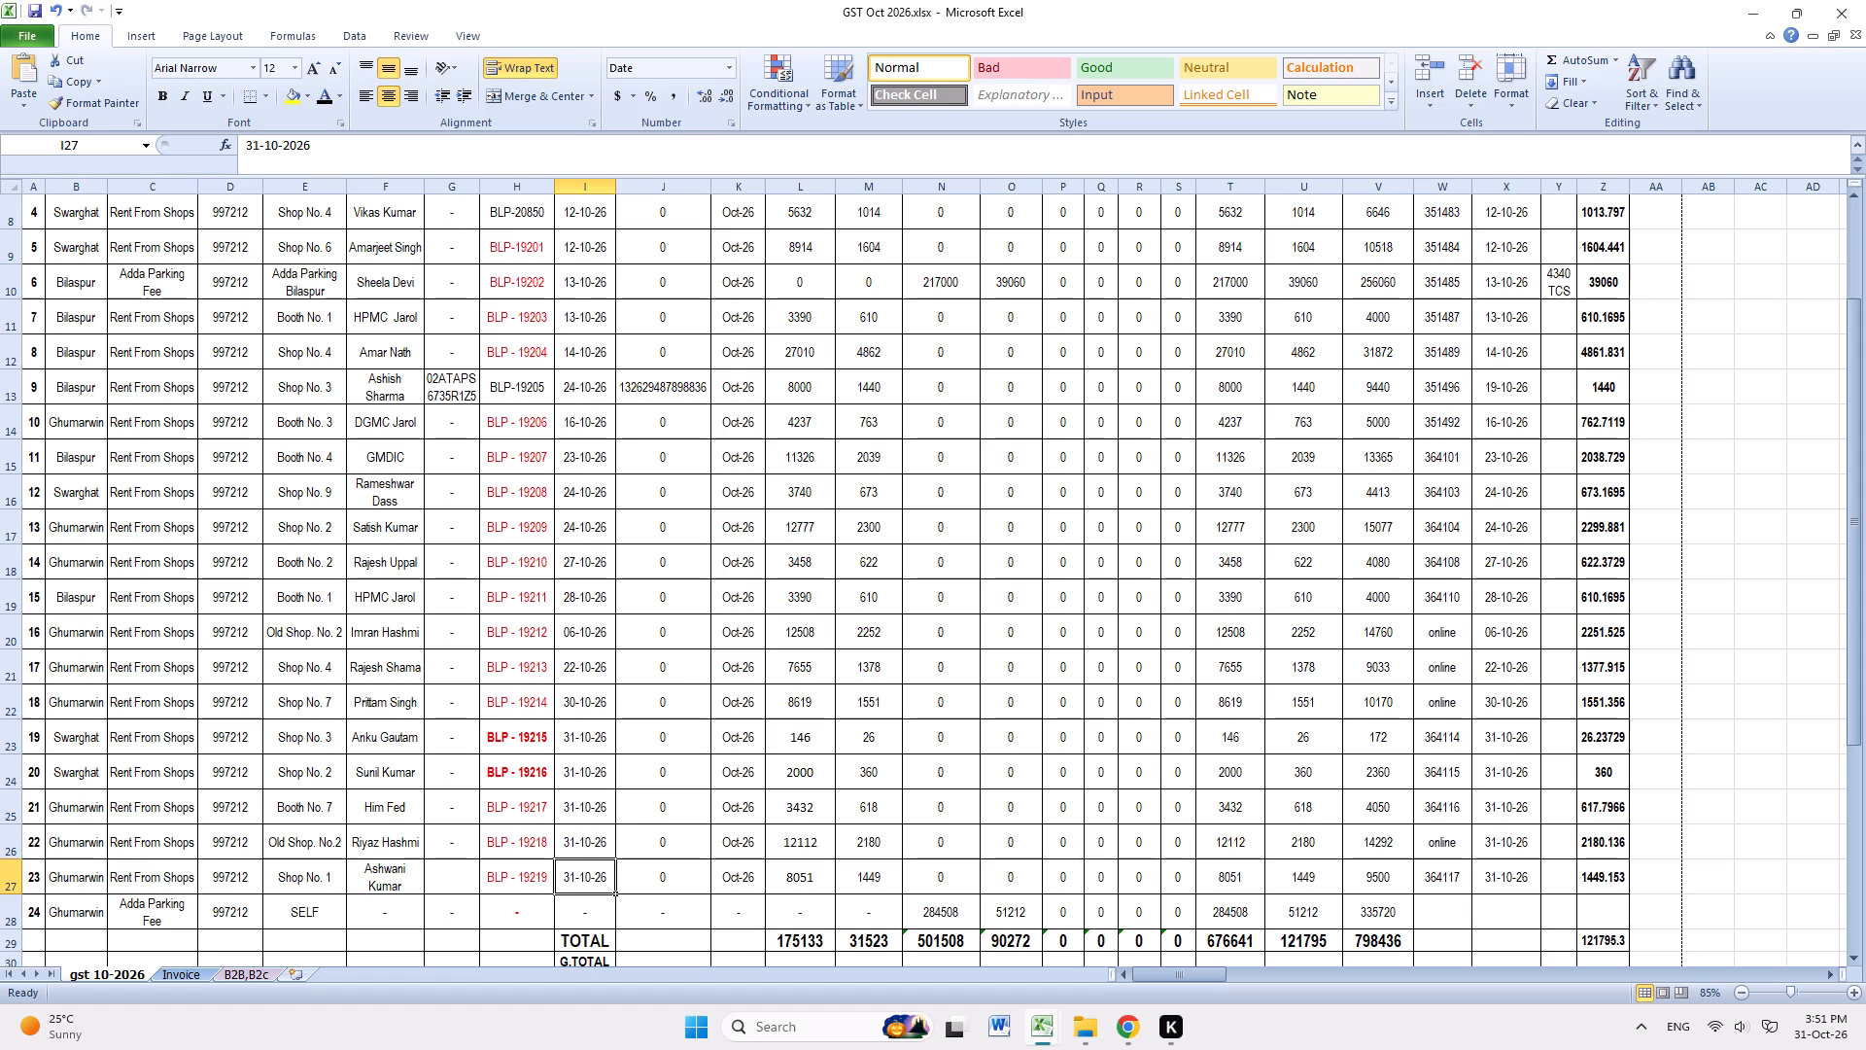
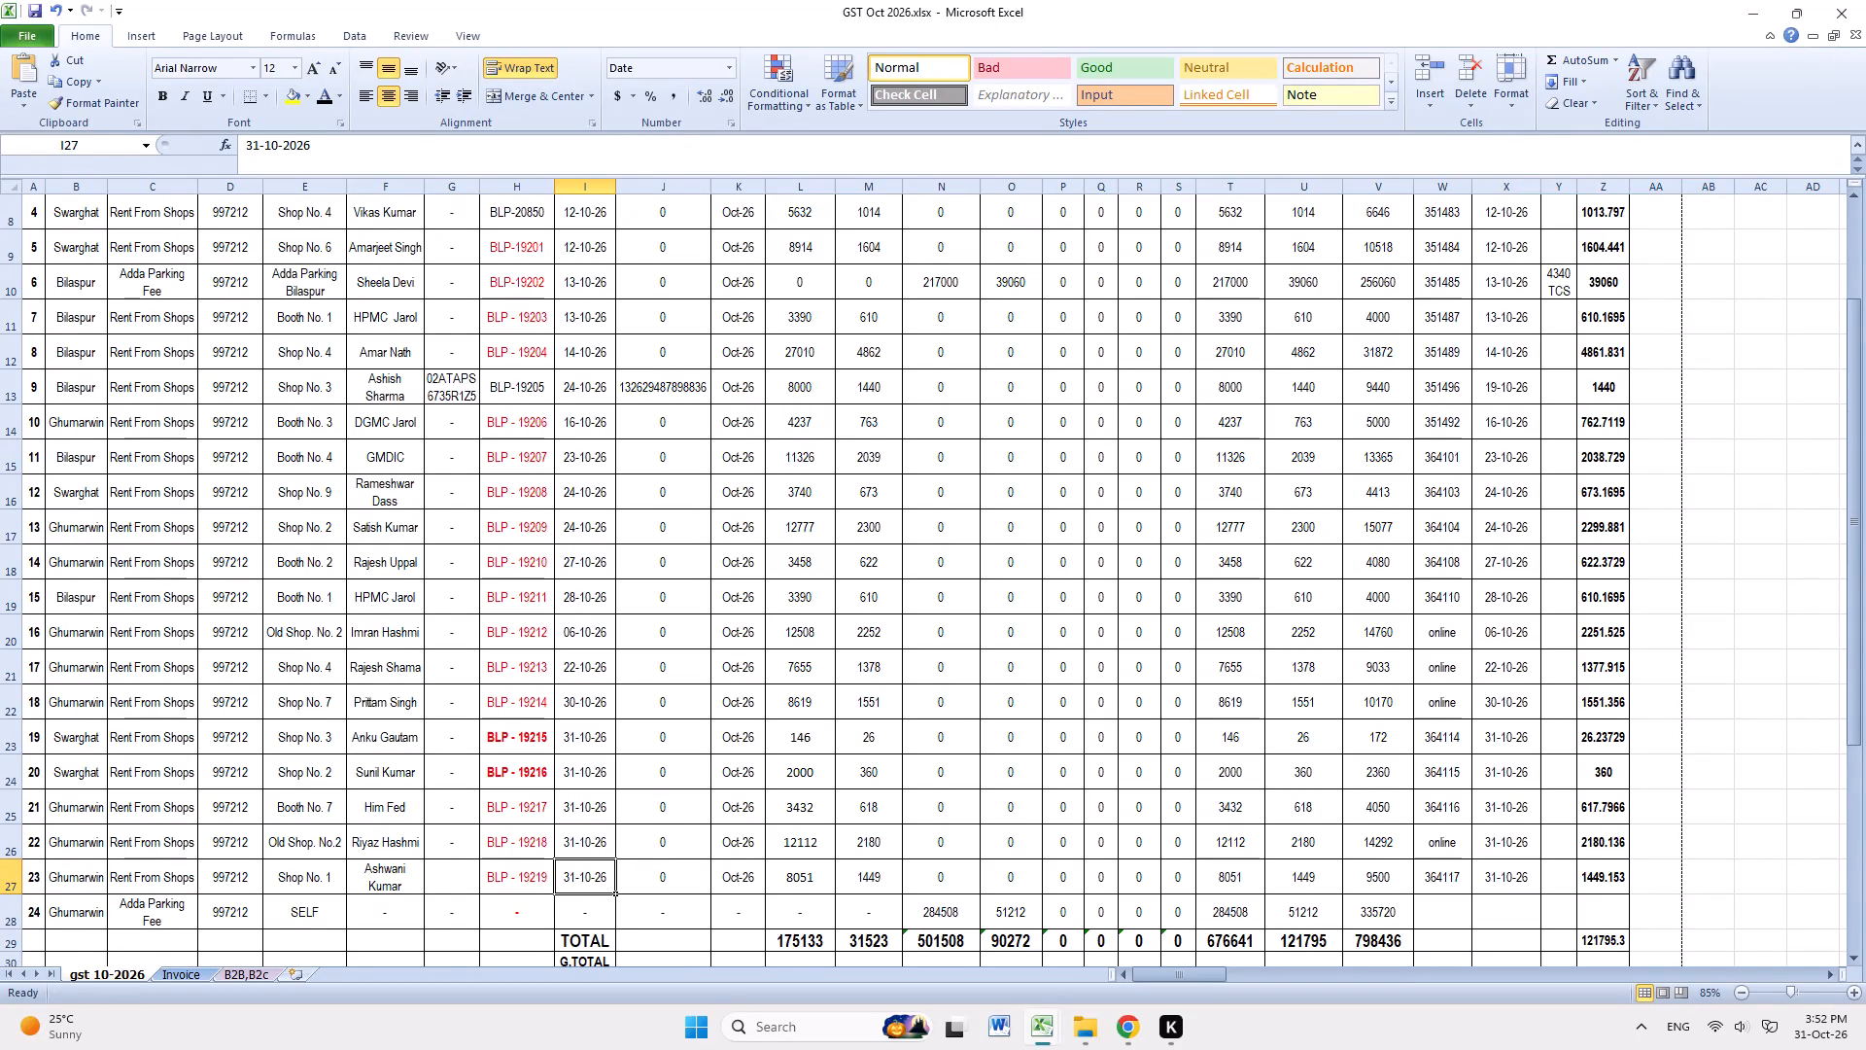
Save the workbook.
scroll(1622, 880, "up", 6)
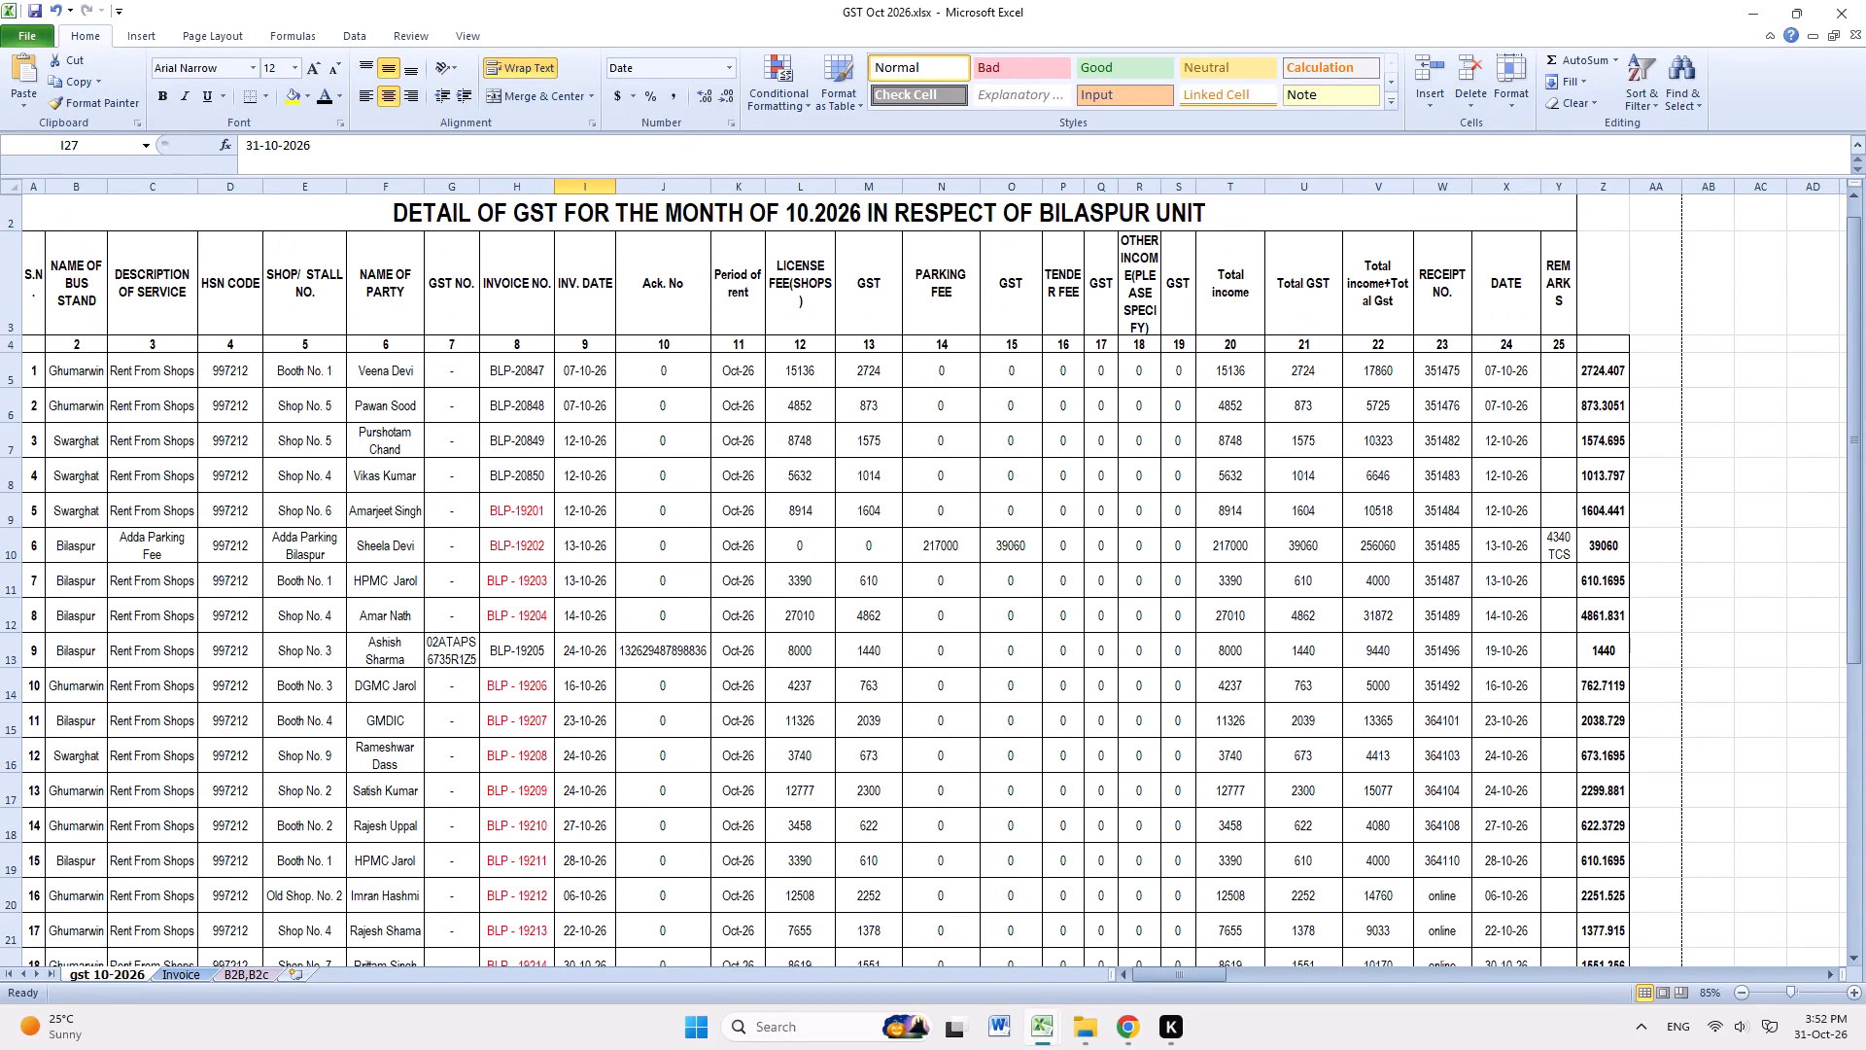
left_click(39, 6)
Check the invoice numbers against their INV. DATE entries in rows 26 and 27, serial numbers 22 and 23.
scroll(549, 830, "down", 4)
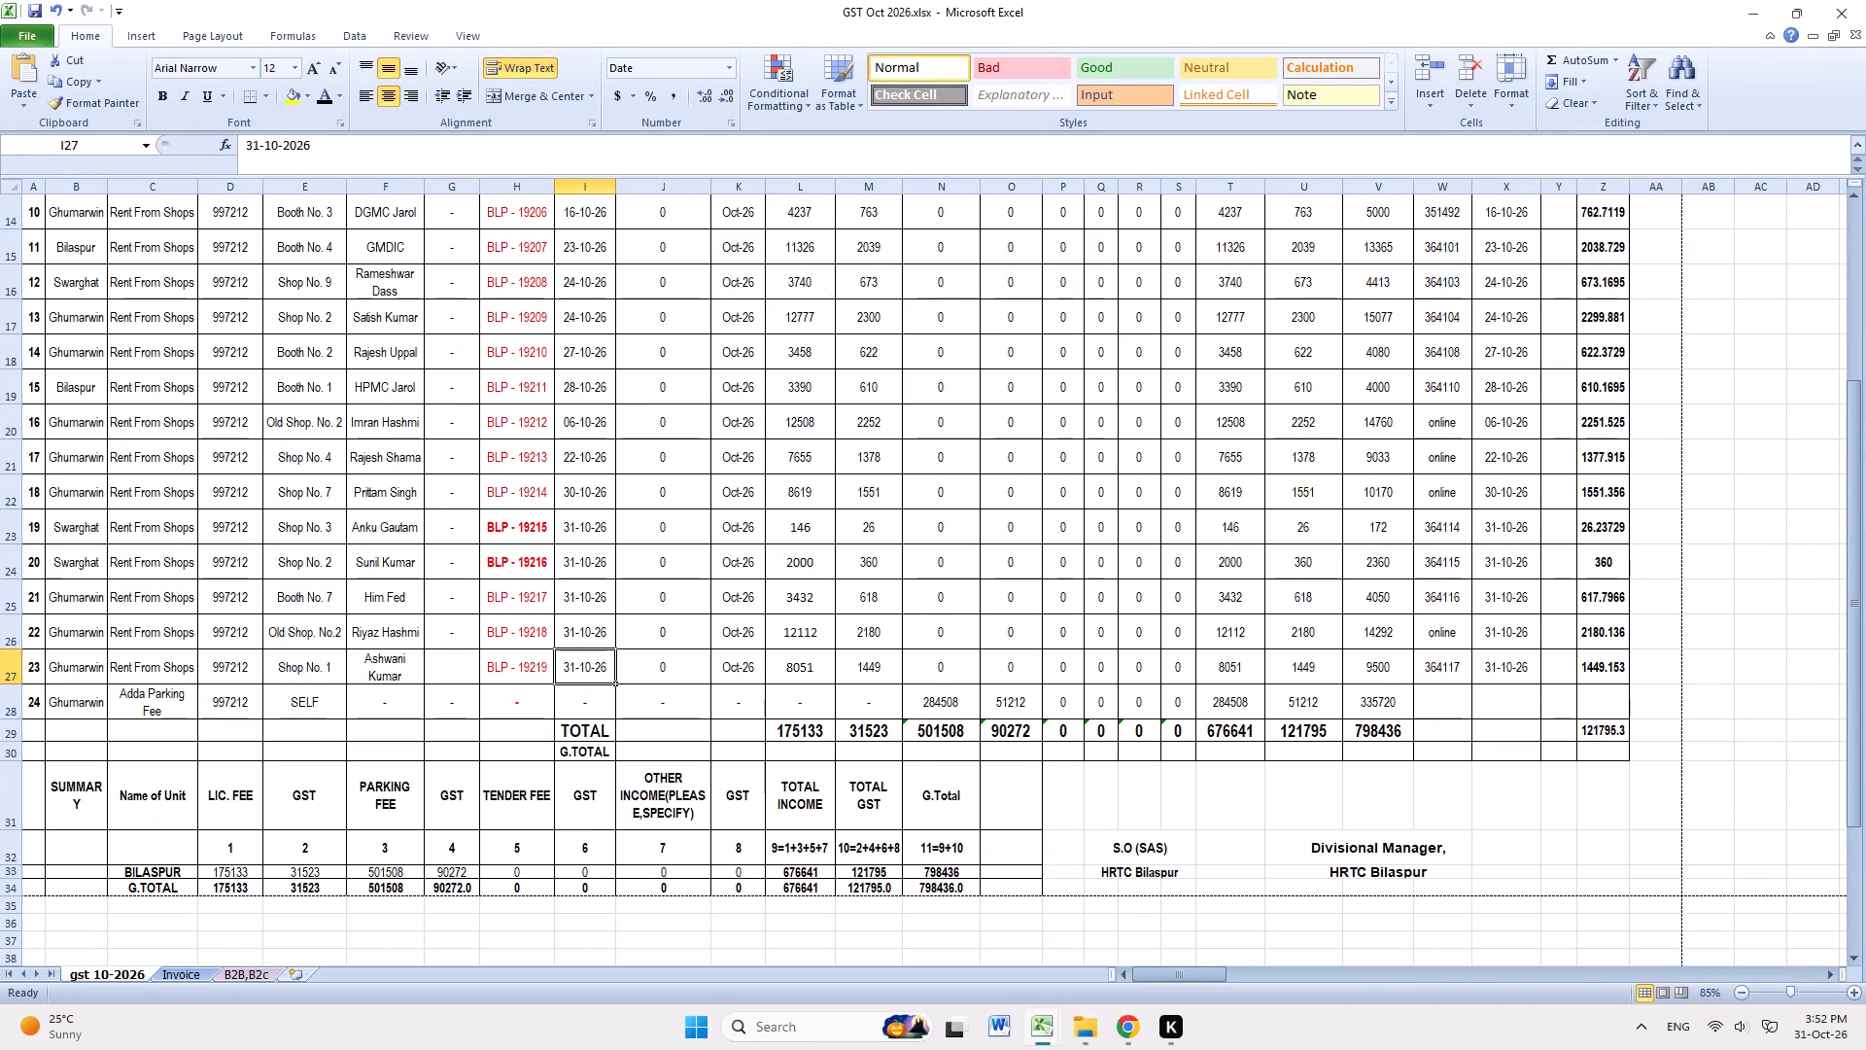
scroll(572, 845, "up", 2)
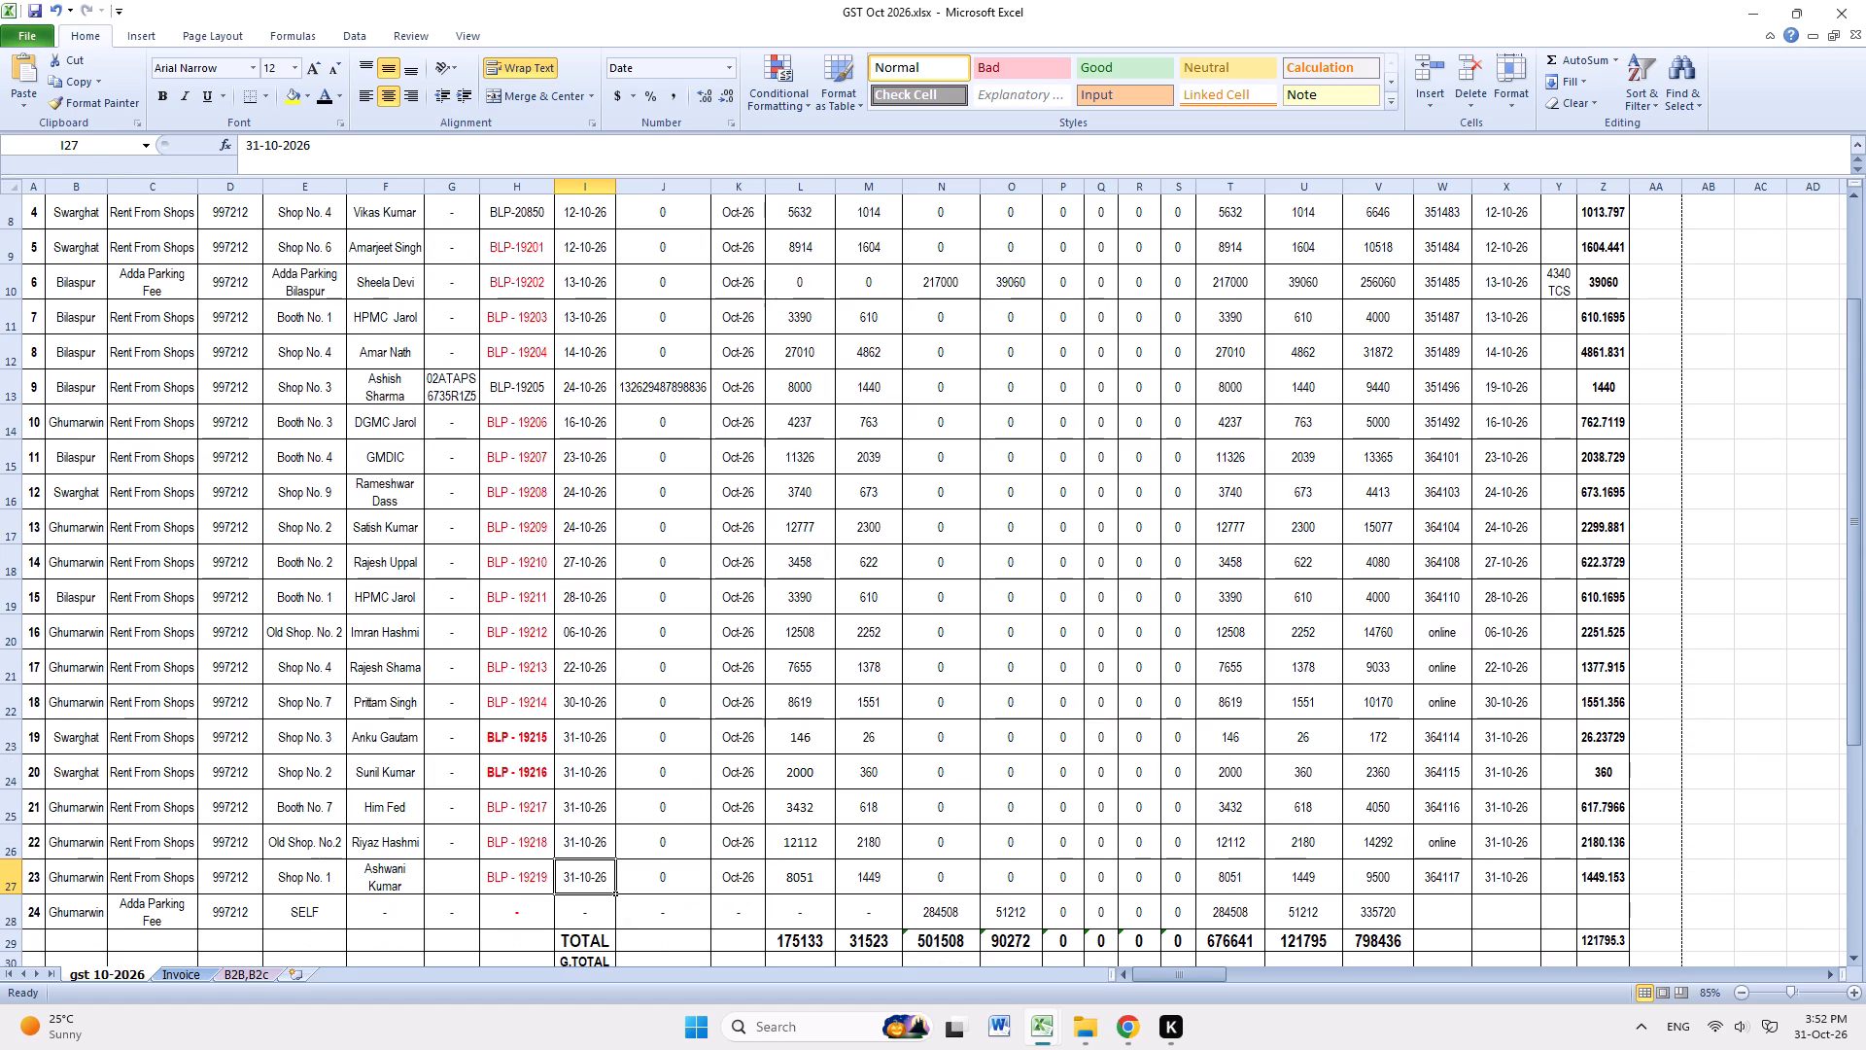
left_click(528, 843)
left_click(570, 846)
left_click(527, 847)
left_click(571, 849)
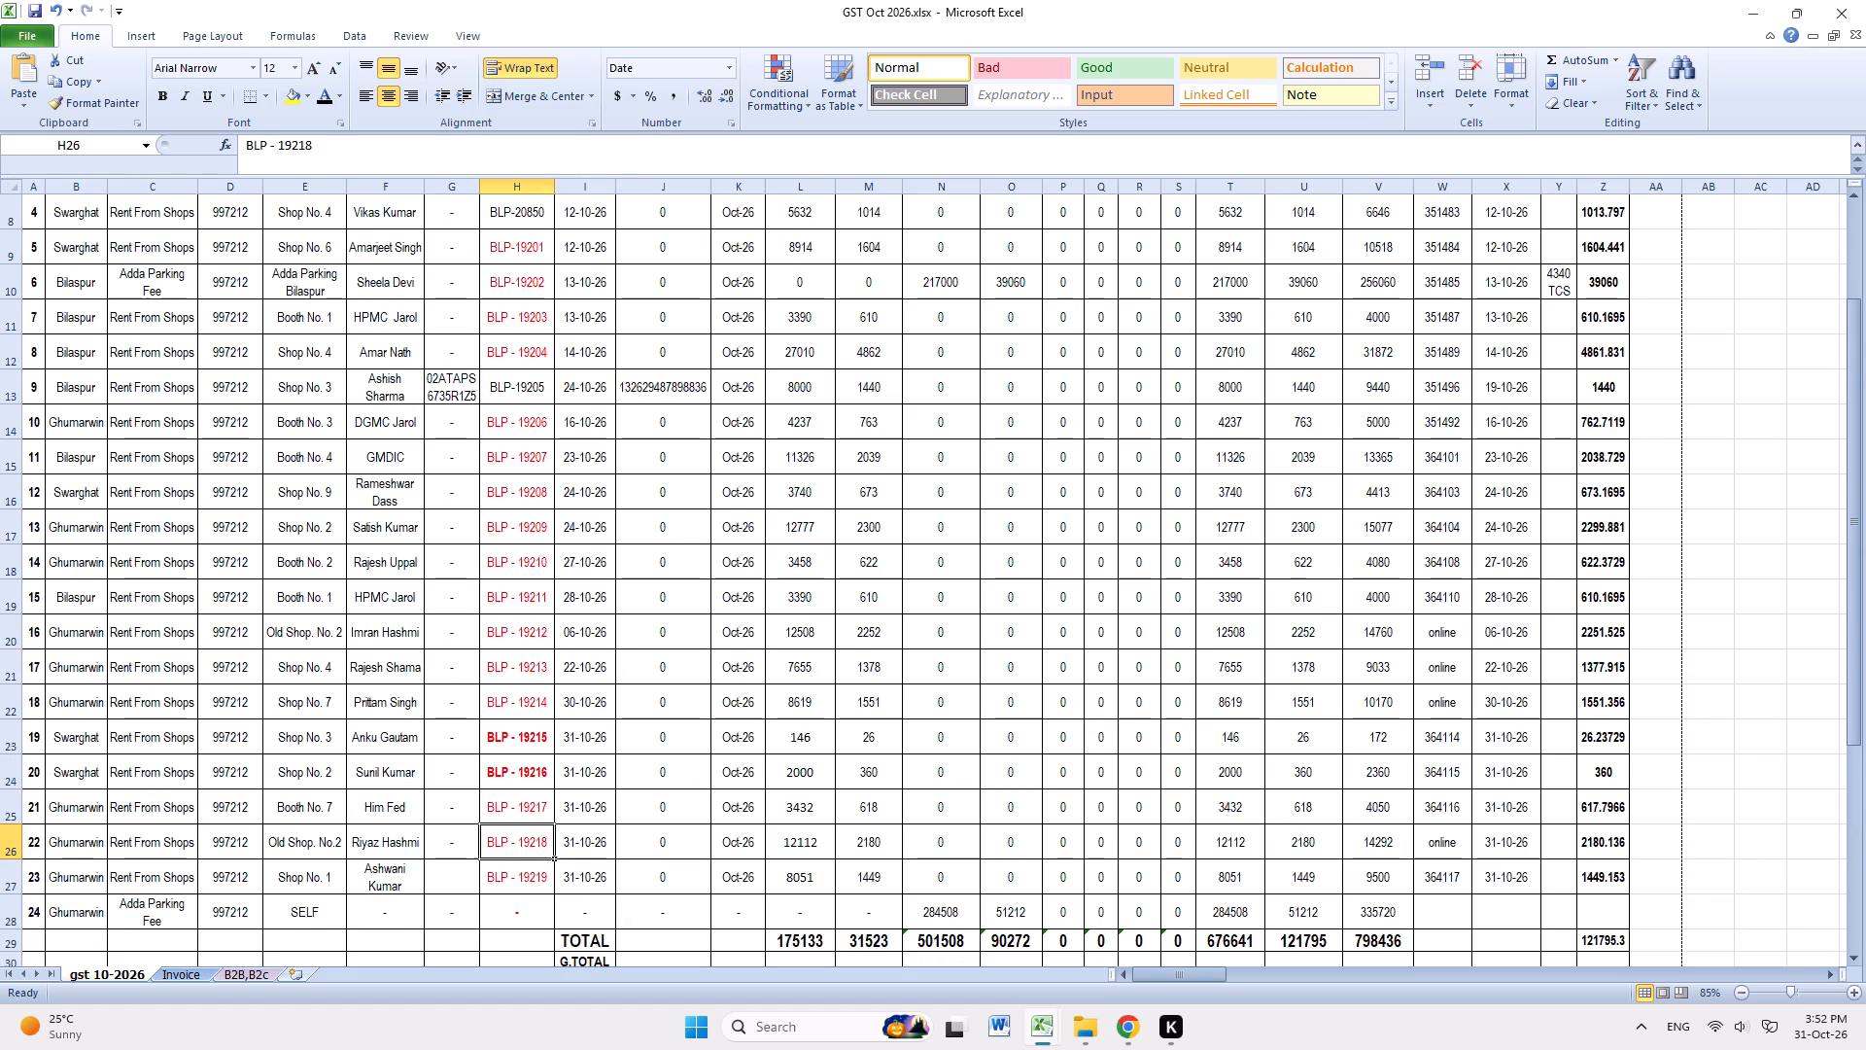
left_click(523, 848)
left_click(571, 848)
left_click(525, 840)
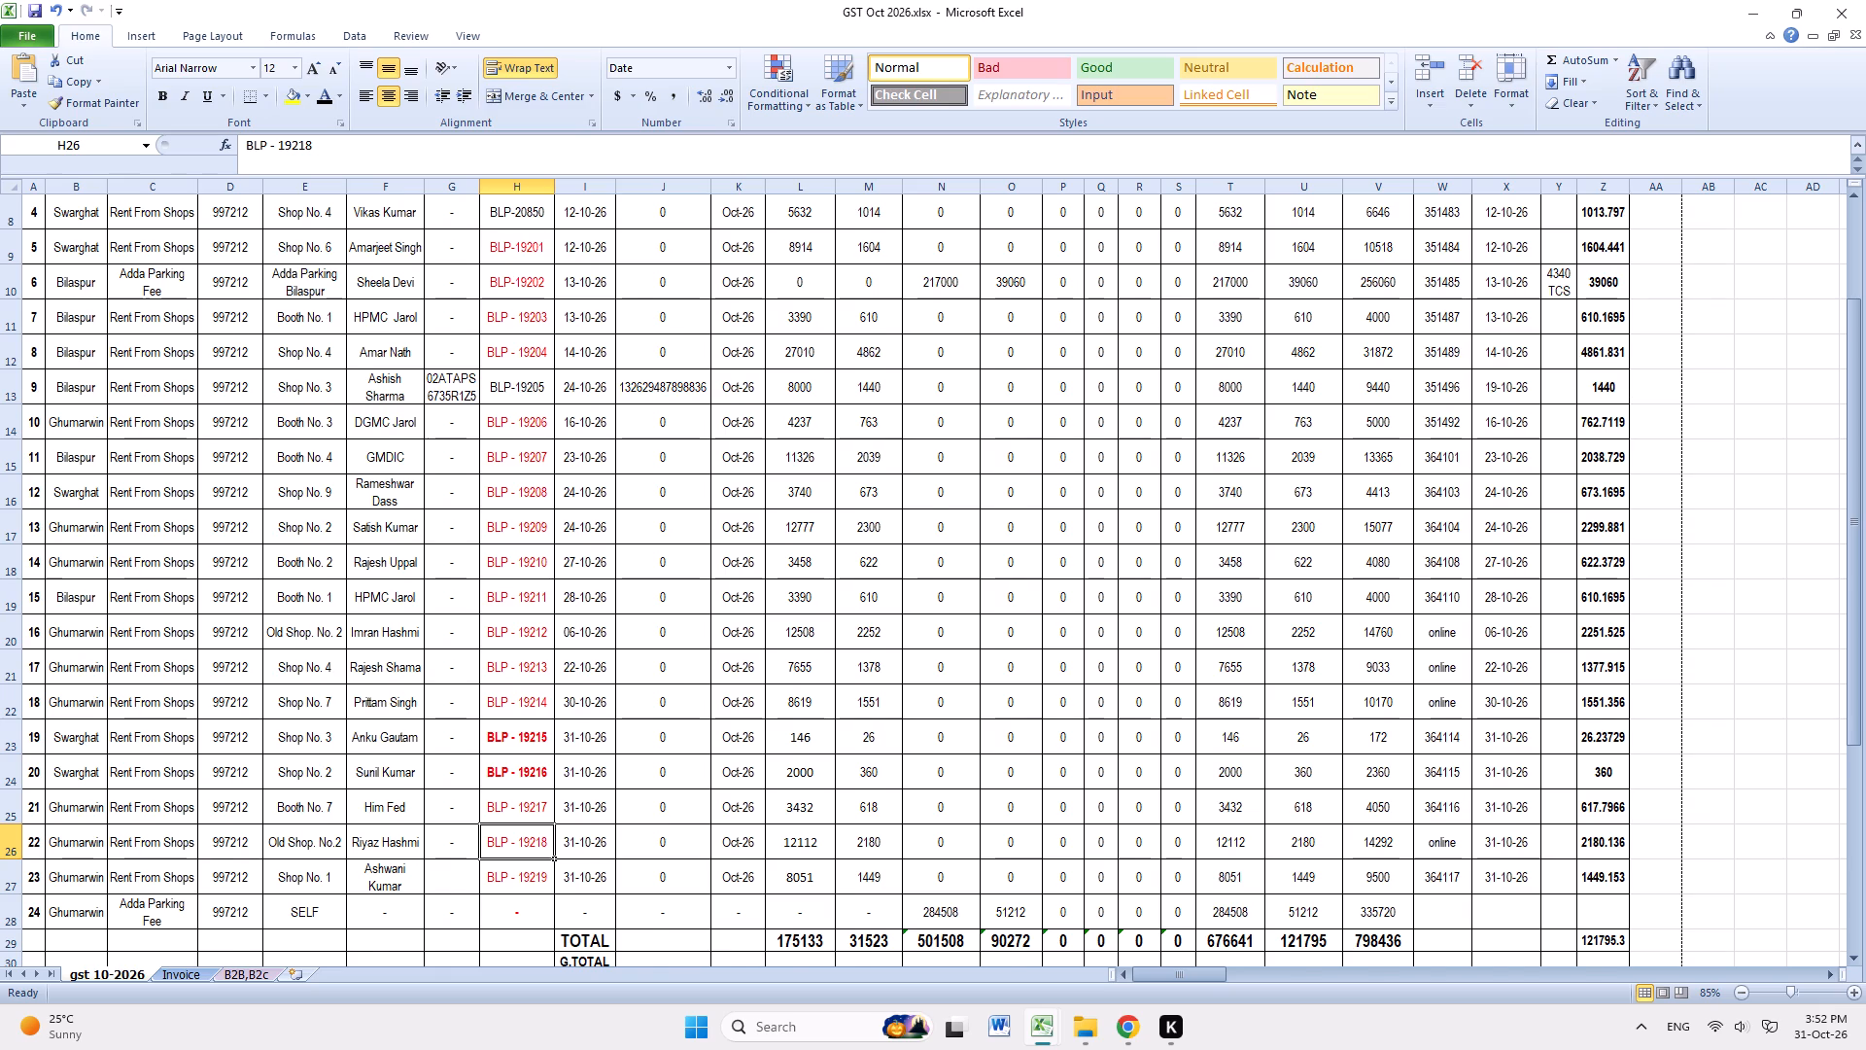
scroll(597, 830, "up", 4)
scroll(602, 957, "down", 2)
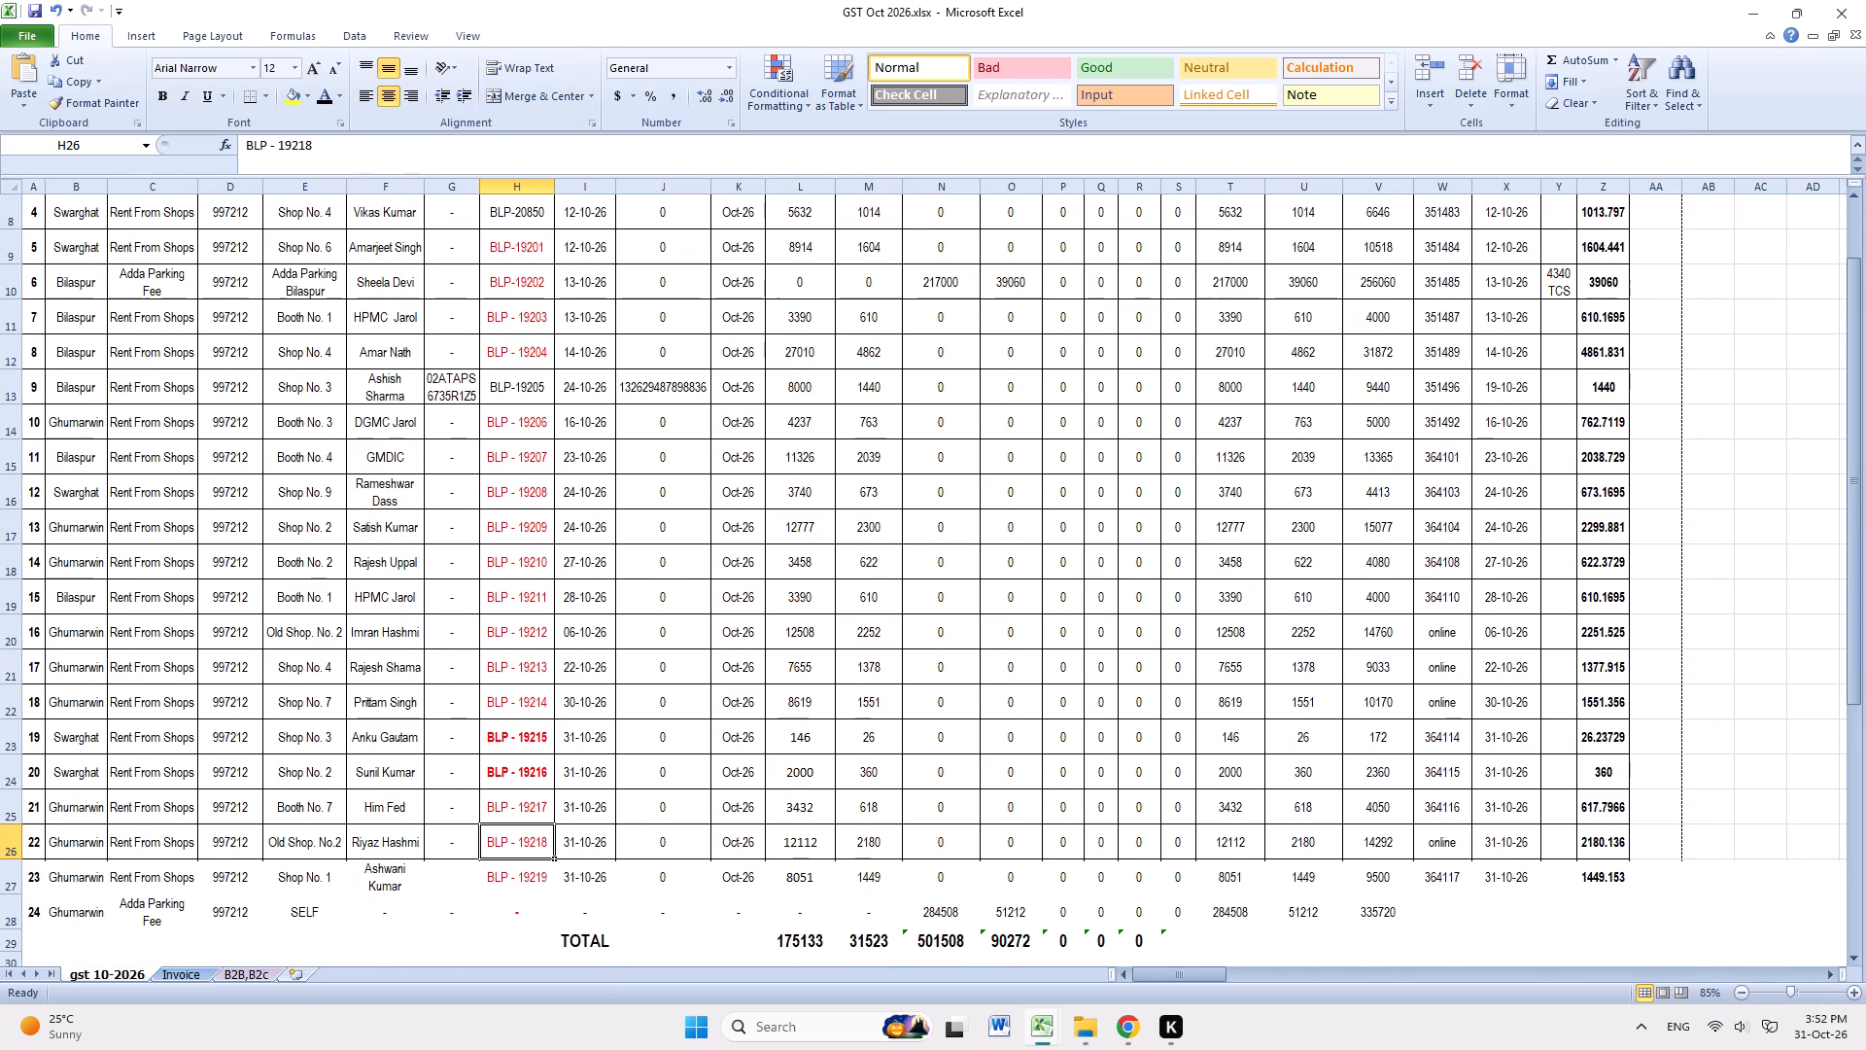
left_click(571, 848)
left_click(530, 842)
left_click(561, 842)
left_click(509, 847)
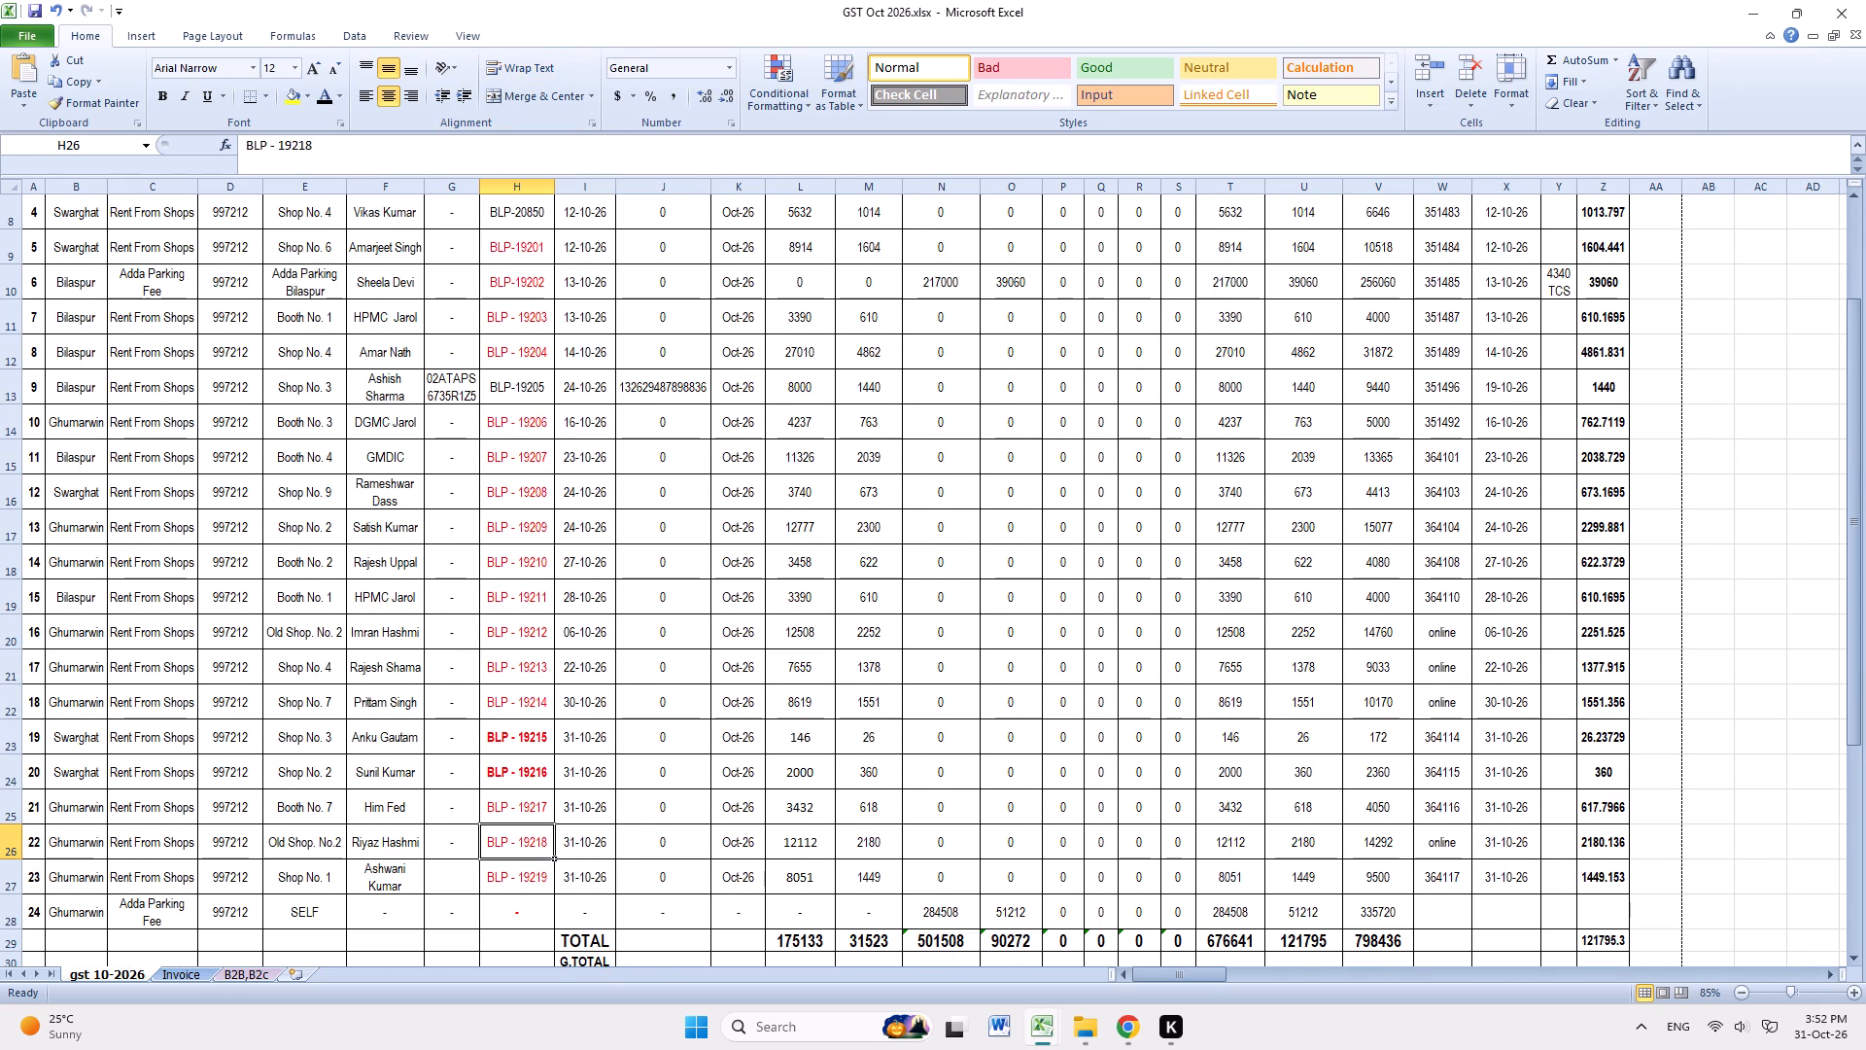
left_click(573, 846)
left_click(507, 877)
left_click(591, 877)
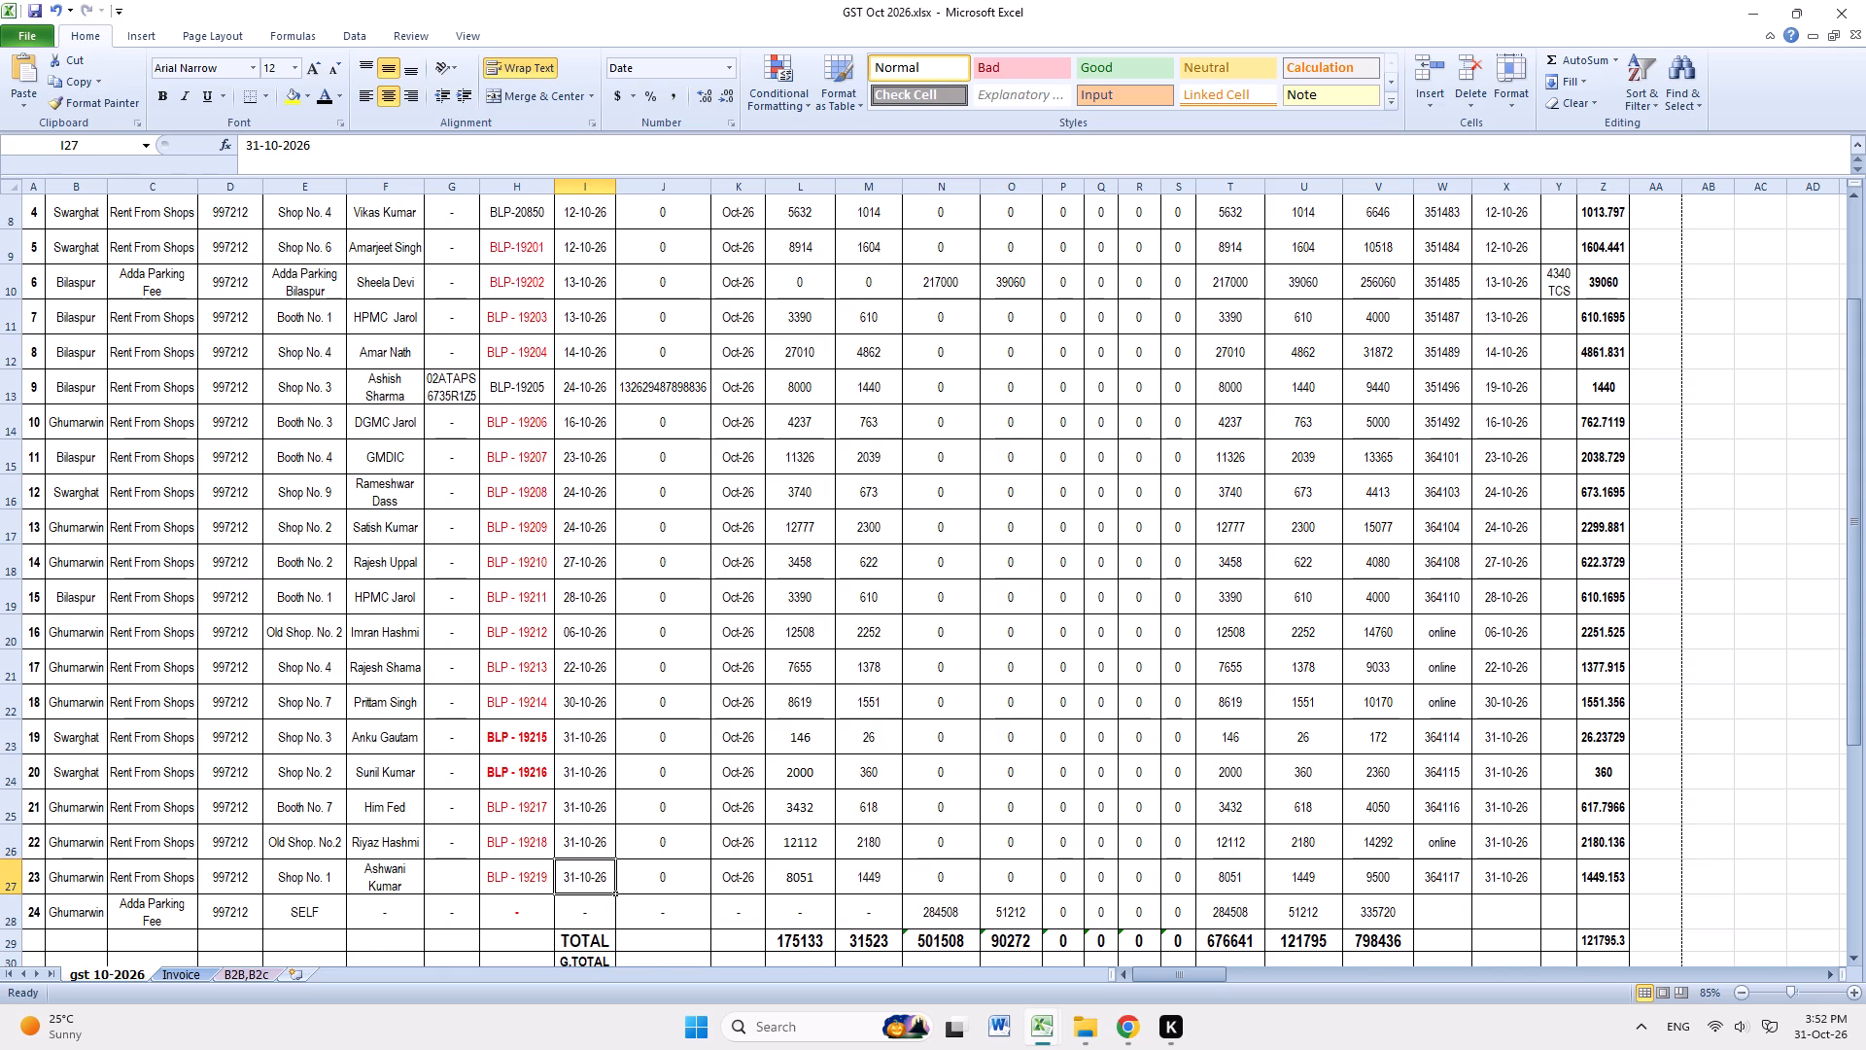
Review the GST detail table again, spot-checking invoice numbers in H13, H17, H18, H9, H10 and H27, and the invoice date in I27.
scroll(594, 907, "up", 3)
scroll(750, 897, "down", 3)
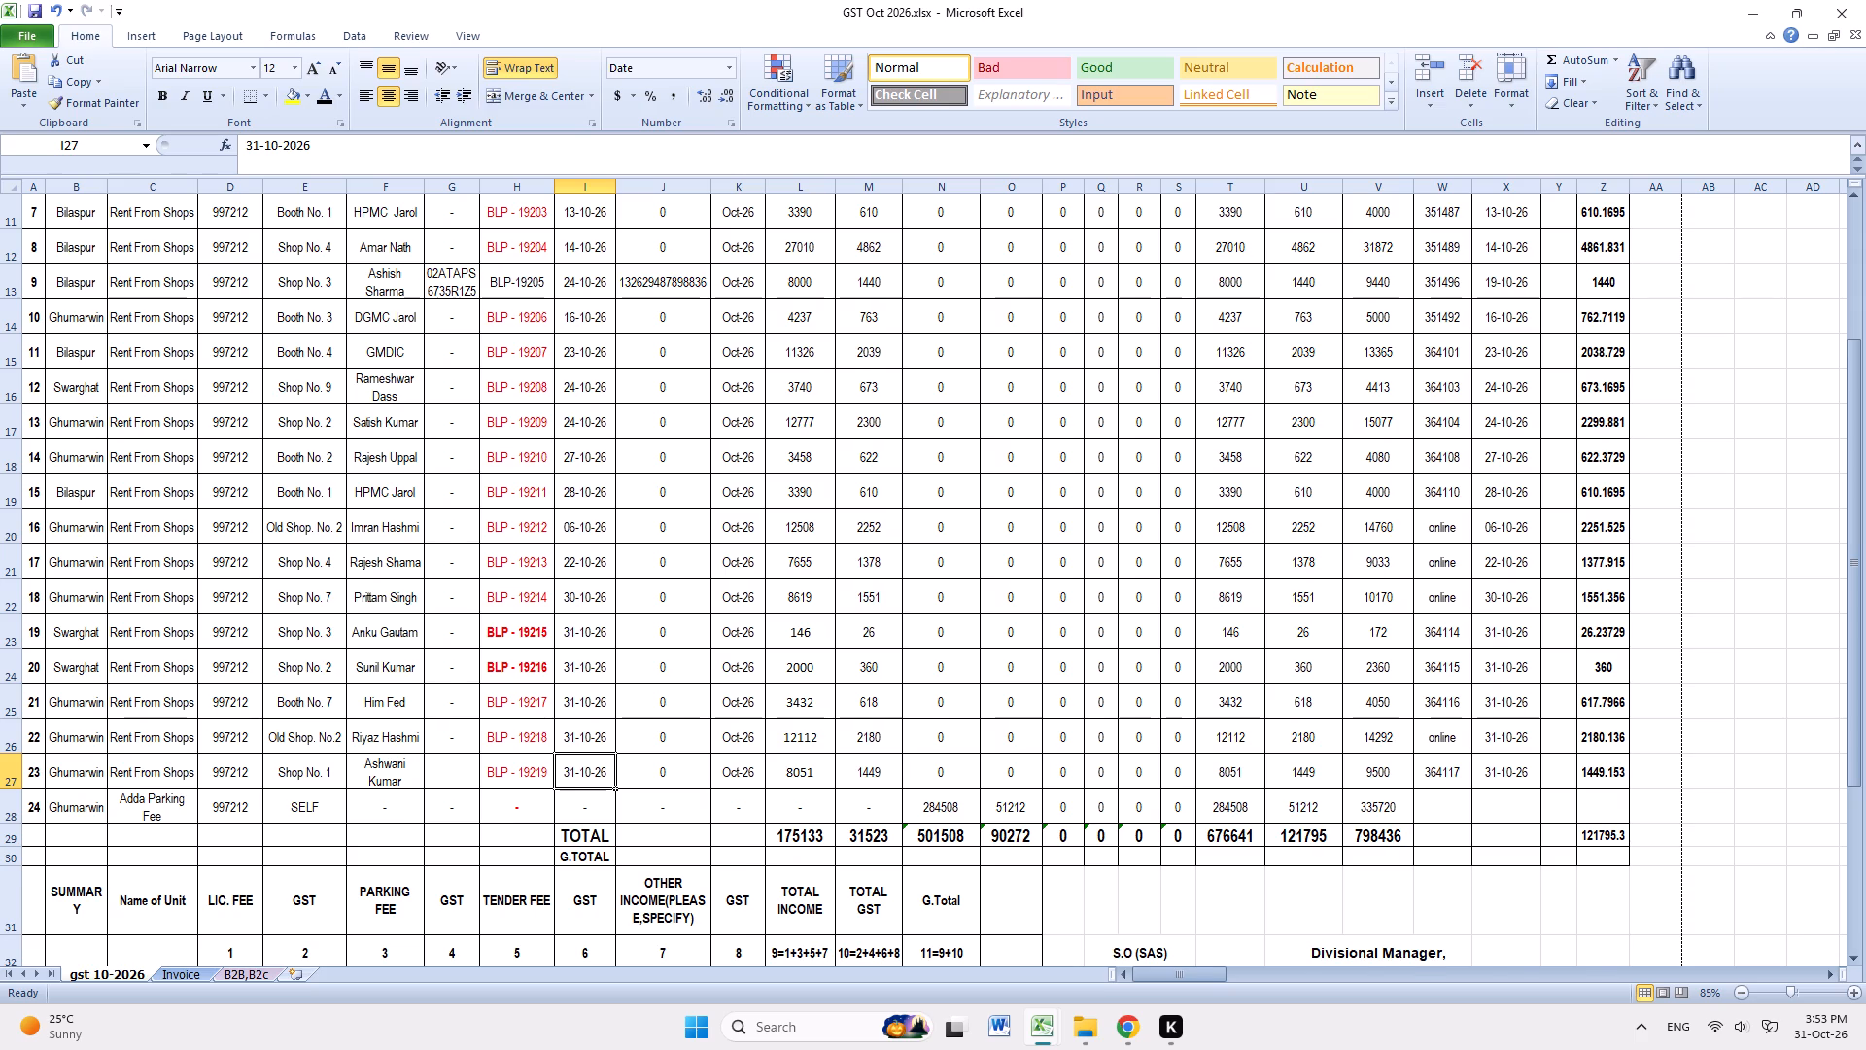
scroll(1407, 776, "up", 6)
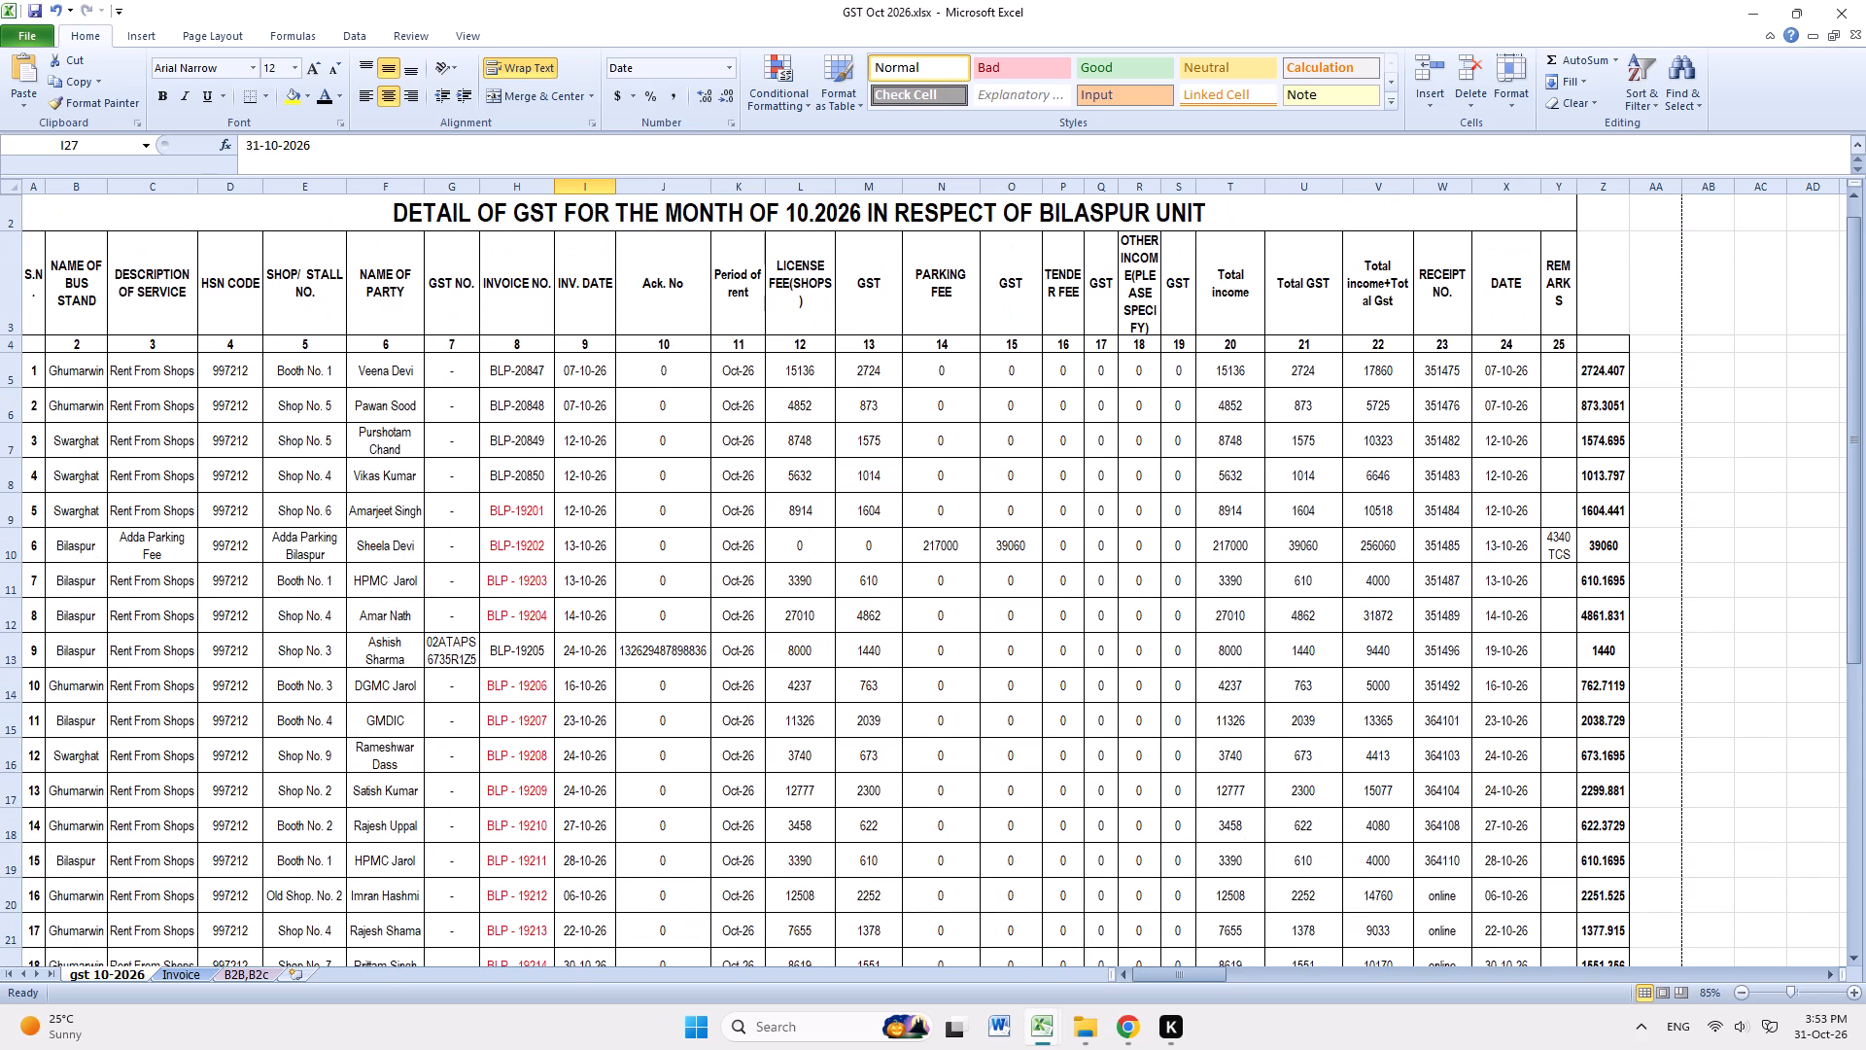
scroll(1472, 738, "down", 2)
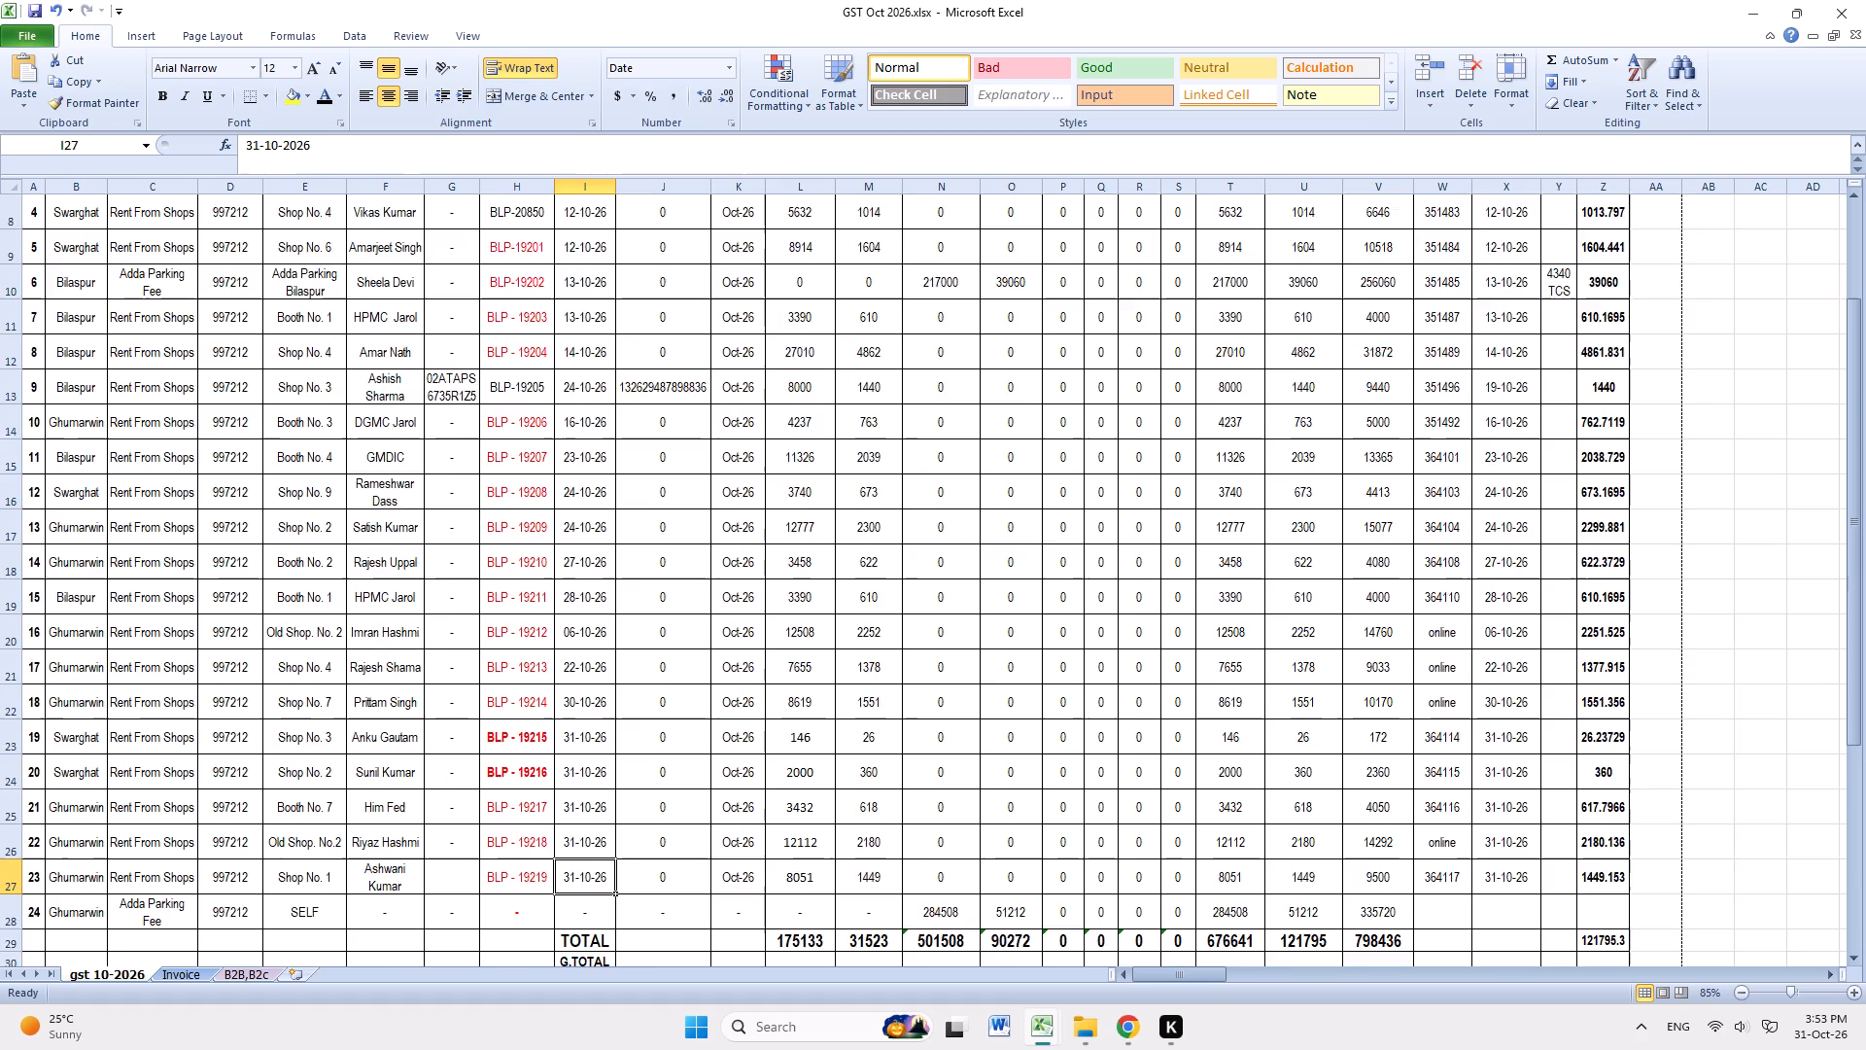
scroll(1481, 753, "up", 5)
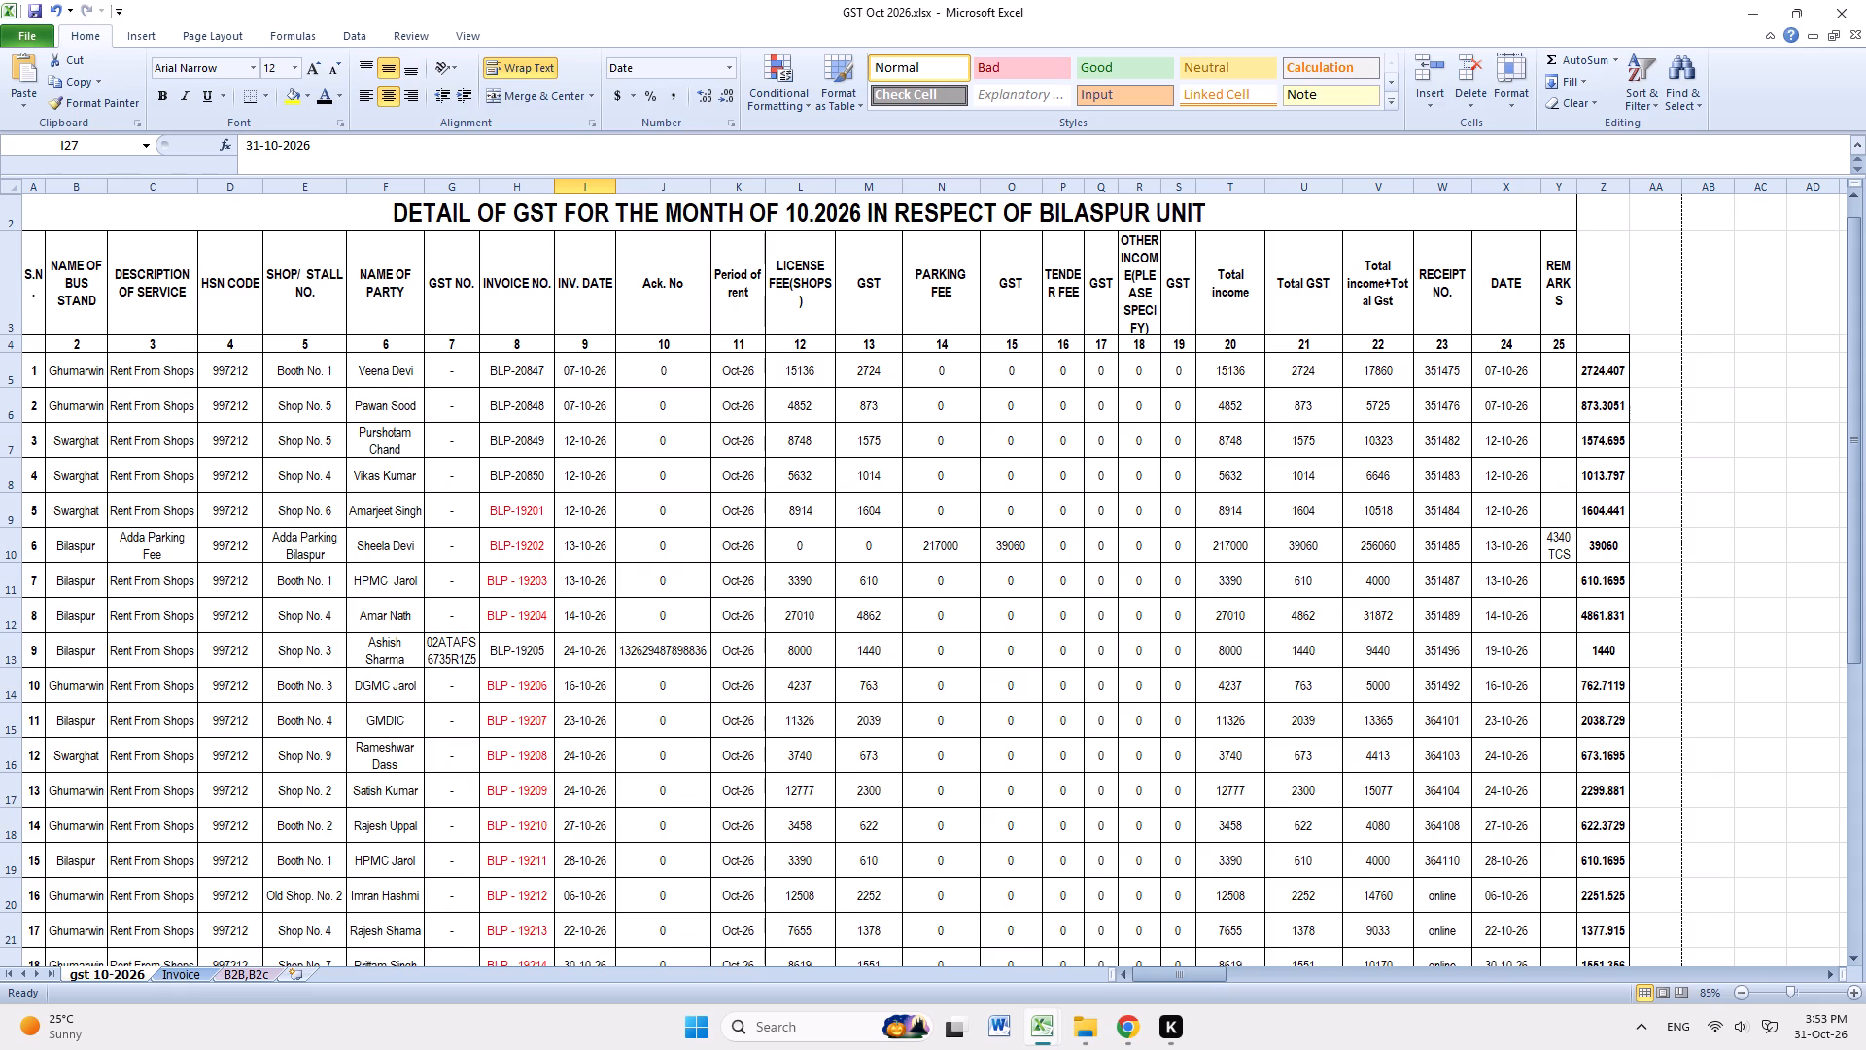
left_click(535, 656)
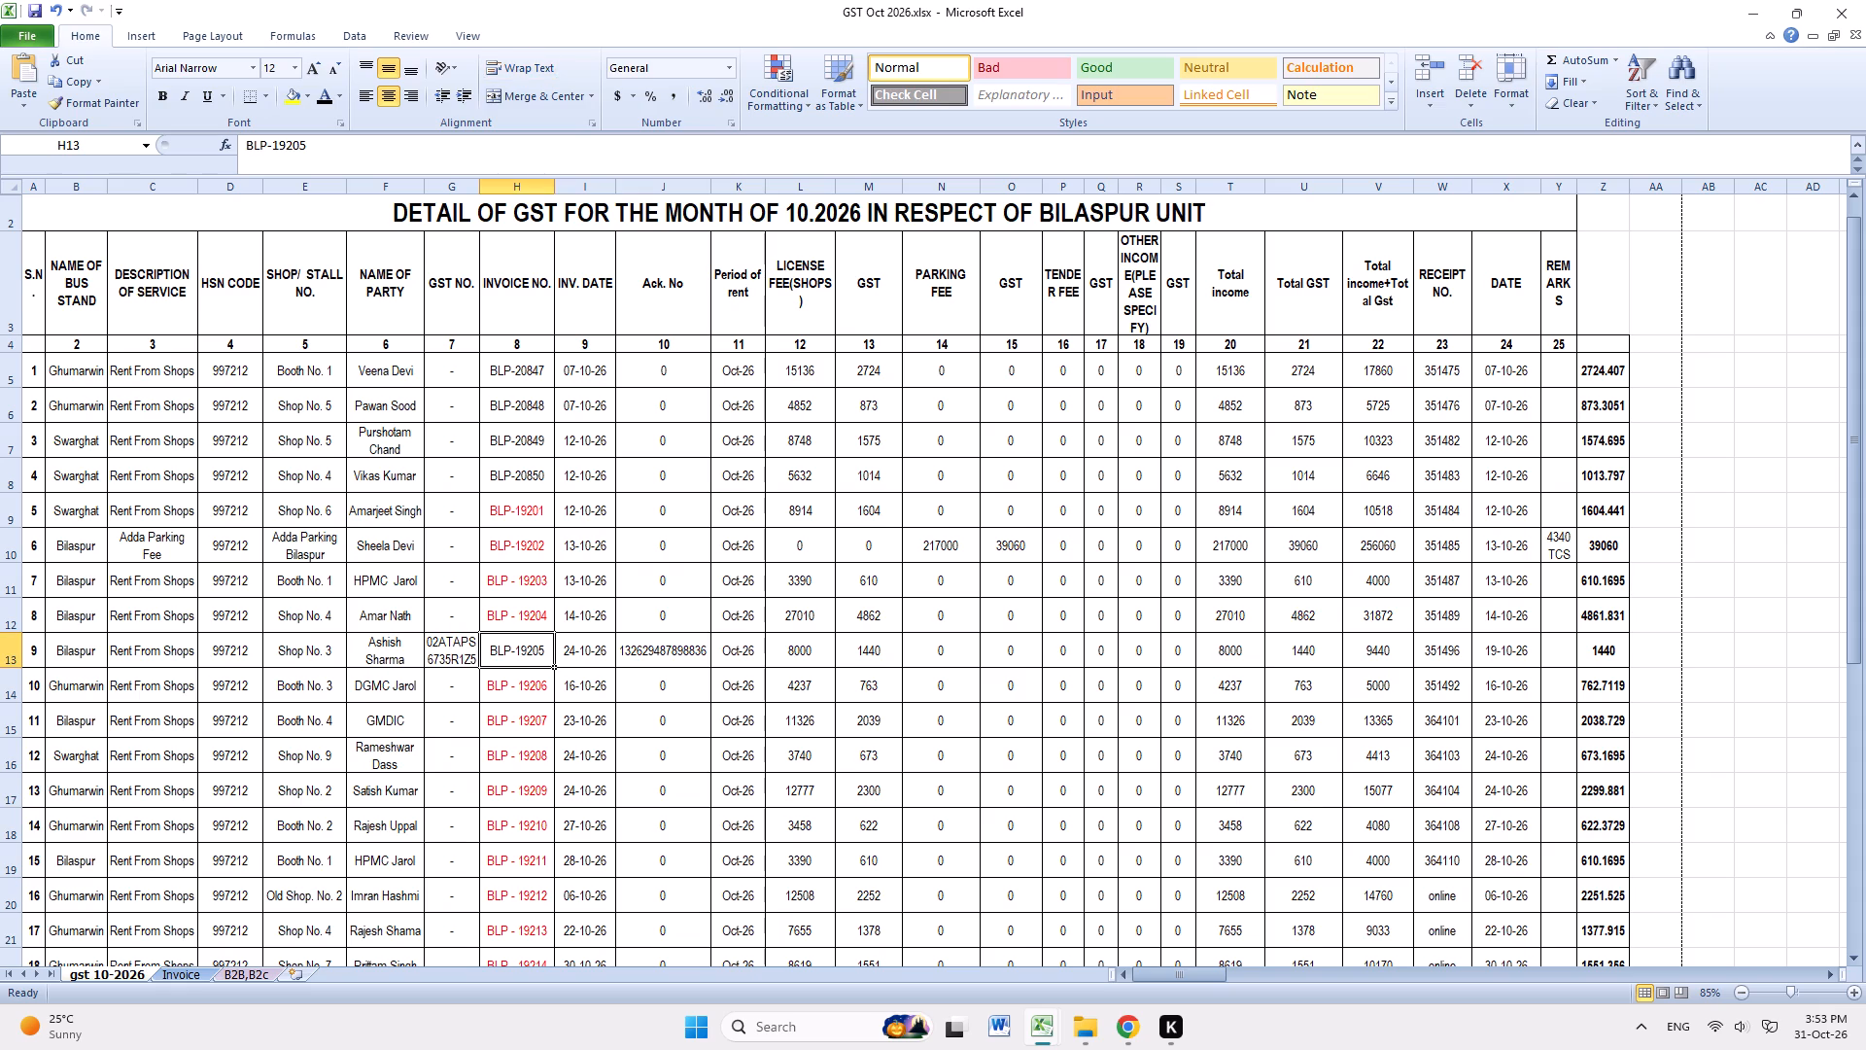
left_click(535, 799)
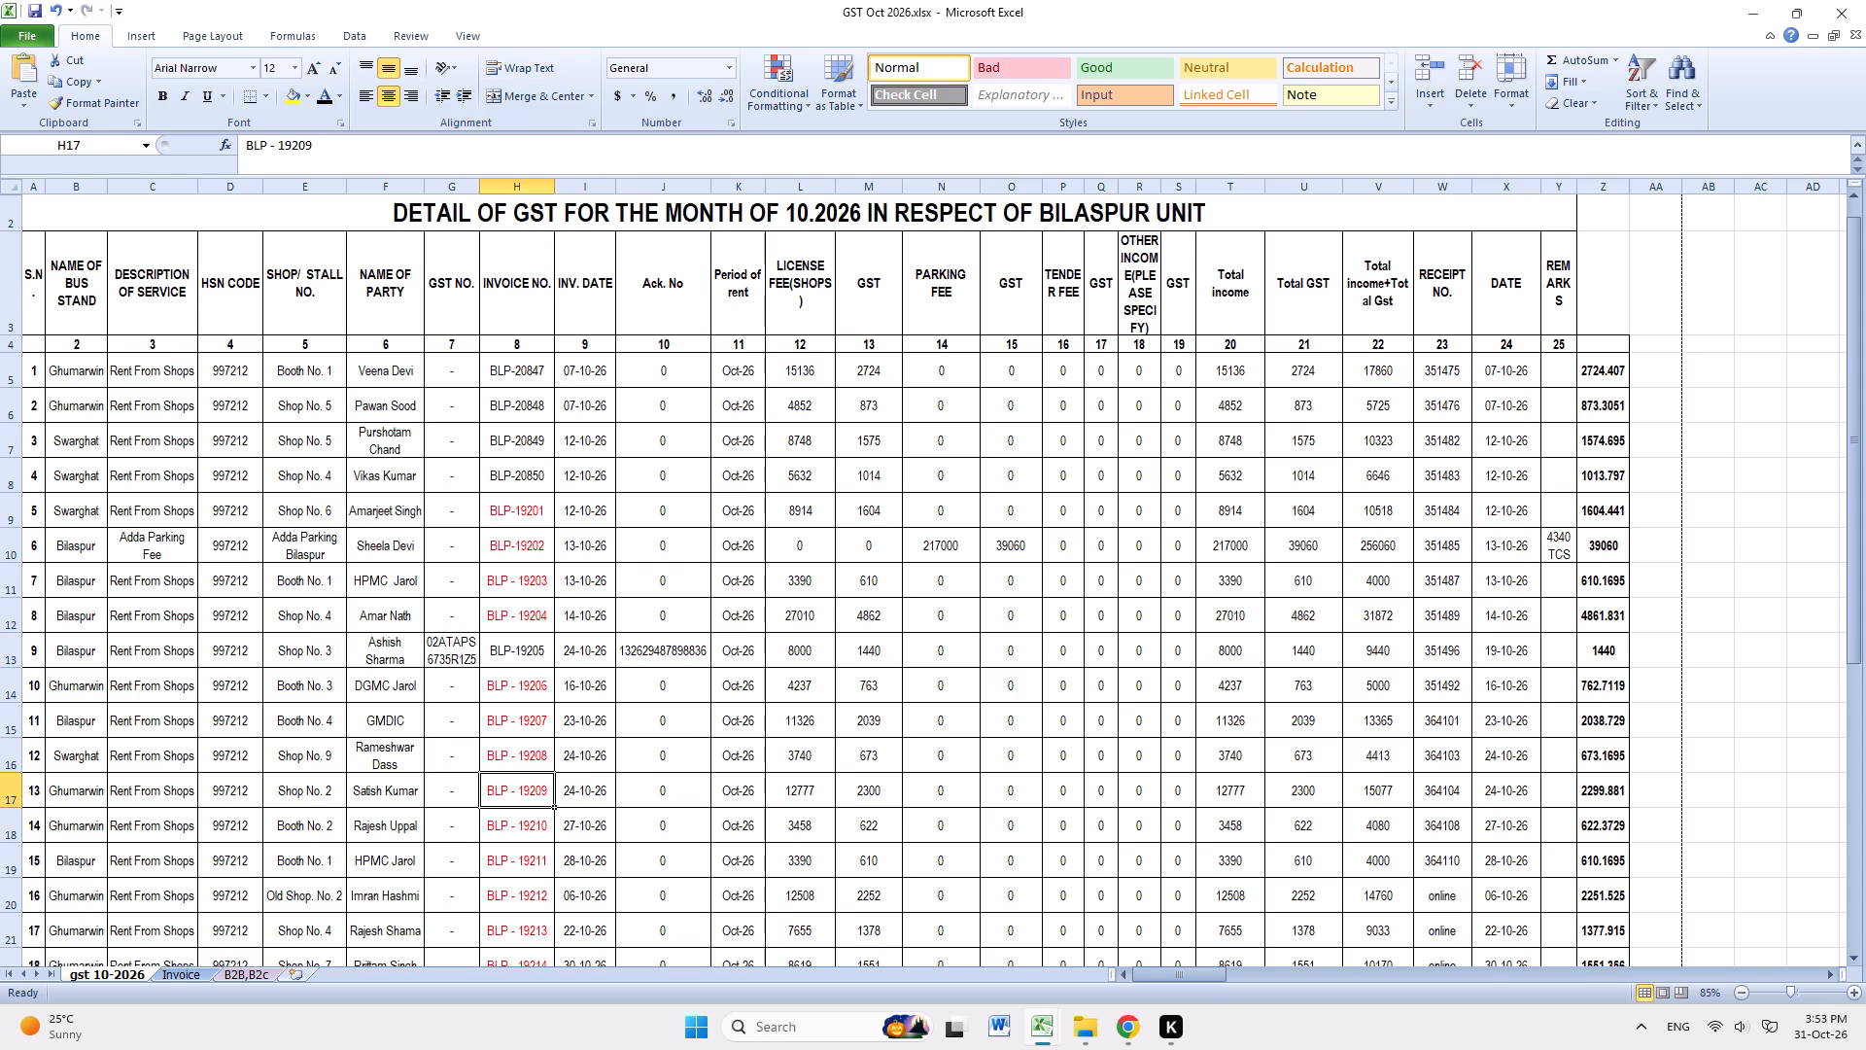
left_click(539, 830)
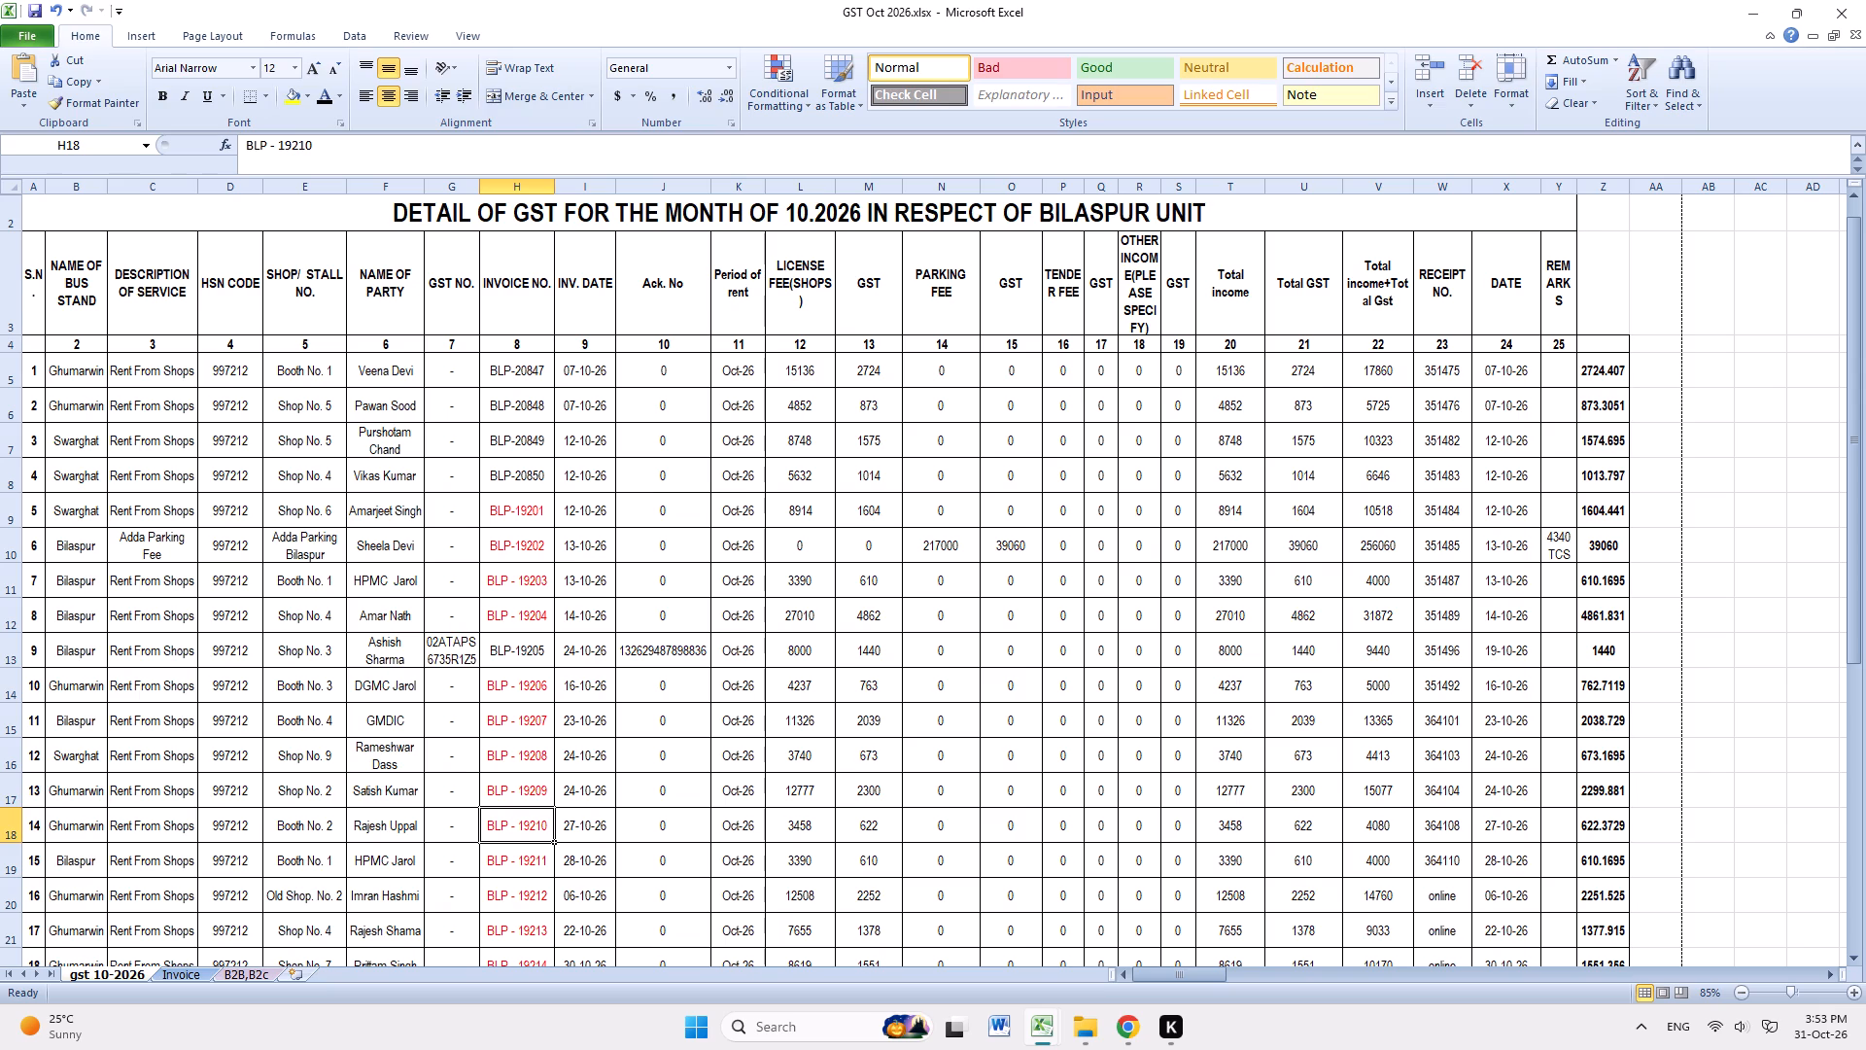
left_click(532, 509)
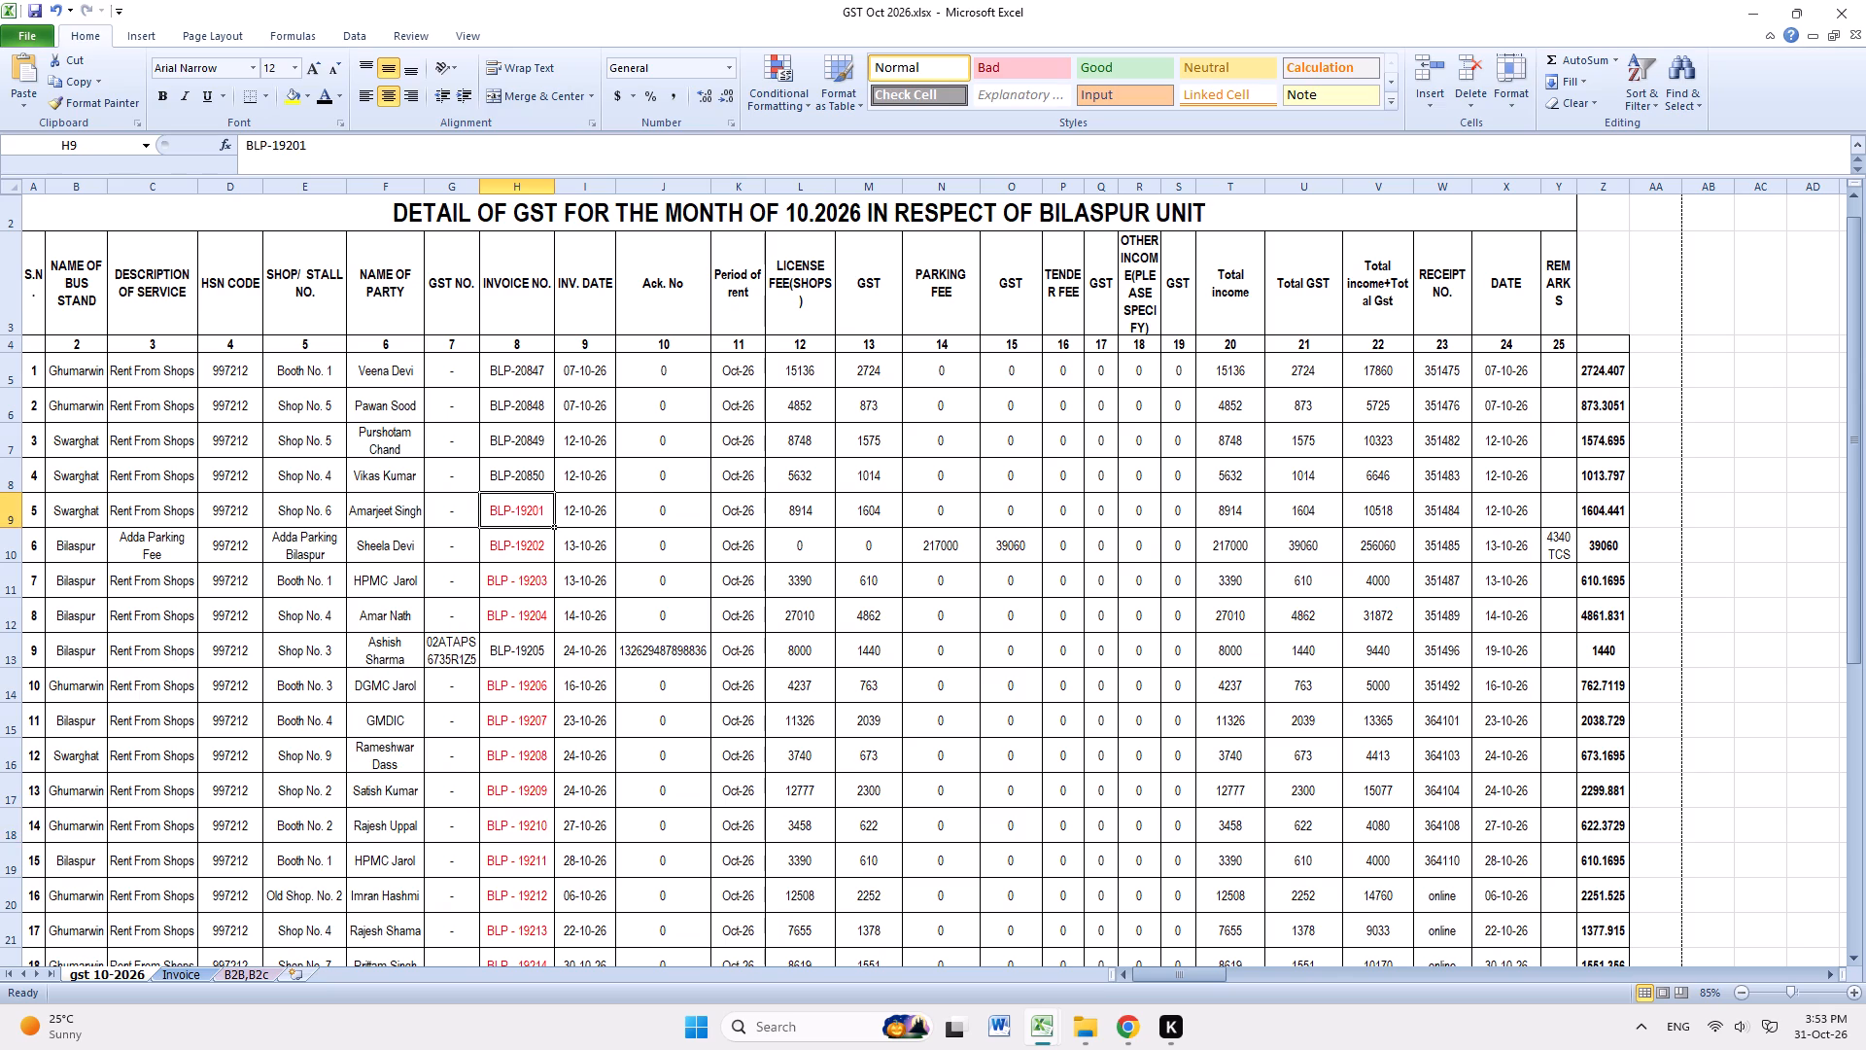
left_click(533, 548)
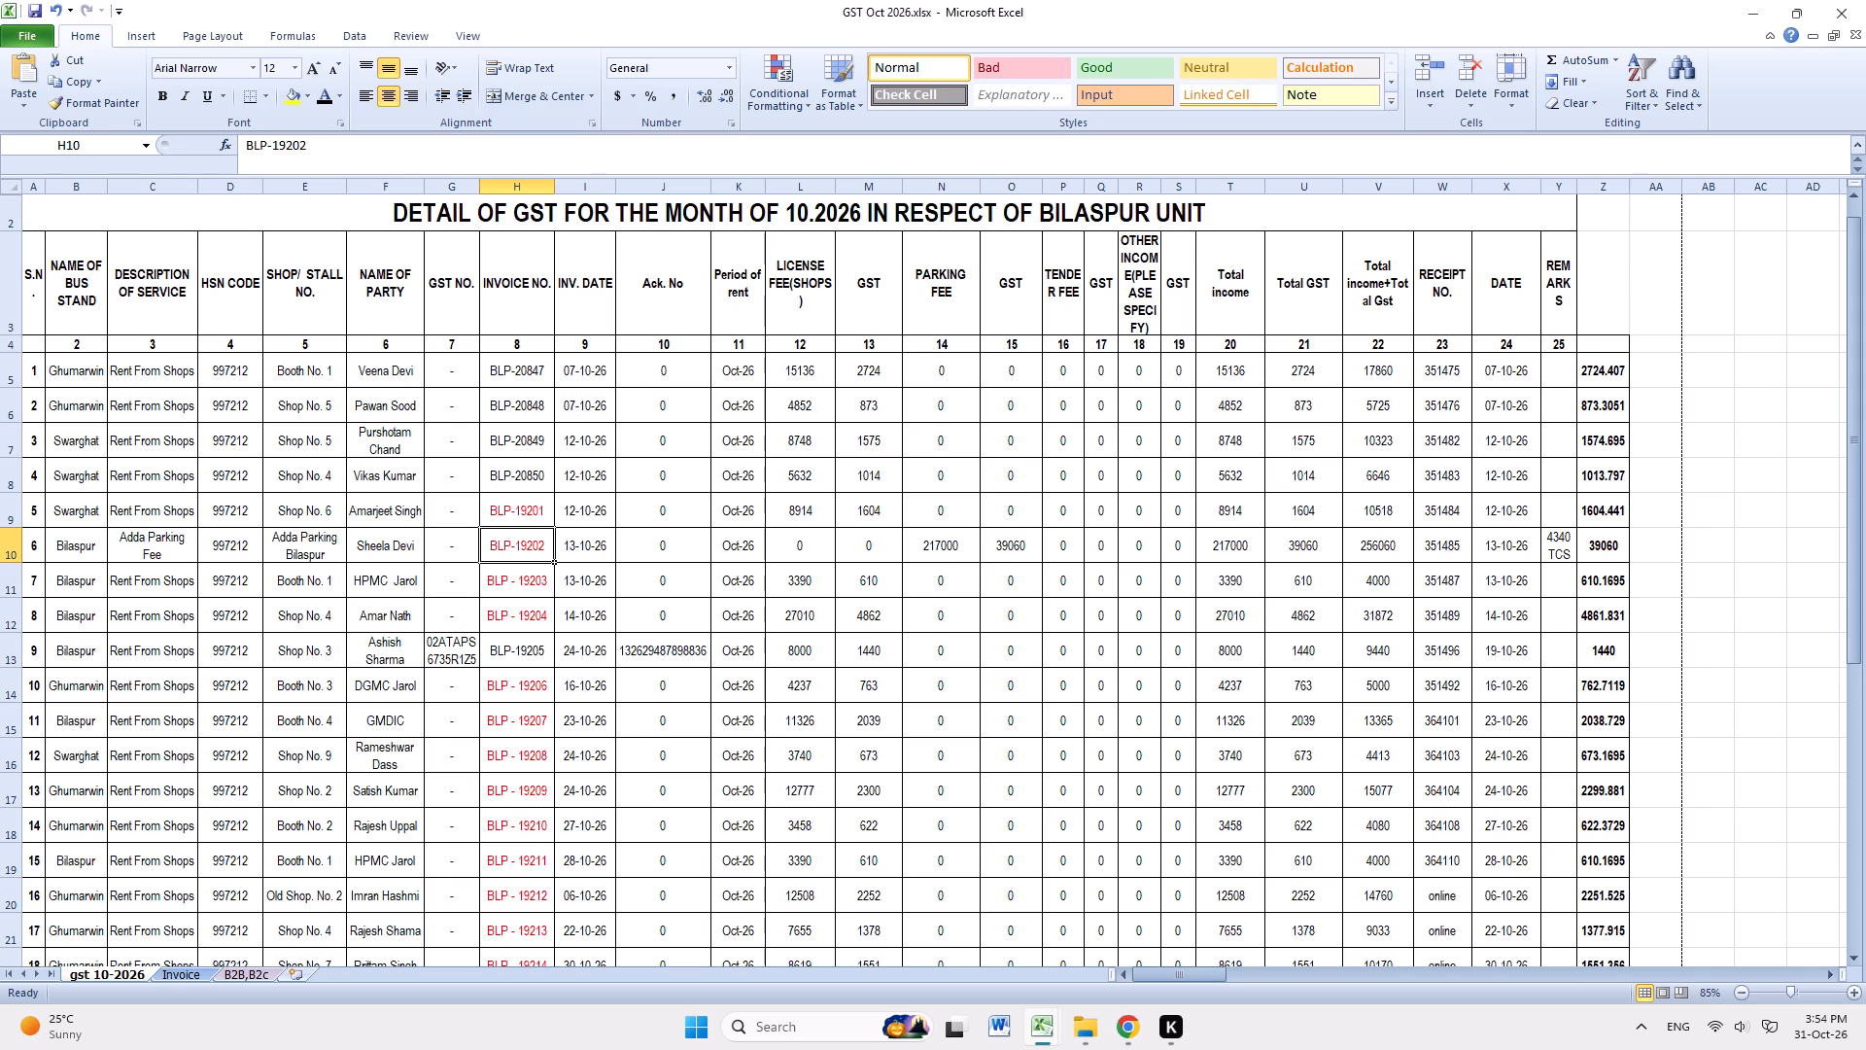
scroll(557, 617, "down", 4)
left_click(534, 689)
left_click(542, 665)
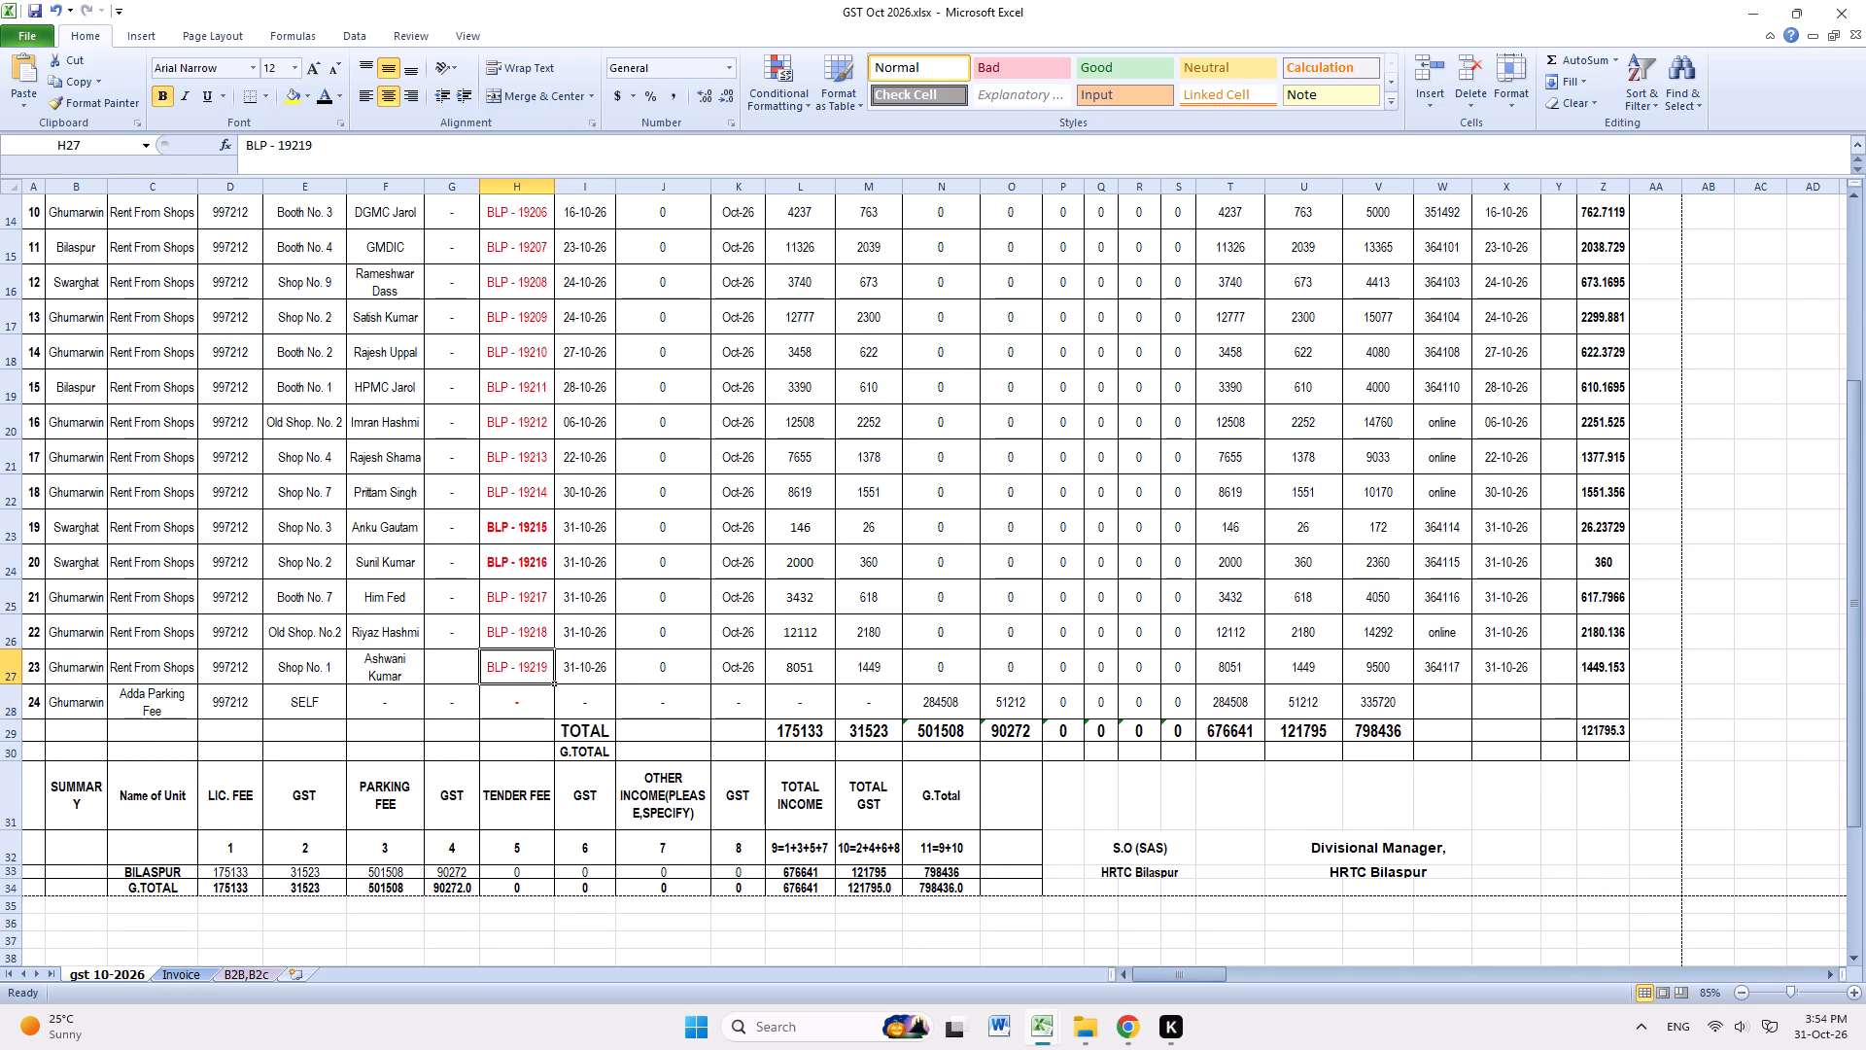
left_click(579, 671)
Check the RECEIPT NO. entry and its DATE in row 22, serial number 18.
scroll(1245, 659, "up", 4)
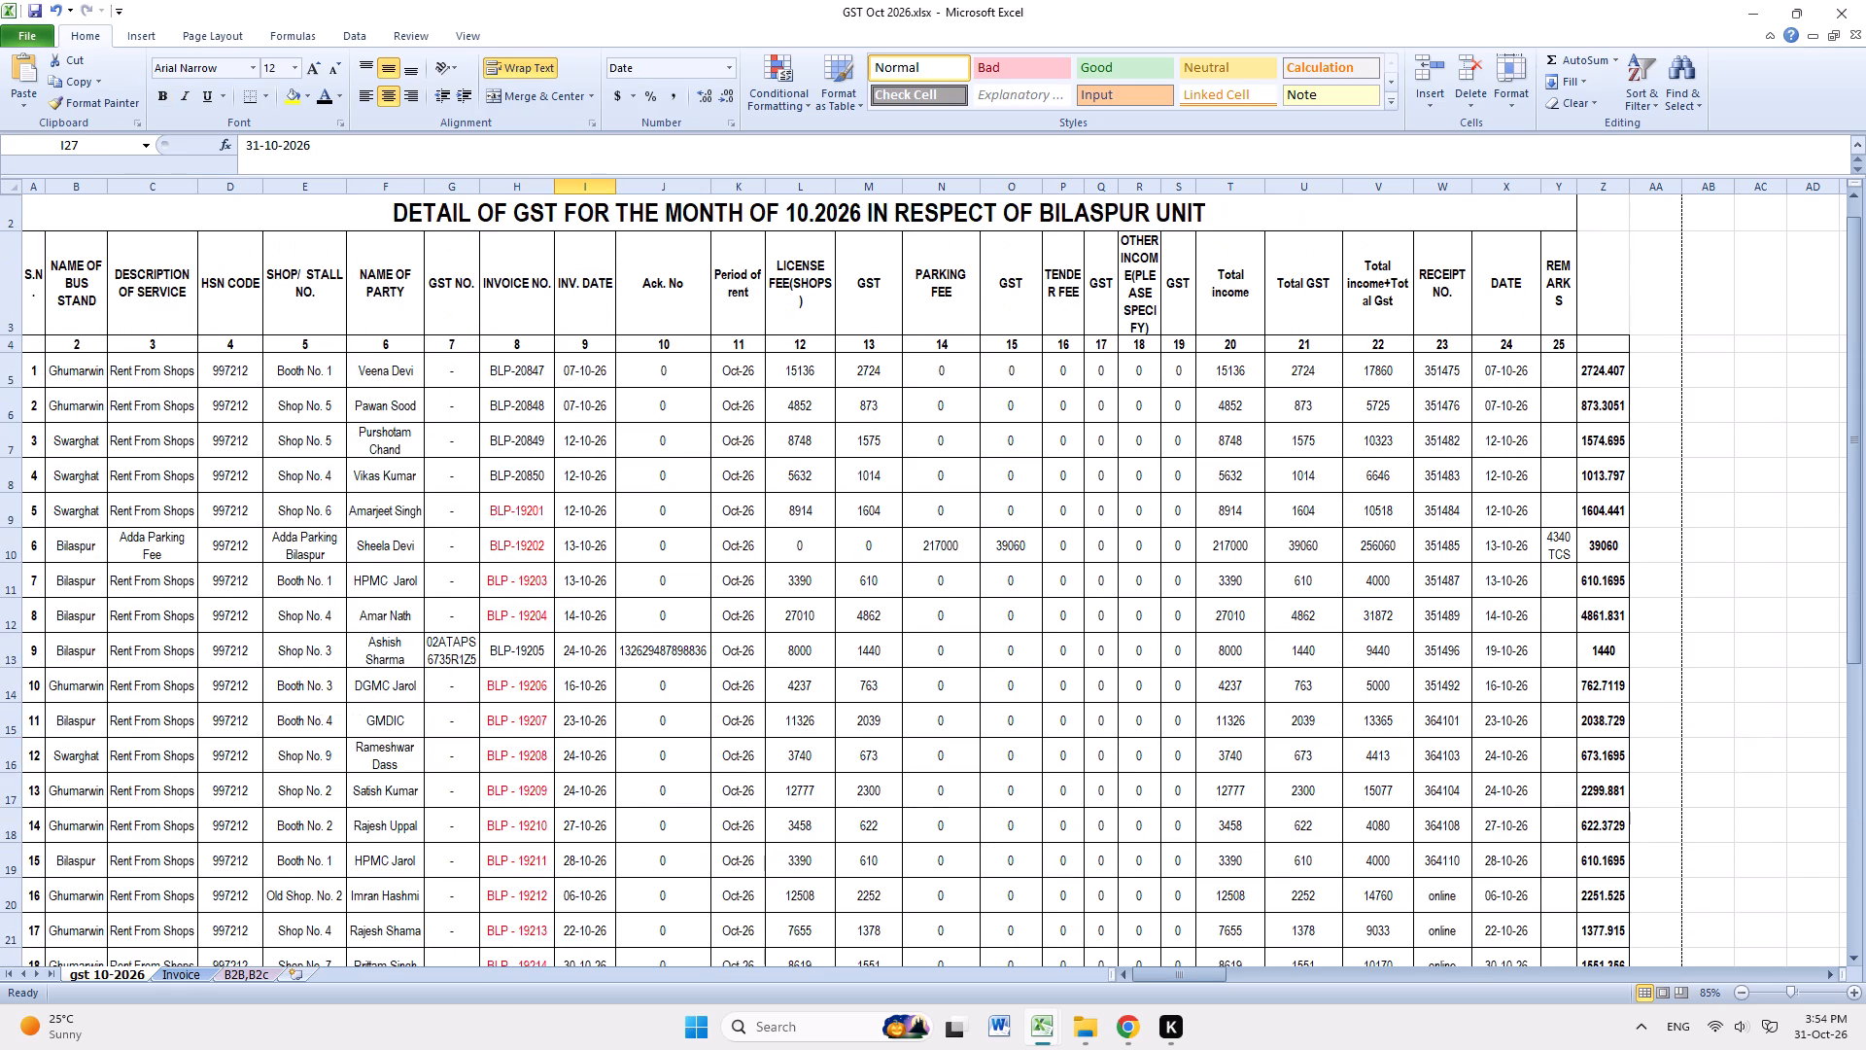
scroll(1433, 492, "down", 2)
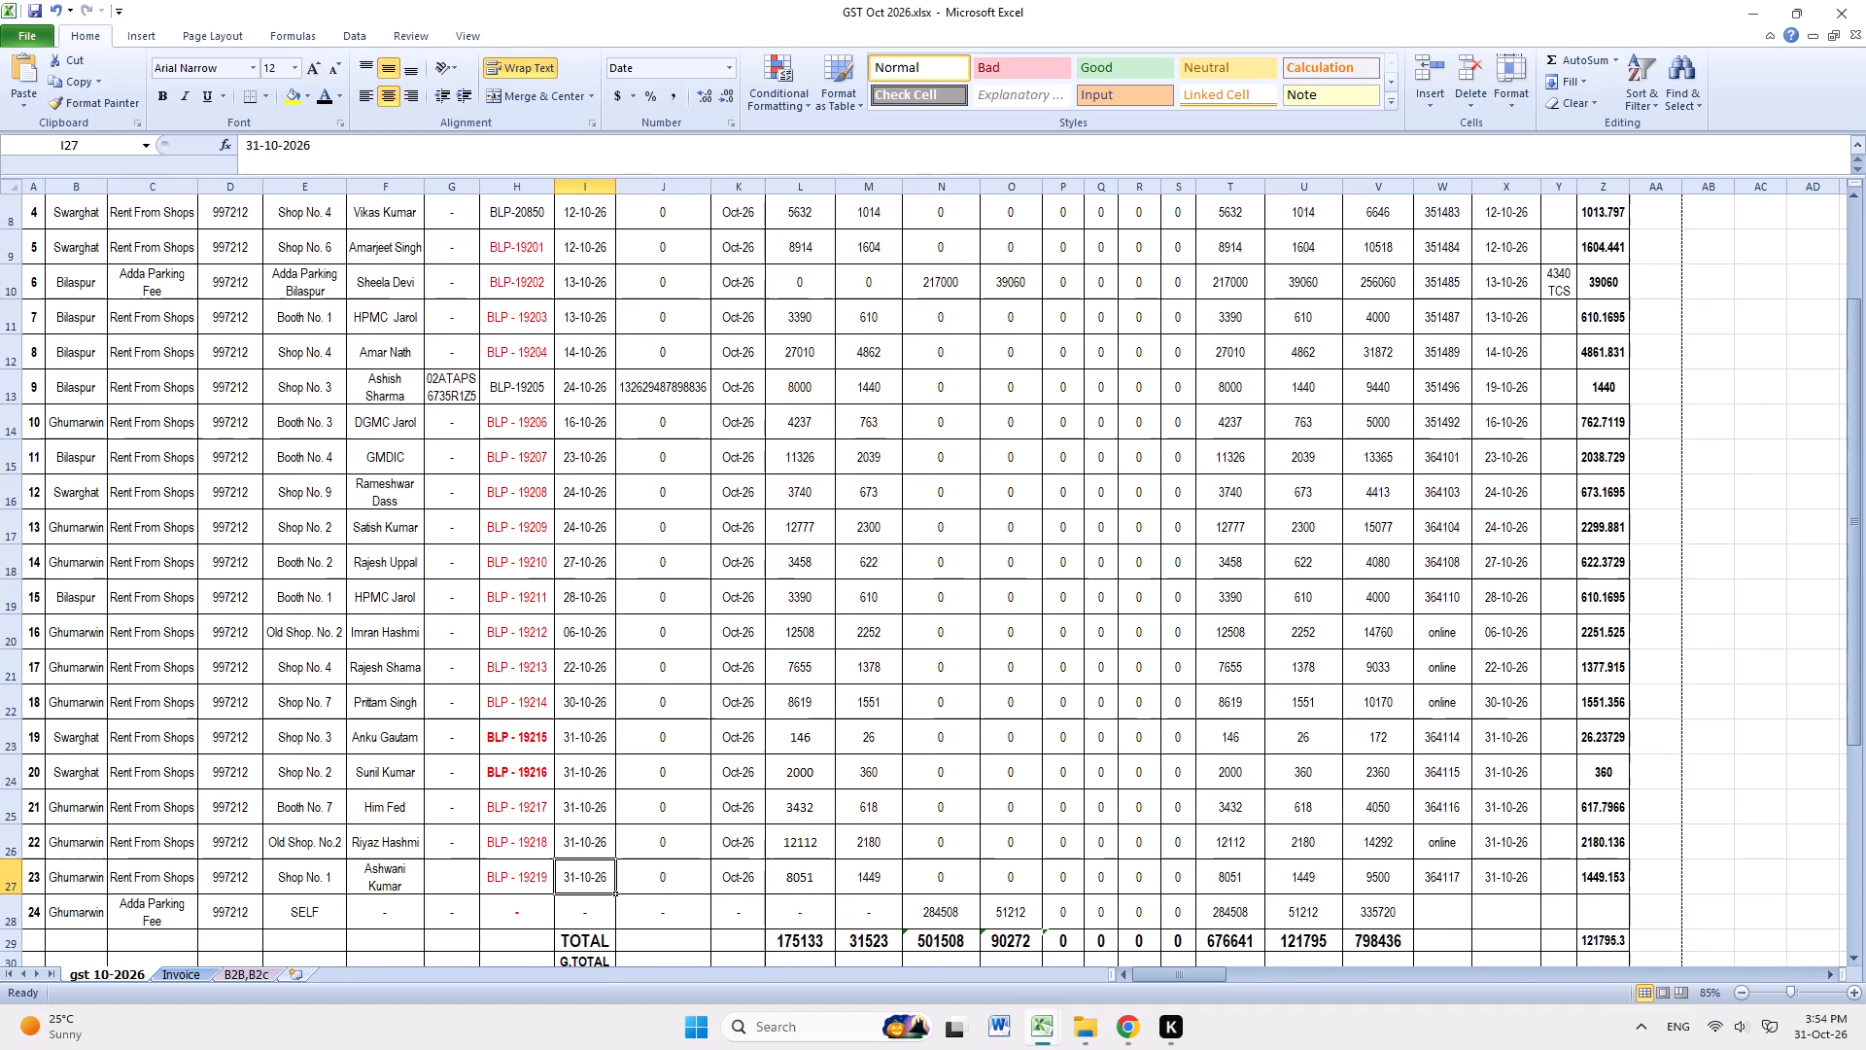
scroll(1454, 690, "up", 4)
scroll(1458, 772, "down", 2)
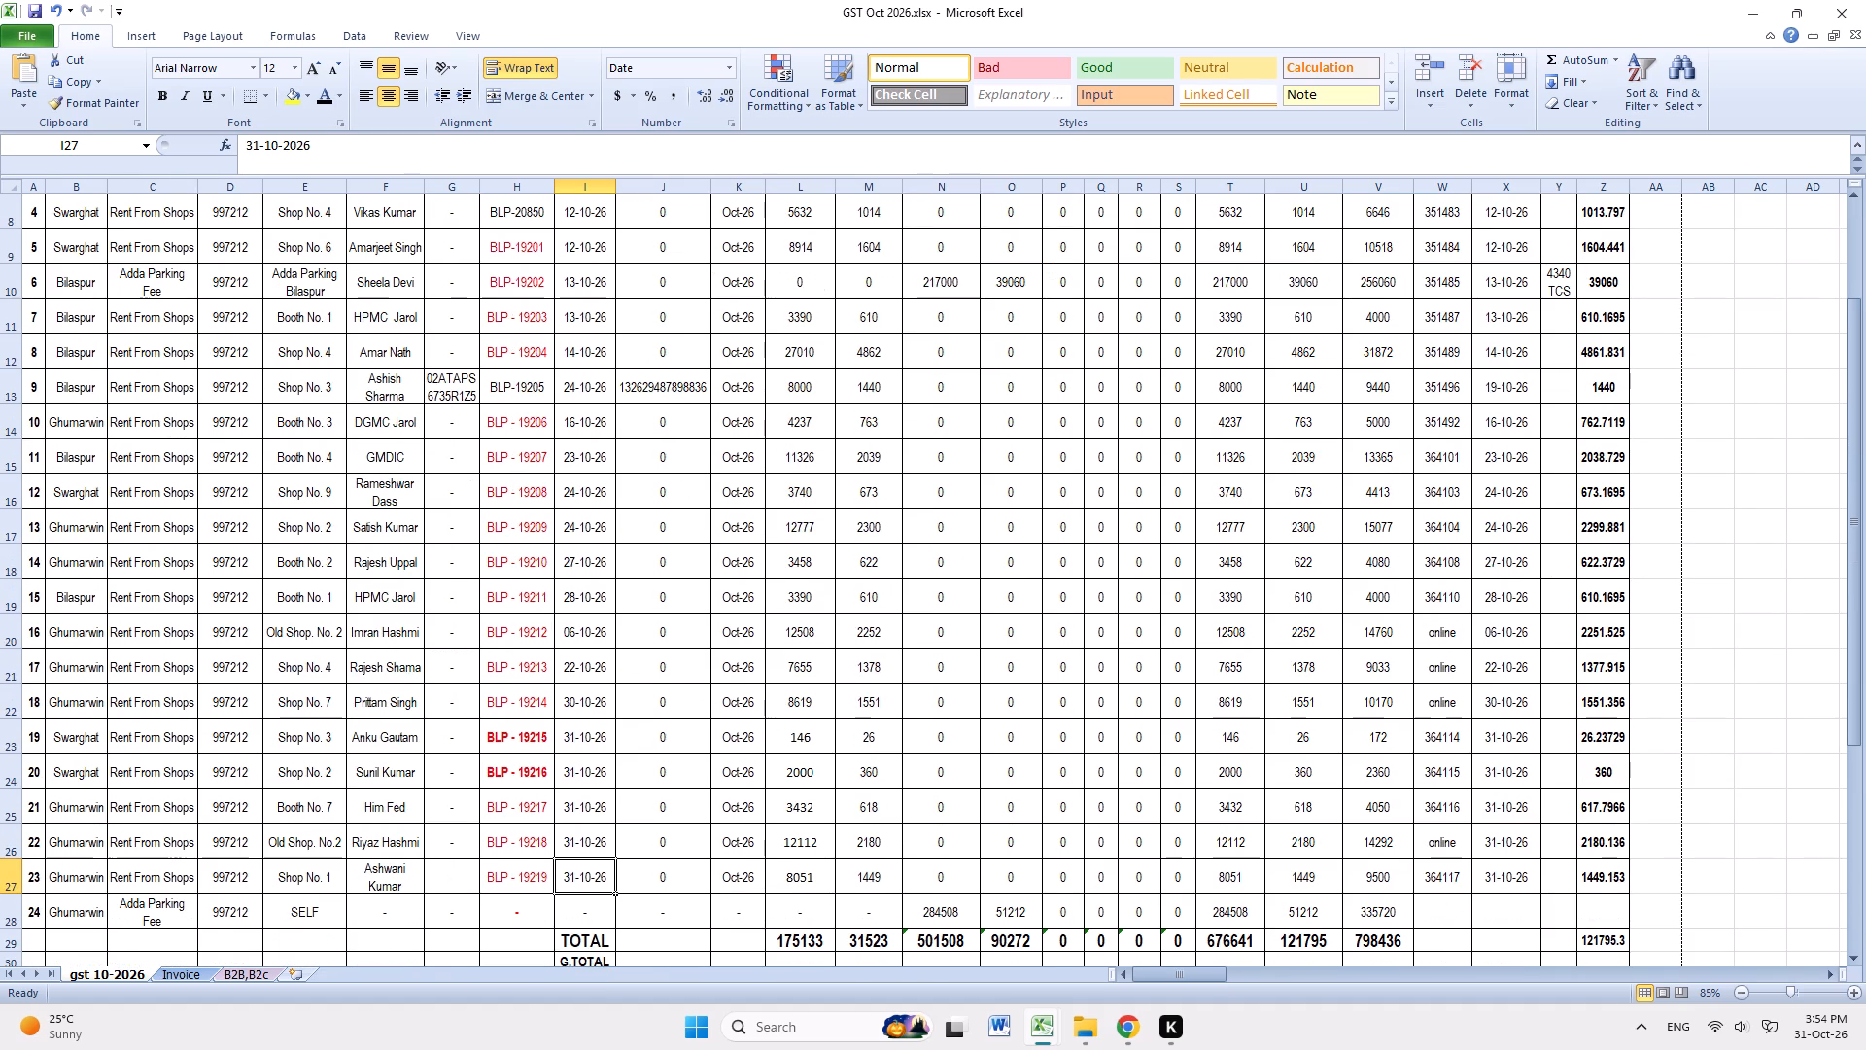
left_click(1440, 693)
left_click(1499, 689)
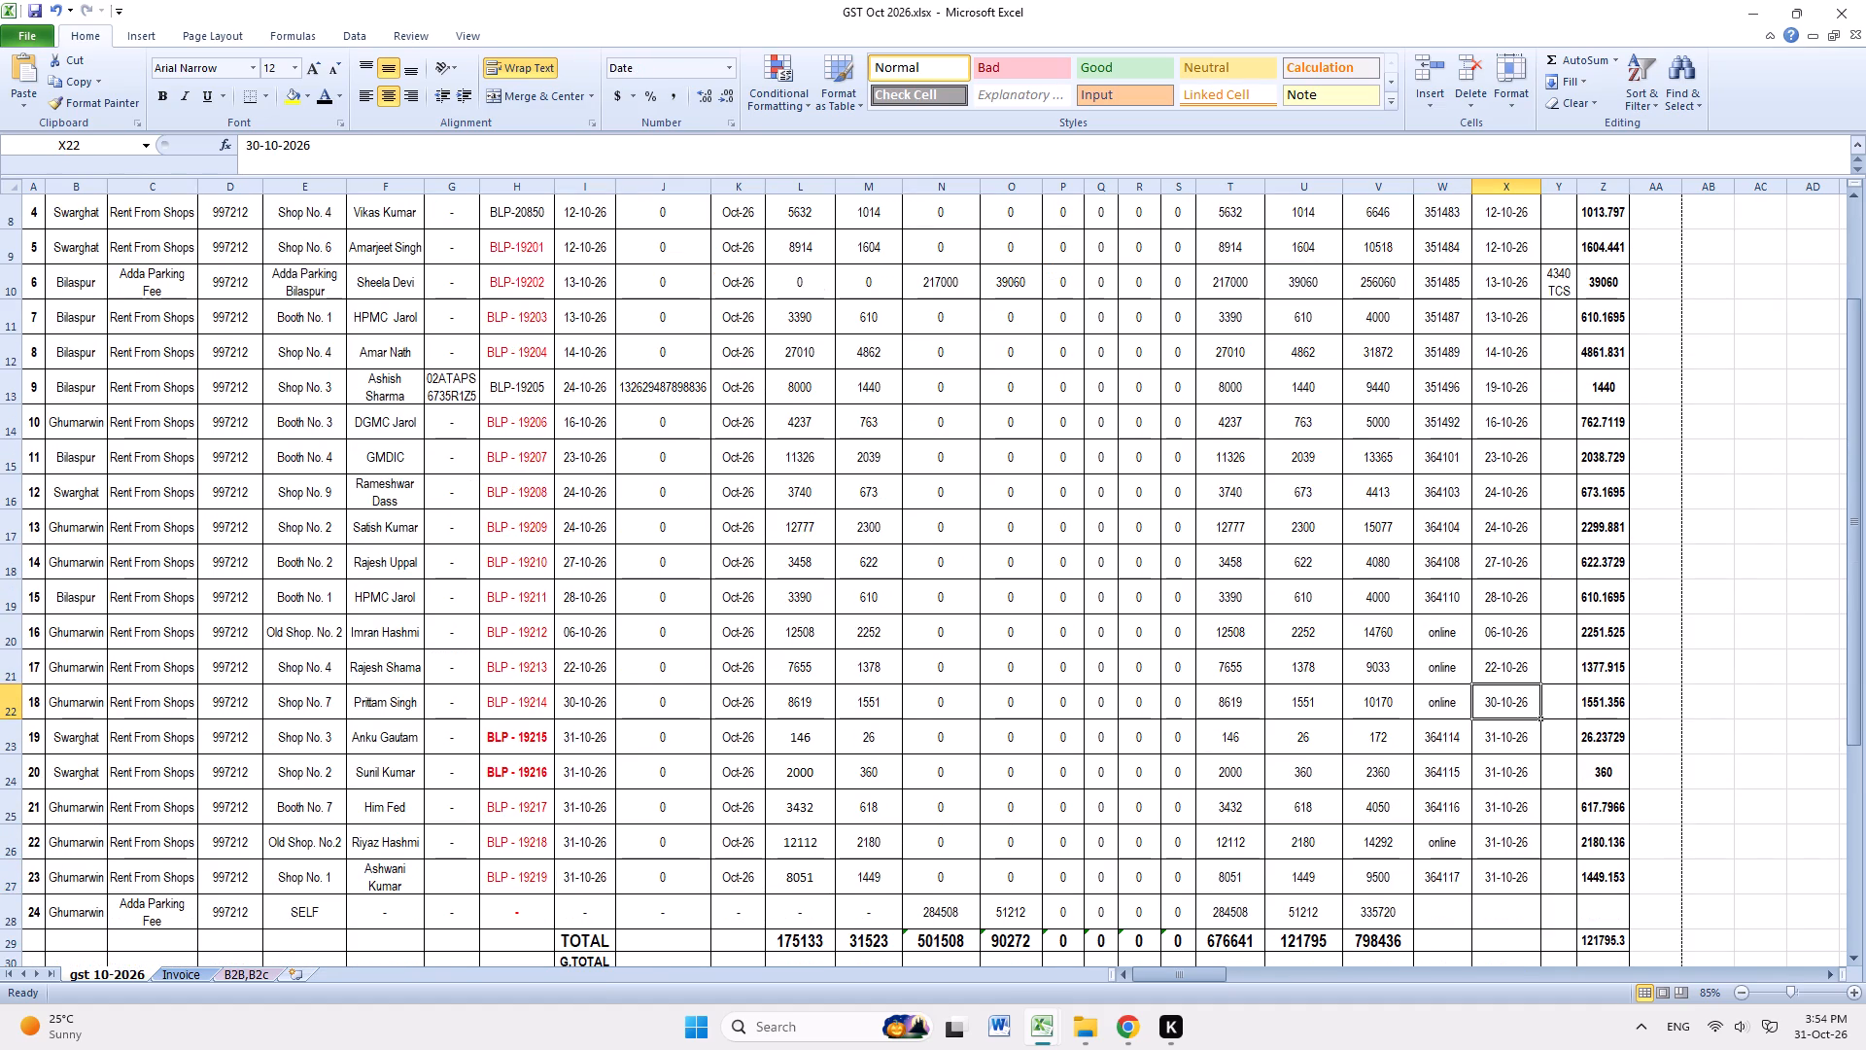
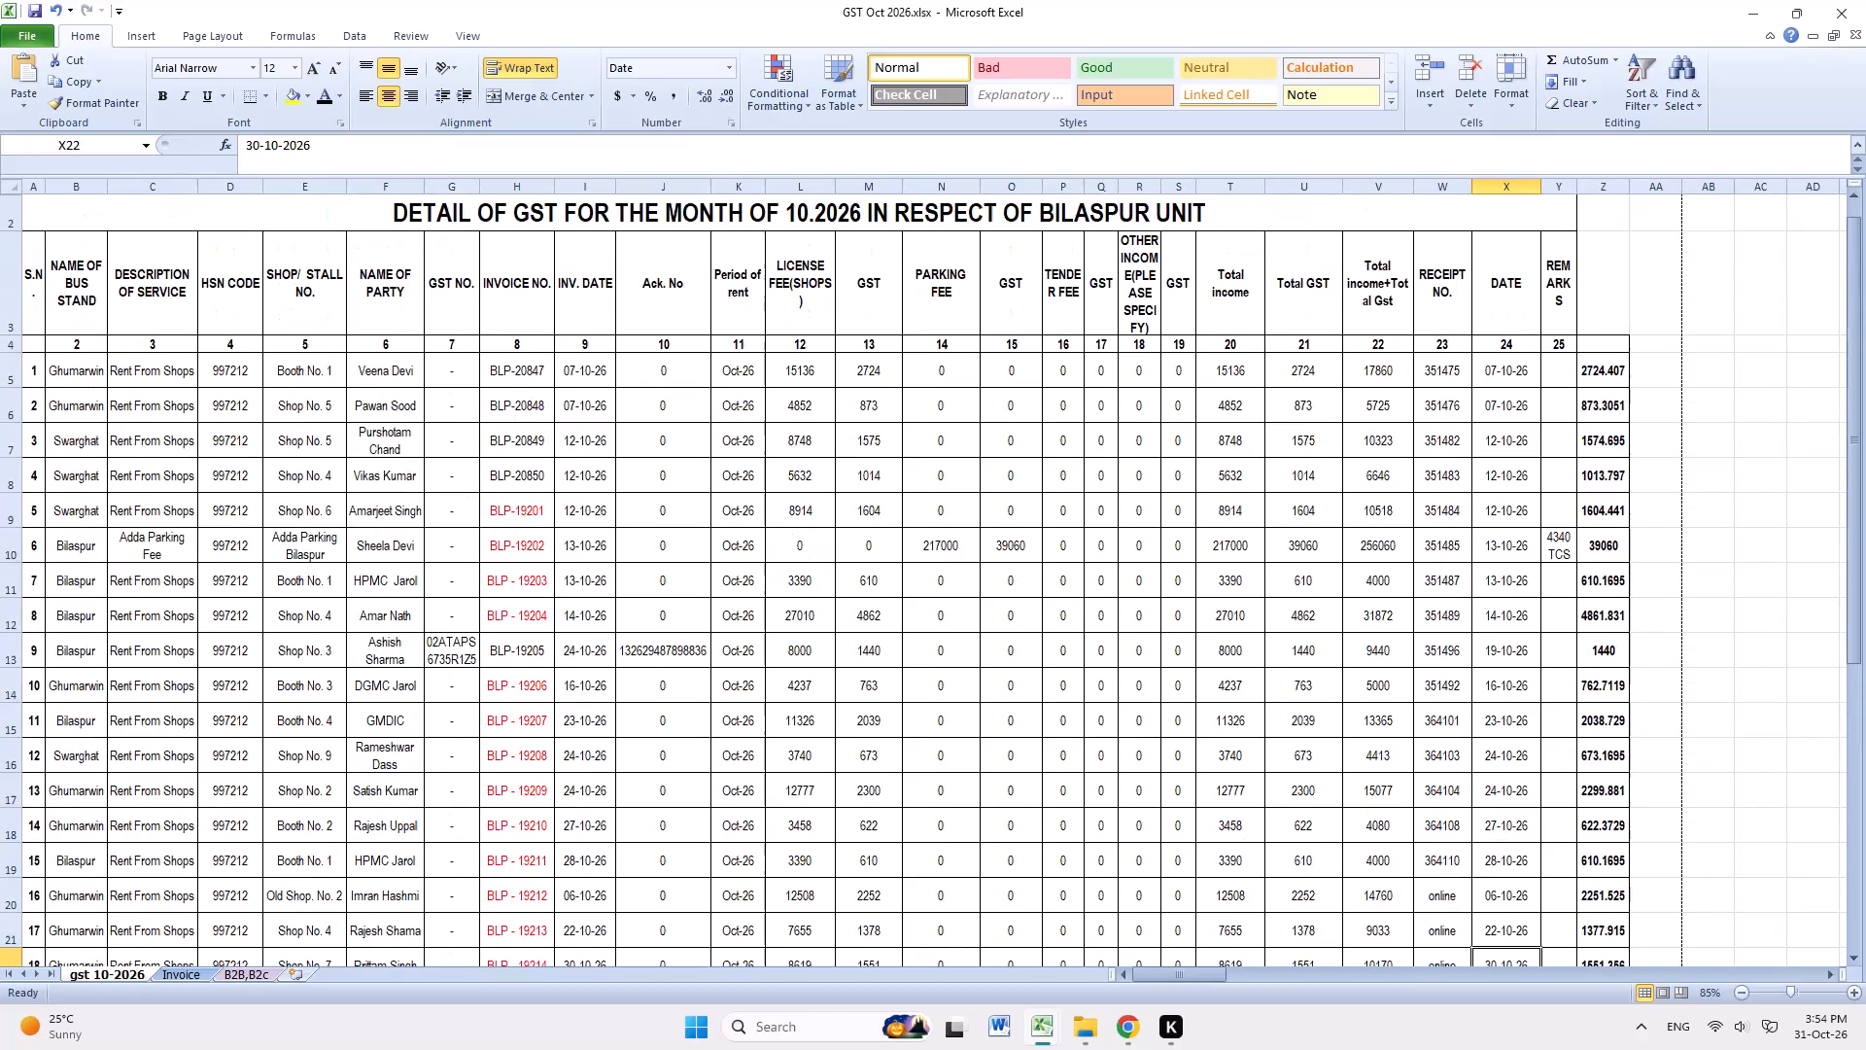
Check the RECEIPT NO. entry and its DATE in row 21, serial number 17, against the rest of the GST table.
scroll(1451, 640, "up", 2)
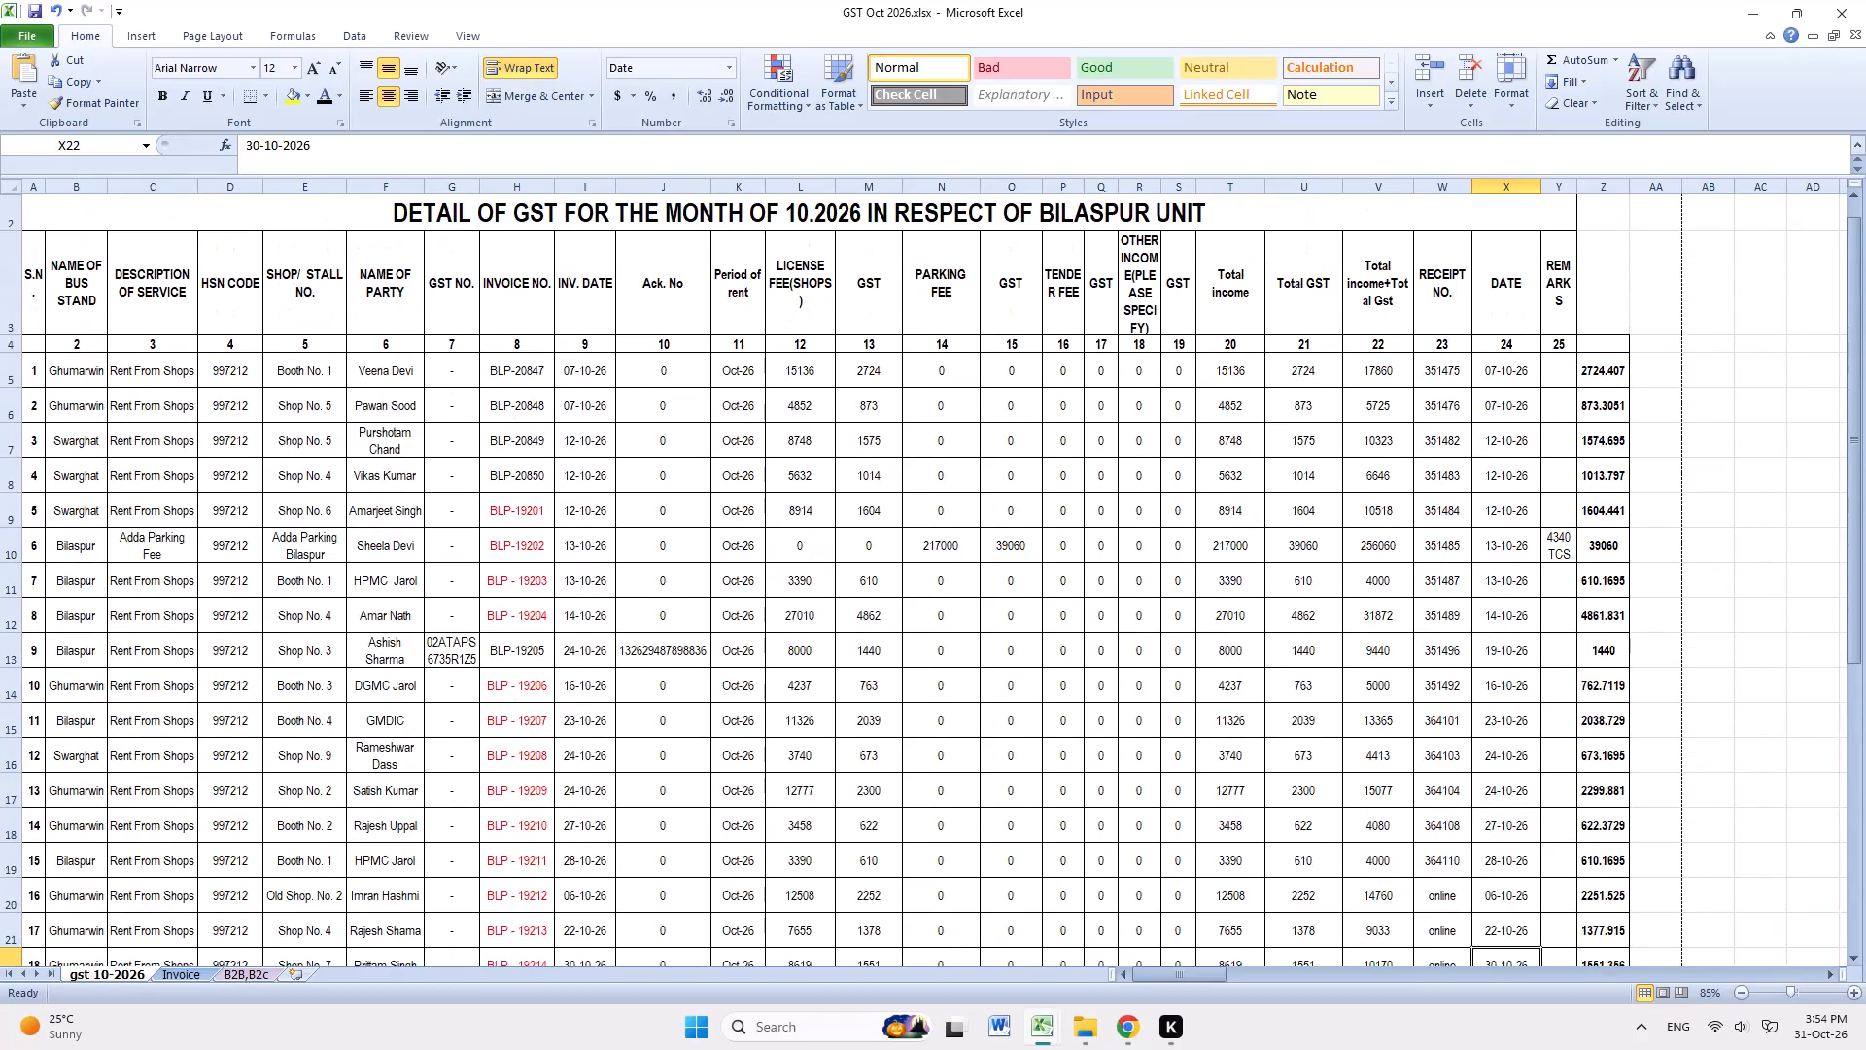
scroll(1457, 803, "down", 3)
left_click(1429, 568)
left_click(1508, 564)
scroll(1502, 577, "up", 2)
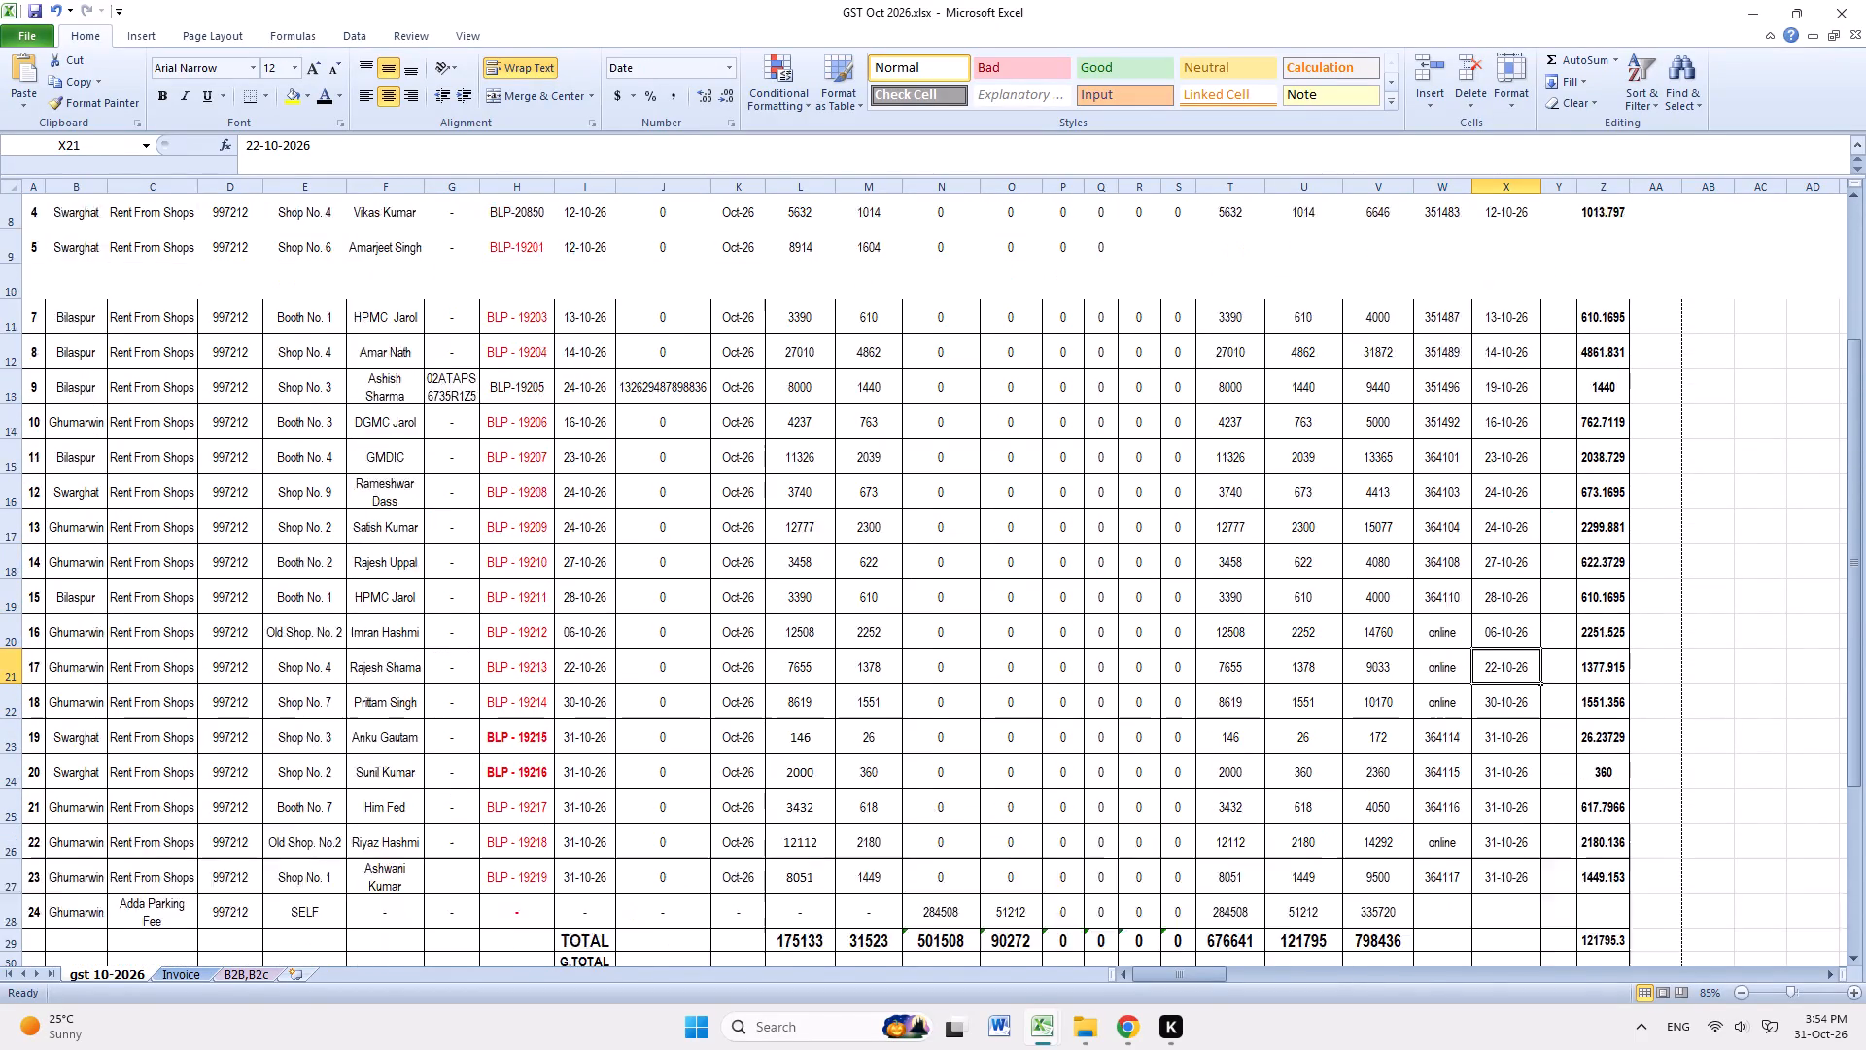
scroll(1502, 577, "up", 1)
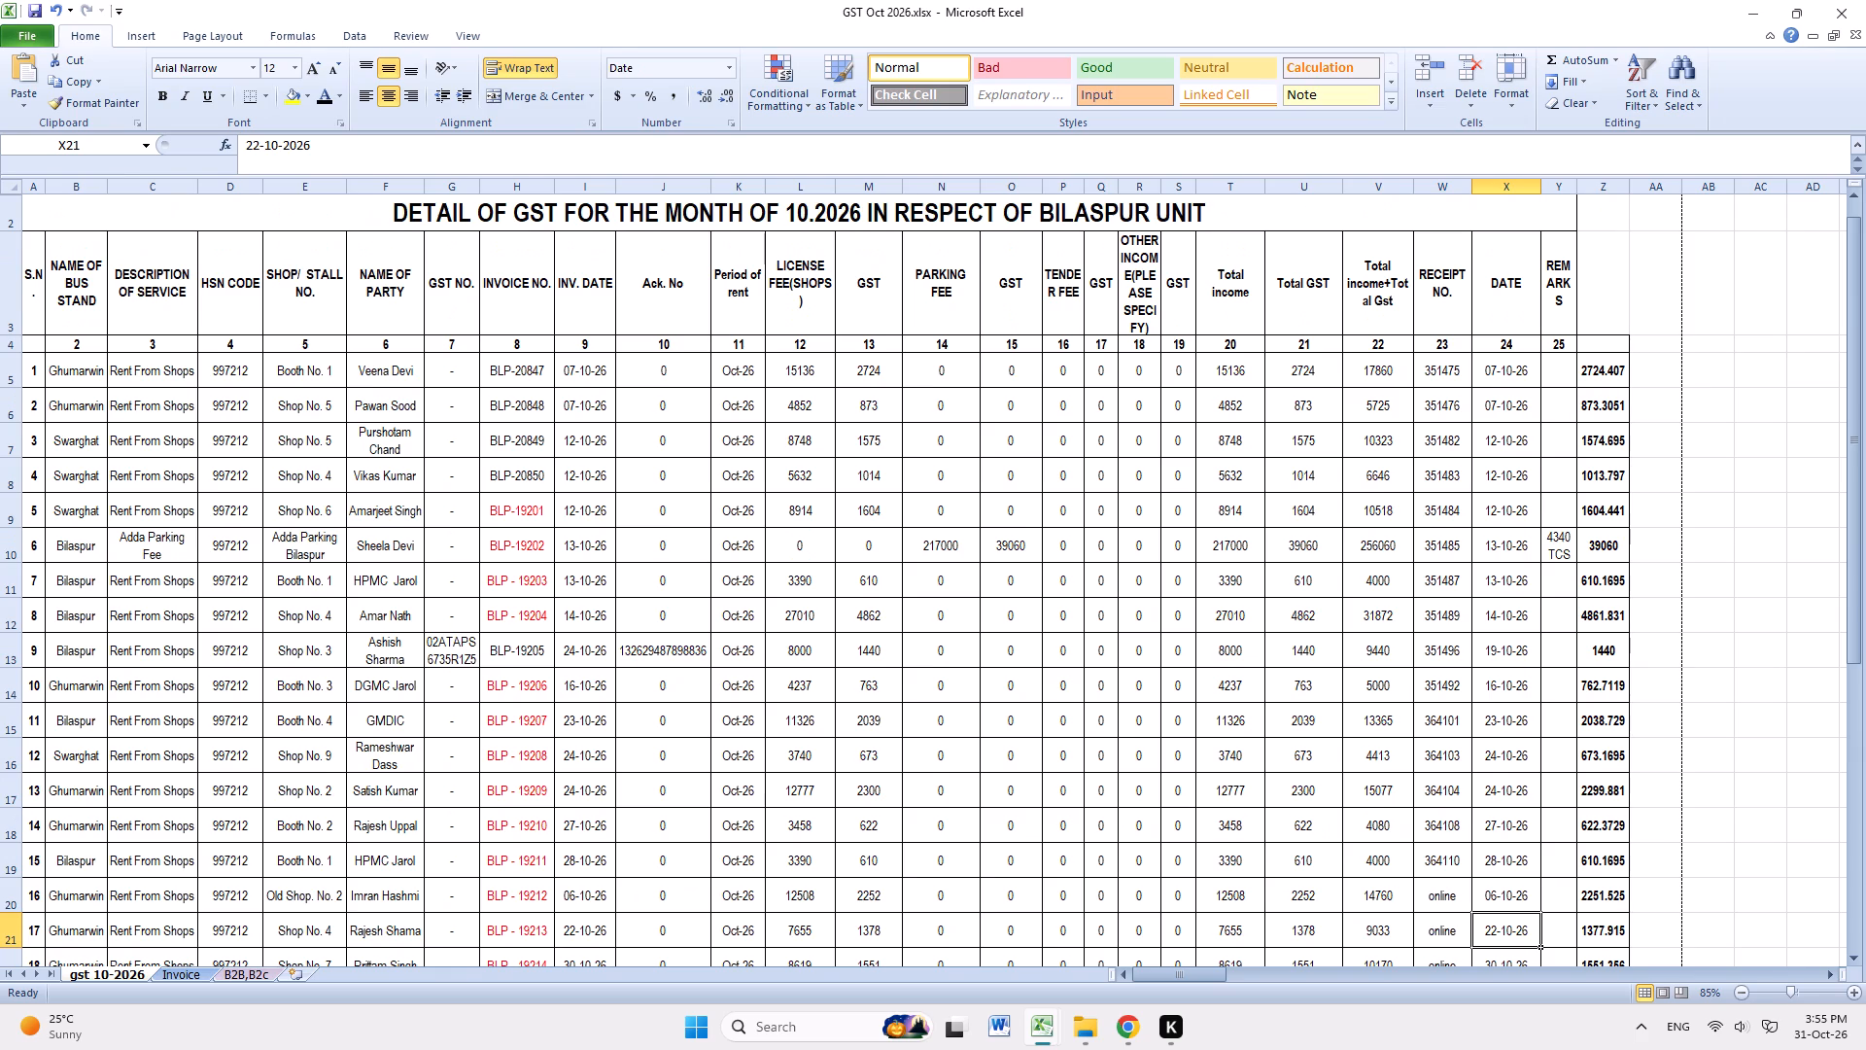
scroll(1539, 755, "down", 2)
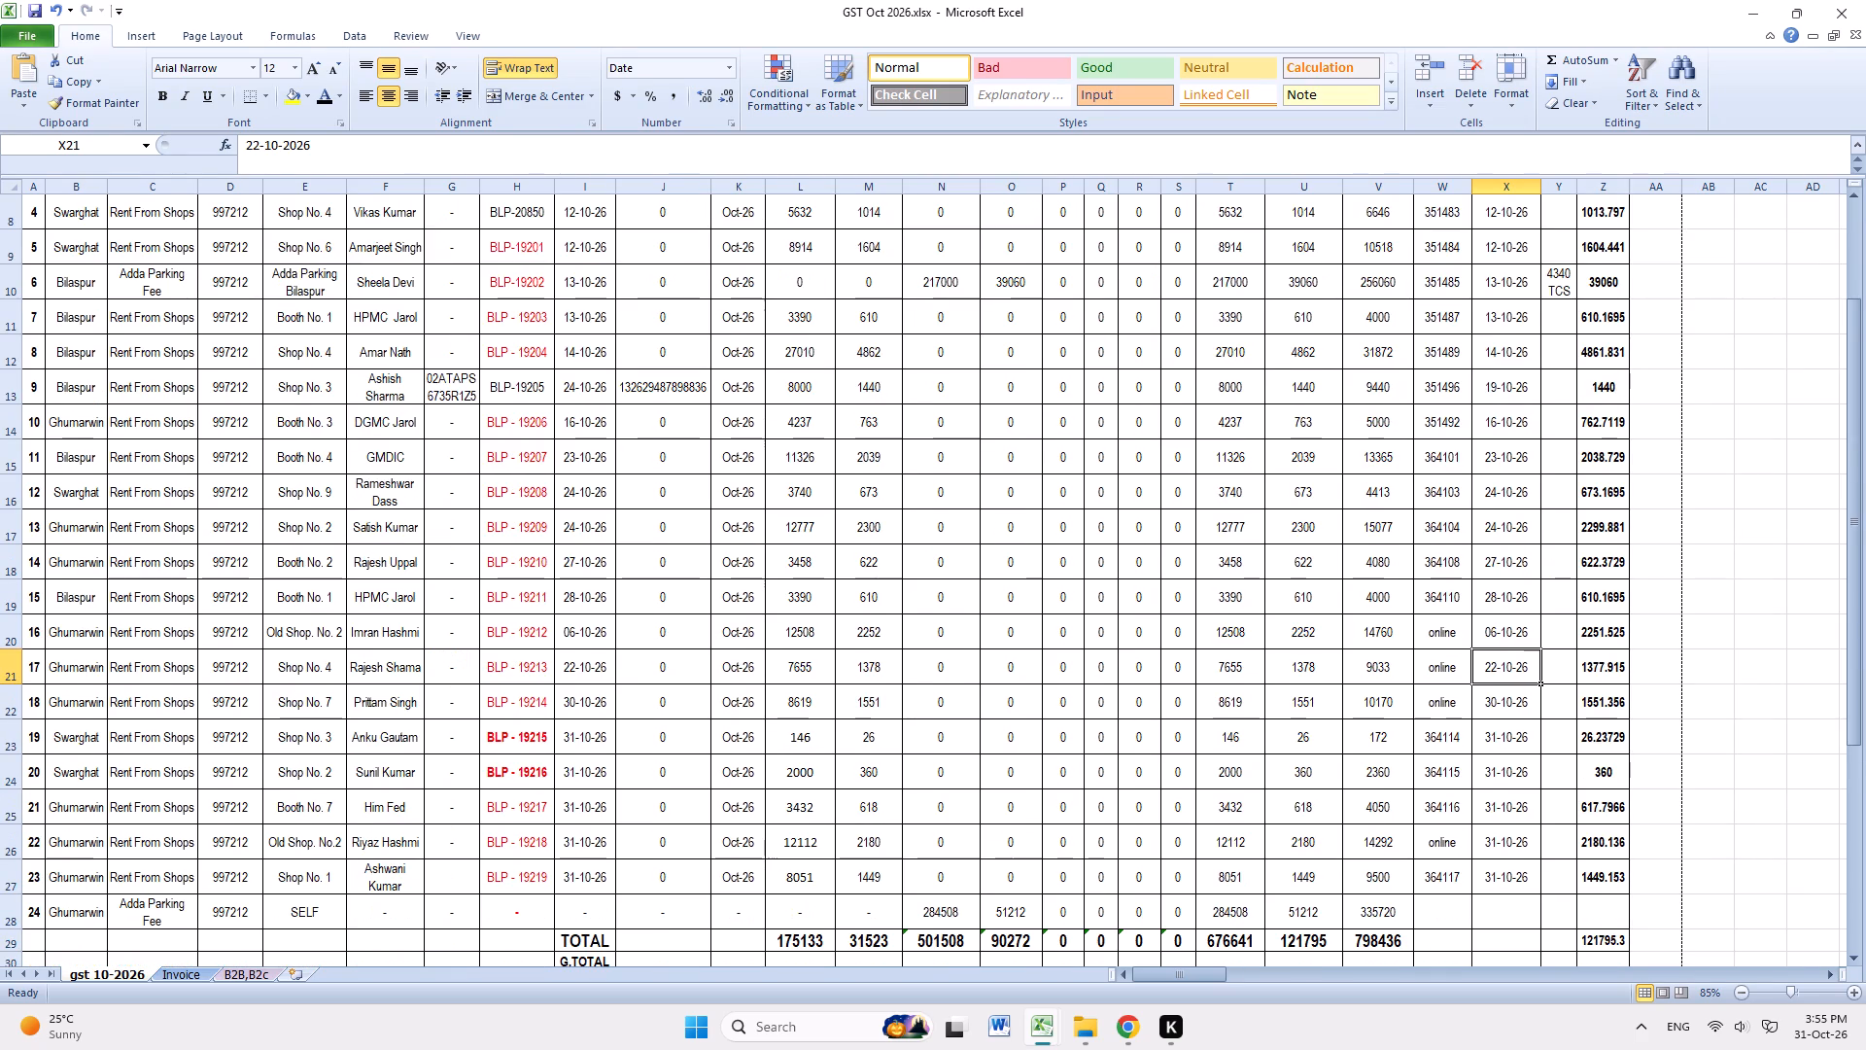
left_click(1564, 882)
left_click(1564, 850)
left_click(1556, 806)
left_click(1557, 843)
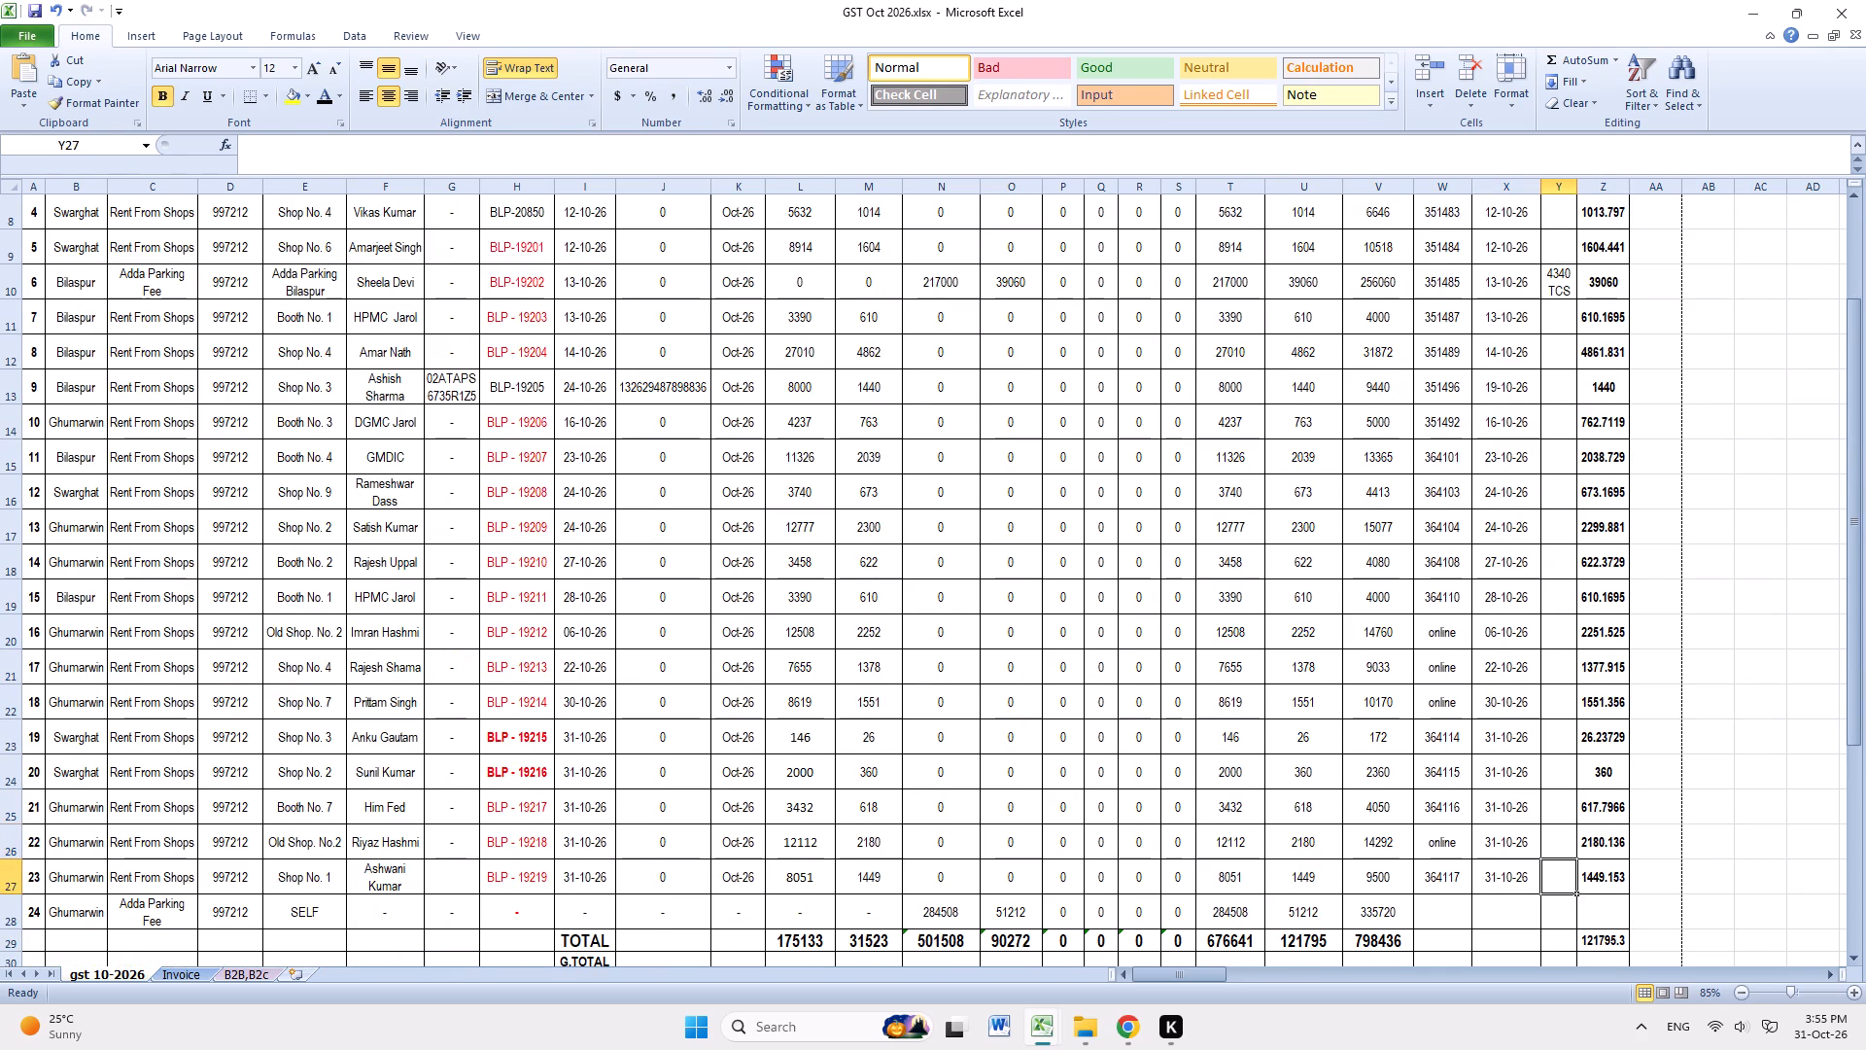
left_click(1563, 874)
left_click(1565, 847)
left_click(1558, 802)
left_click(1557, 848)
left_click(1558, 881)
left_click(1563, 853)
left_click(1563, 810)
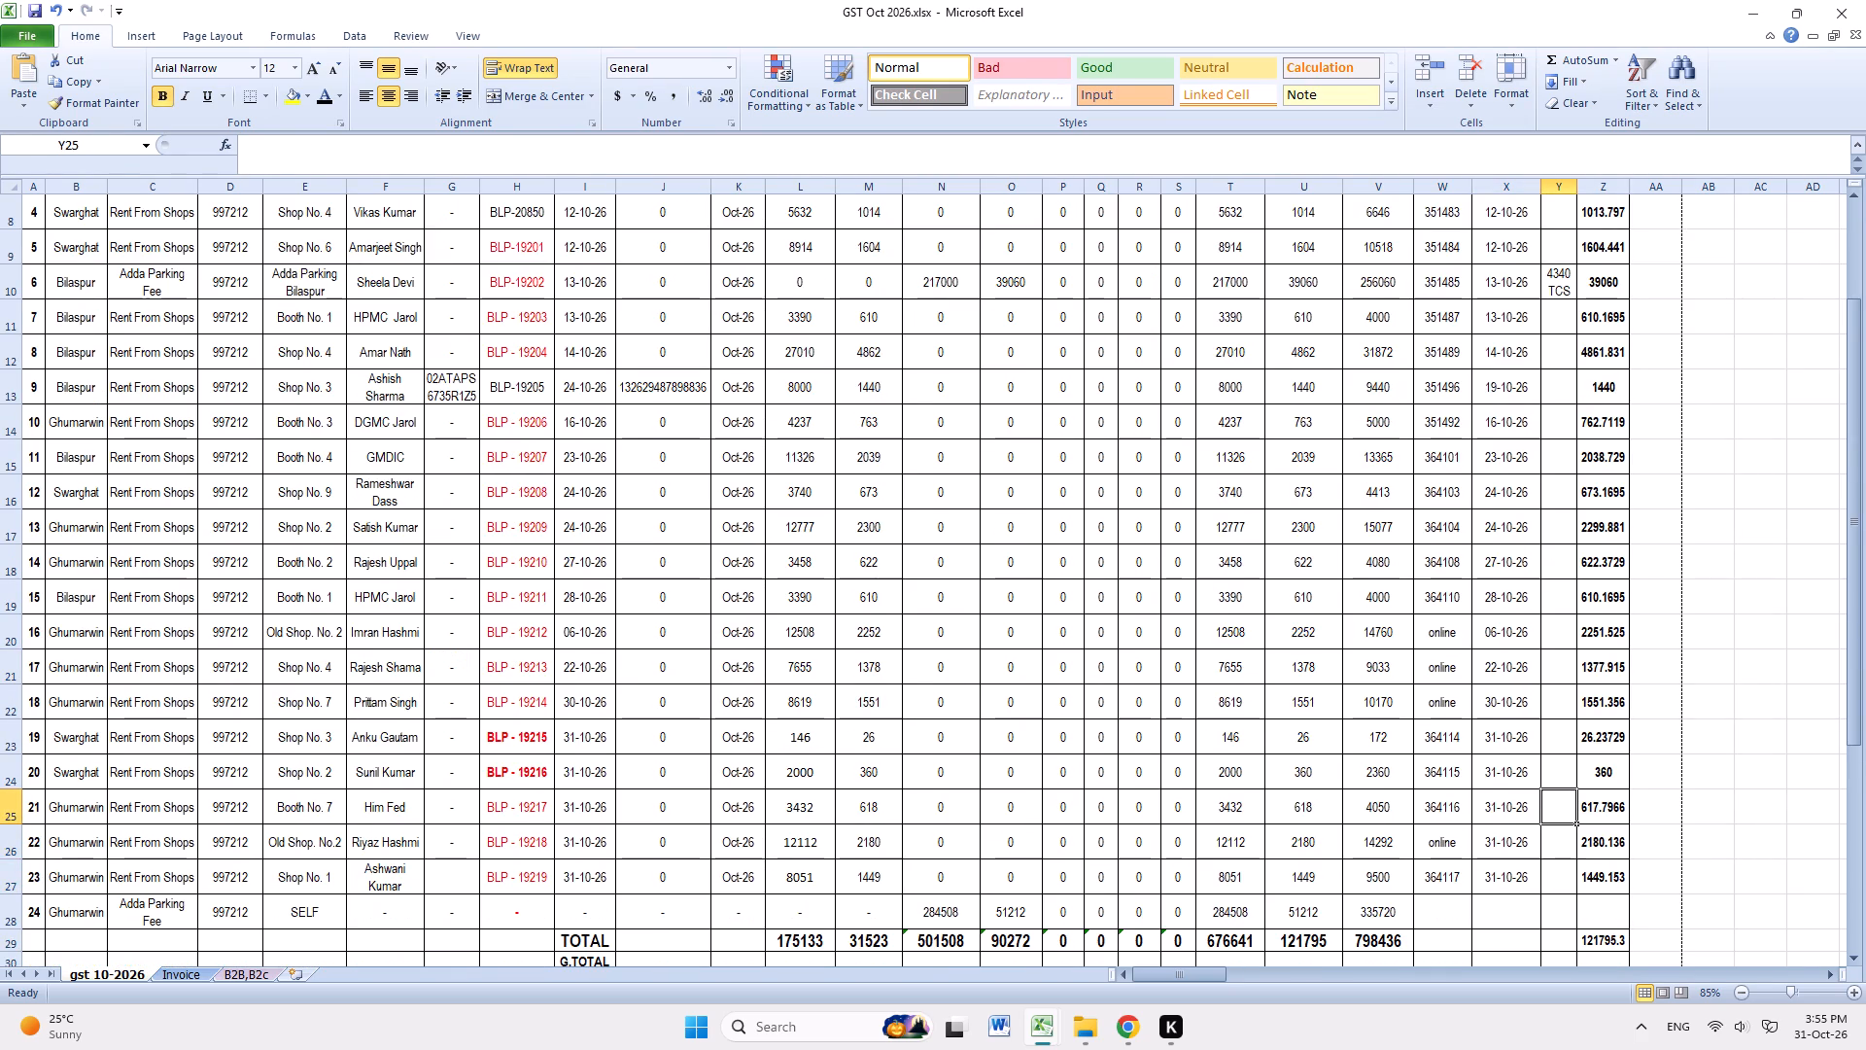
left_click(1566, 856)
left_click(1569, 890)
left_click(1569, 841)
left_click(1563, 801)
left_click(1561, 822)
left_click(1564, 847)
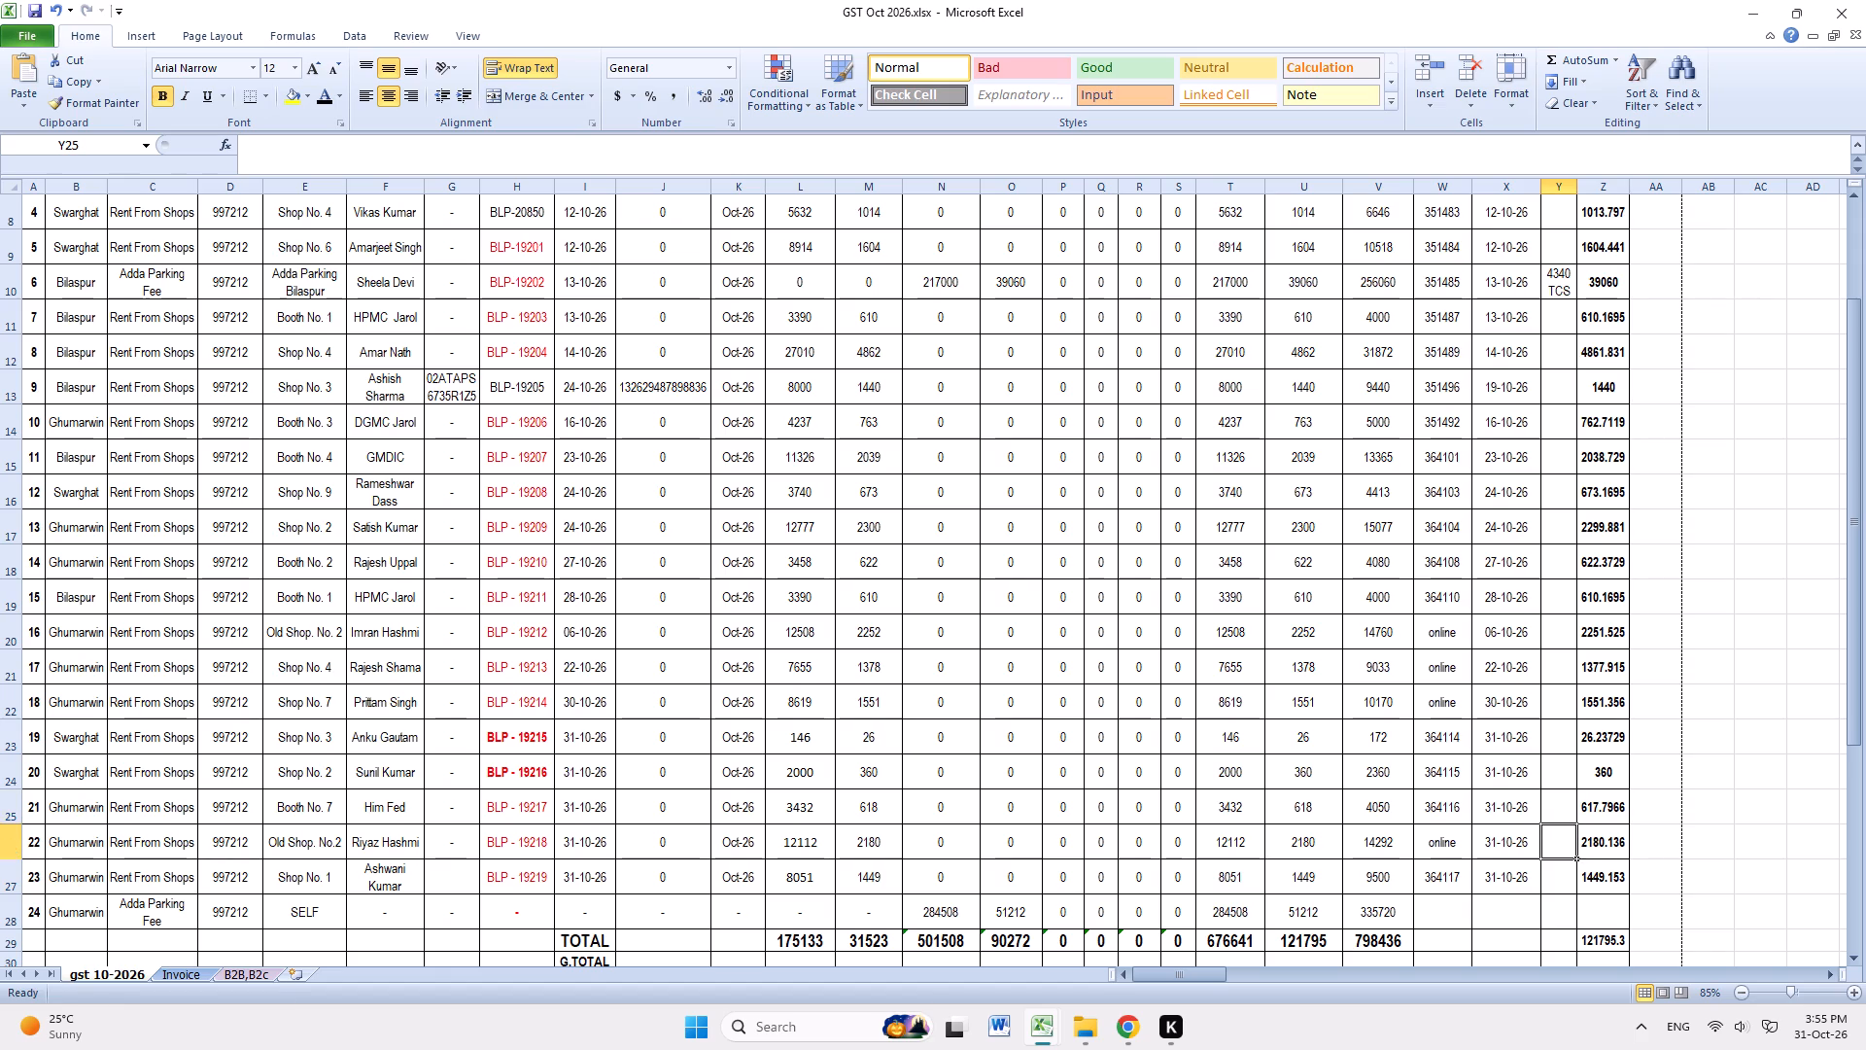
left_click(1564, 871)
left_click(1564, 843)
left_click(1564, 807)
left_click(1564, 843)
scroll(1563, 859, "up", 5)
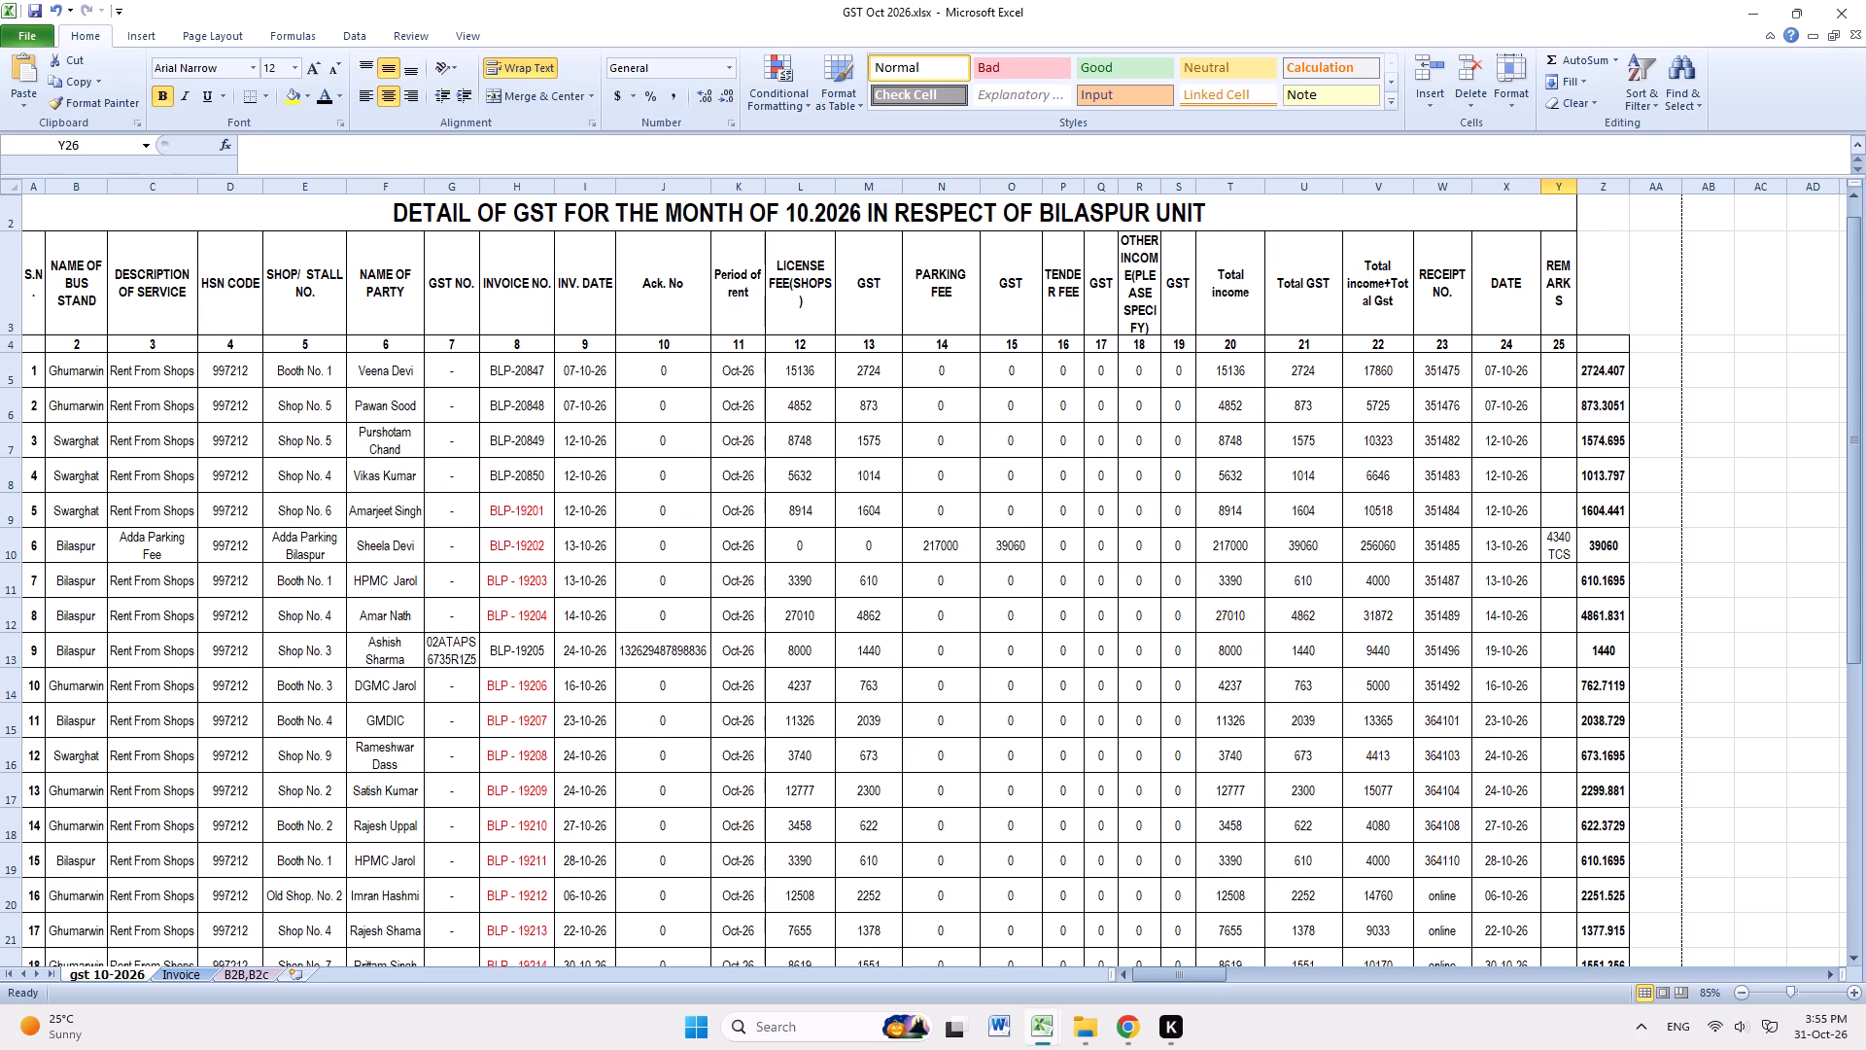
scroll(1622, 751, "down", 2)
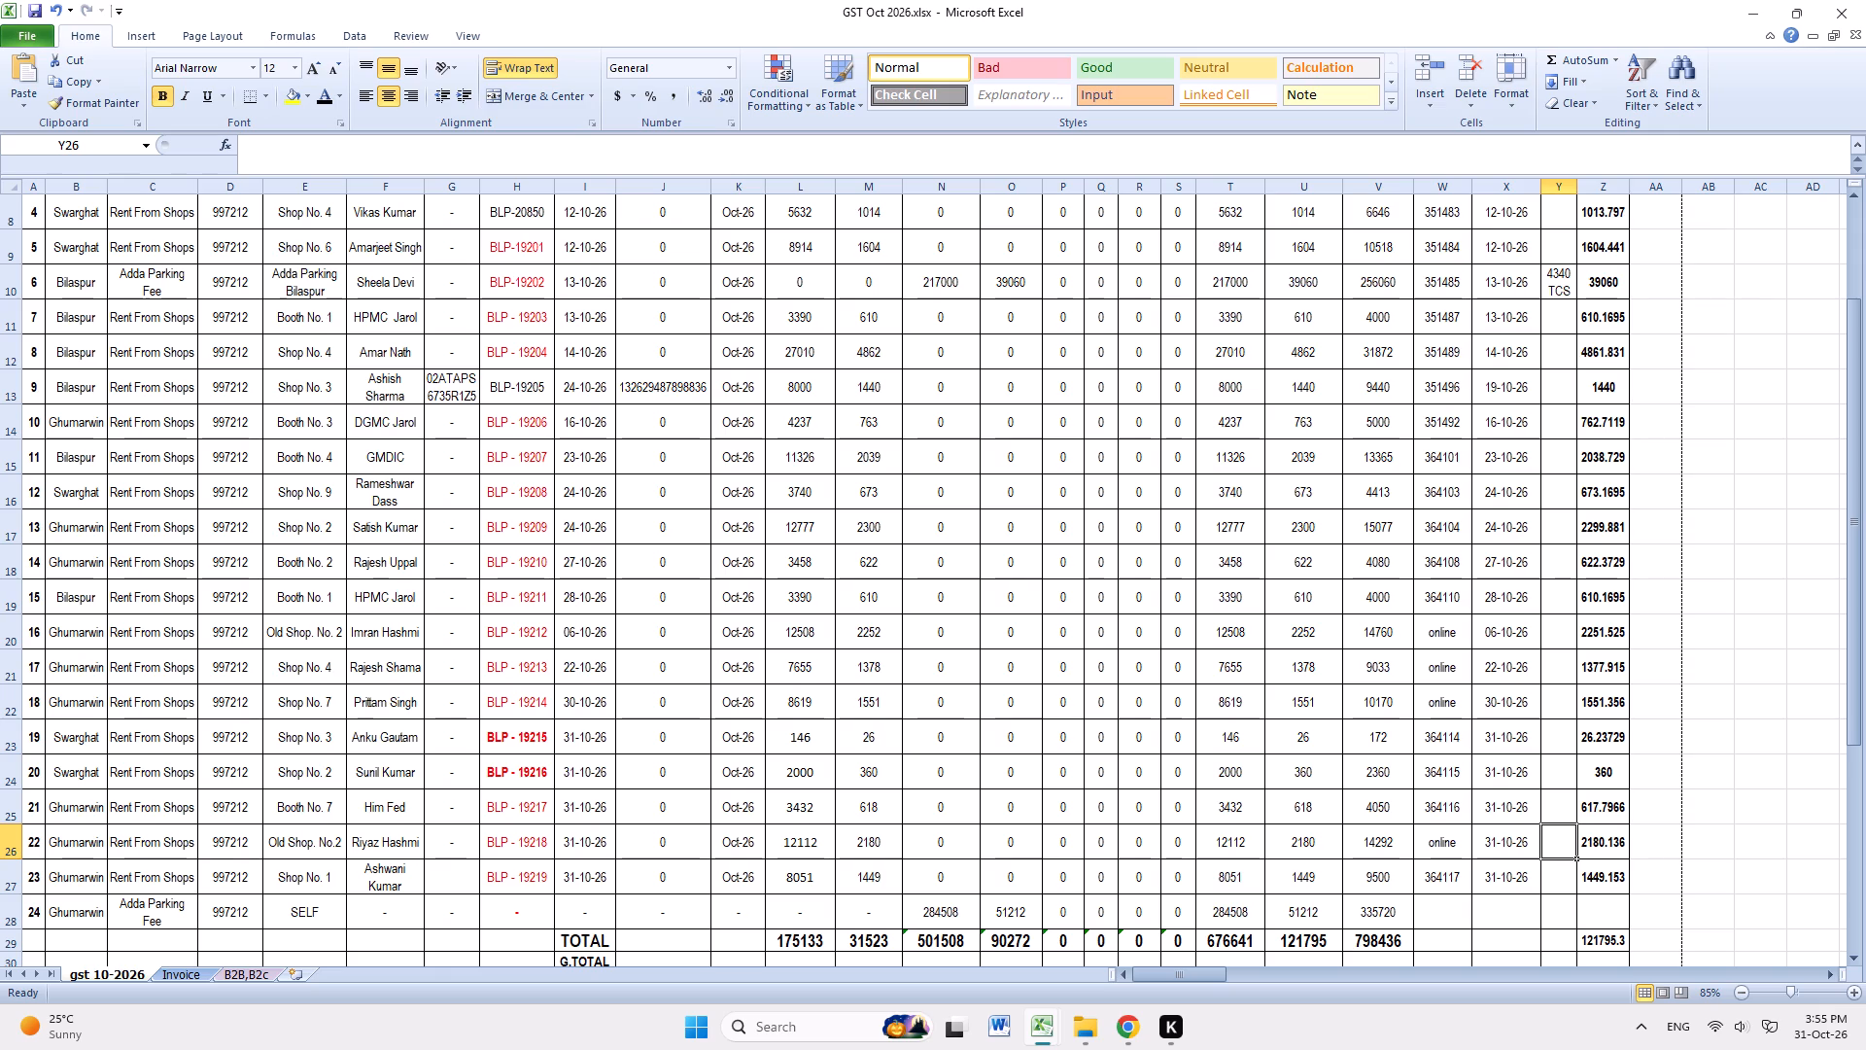
Check the receipt dates in X26, X27, X20 and X21 and the RECEIPT NO. entry in W26.
left_click(1511, 844)
left_click(1522, 875)
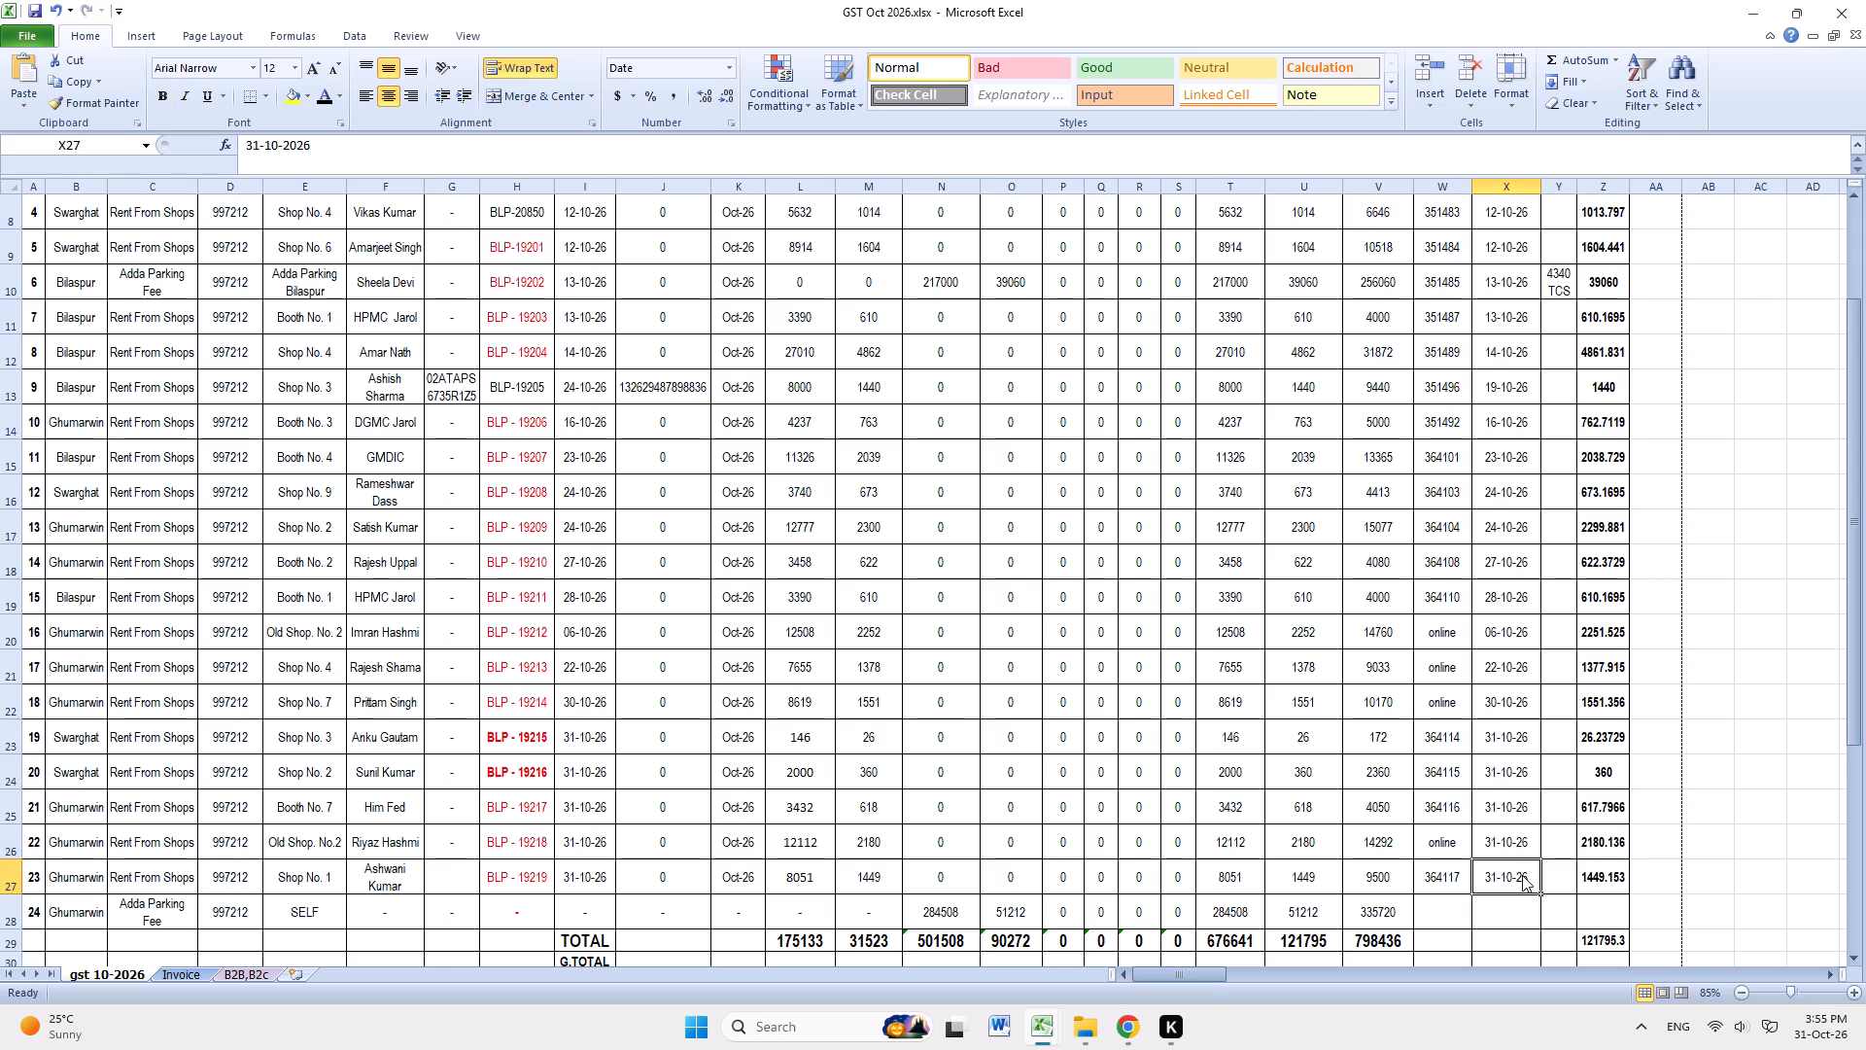
left_click(1447, 849)
left_click(1569, 852)
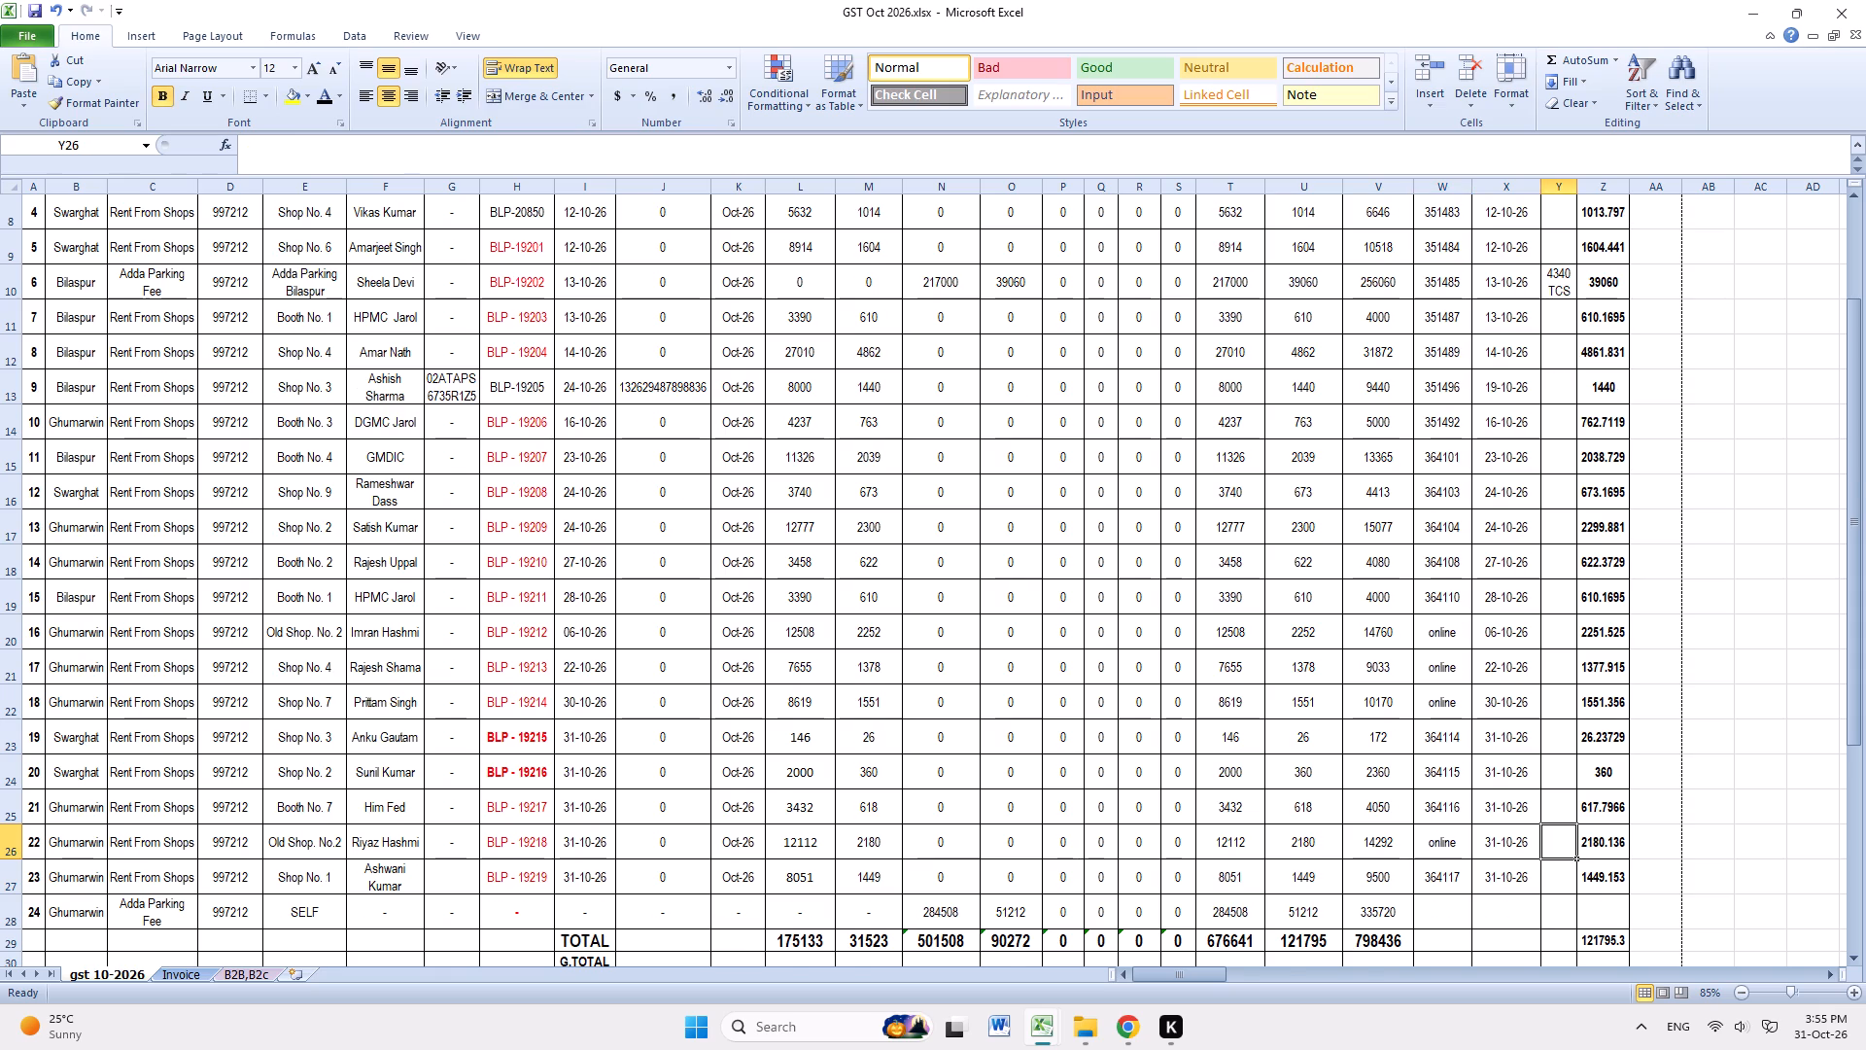
scroll(1557, 857, "up", 1)
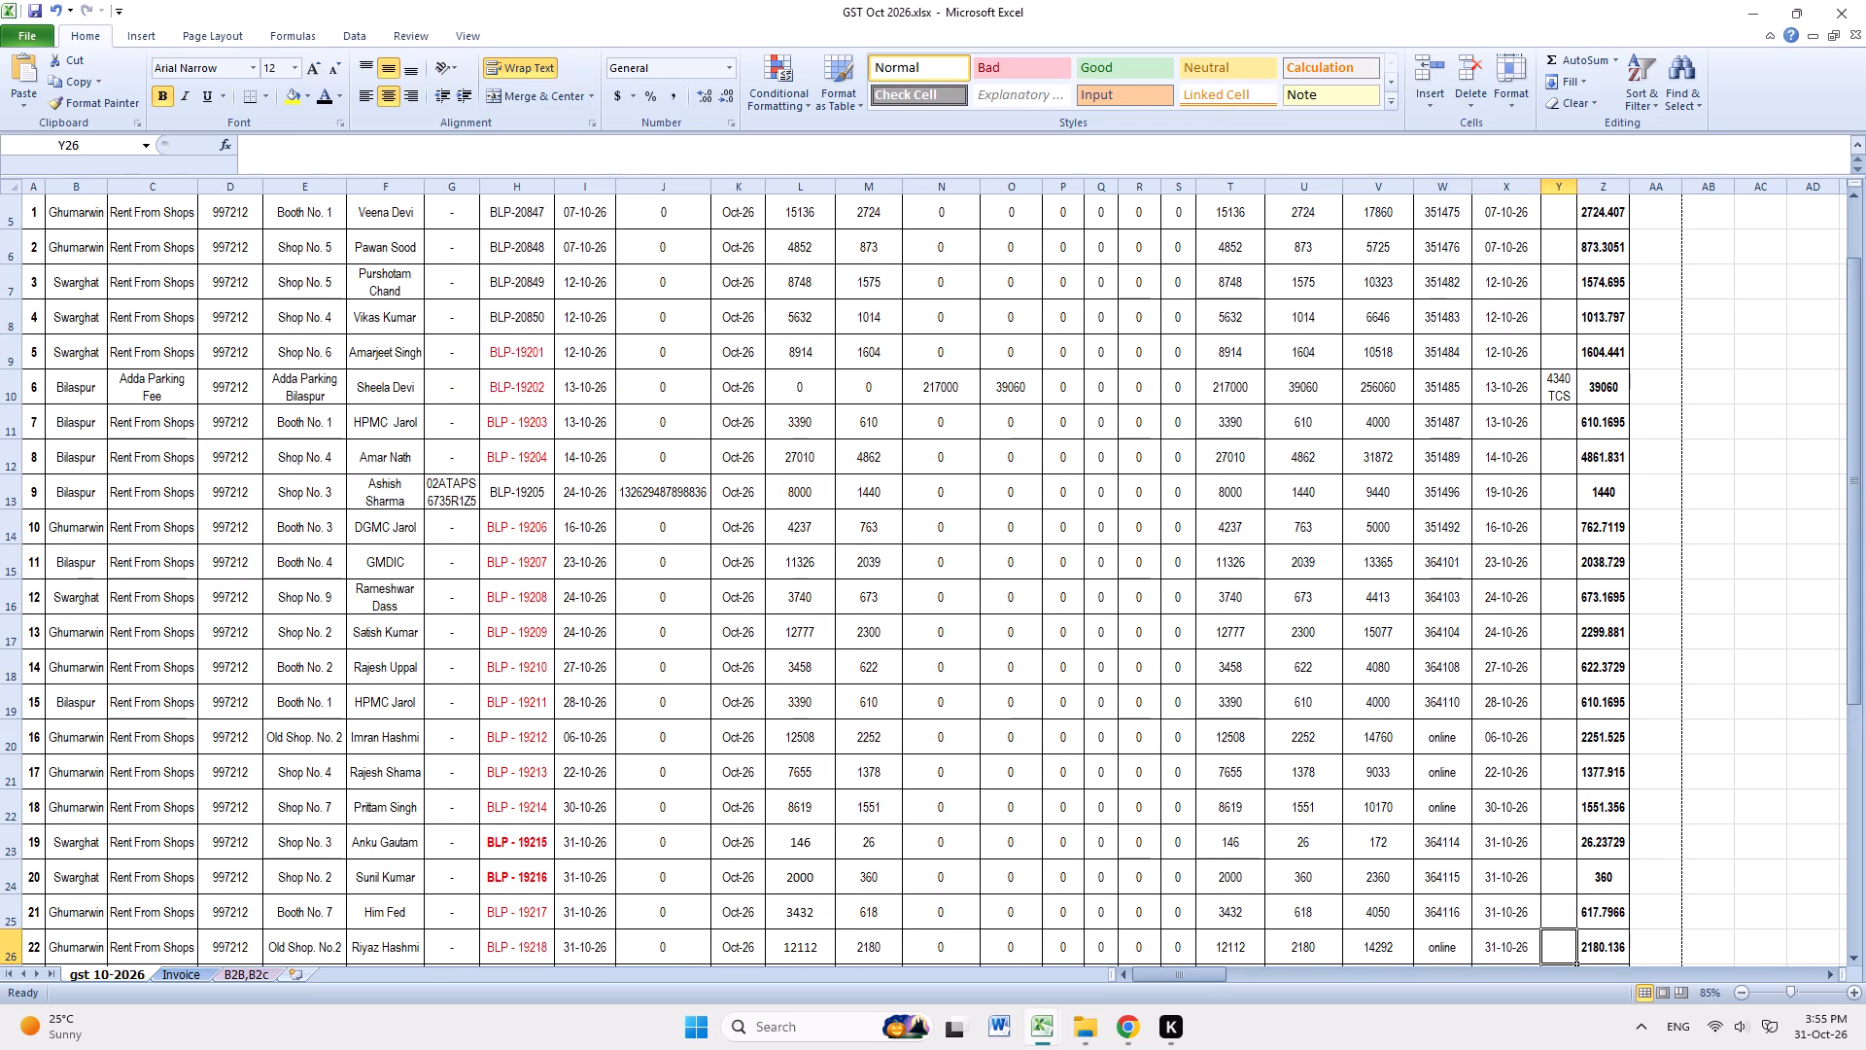
left_click(1507, 740)
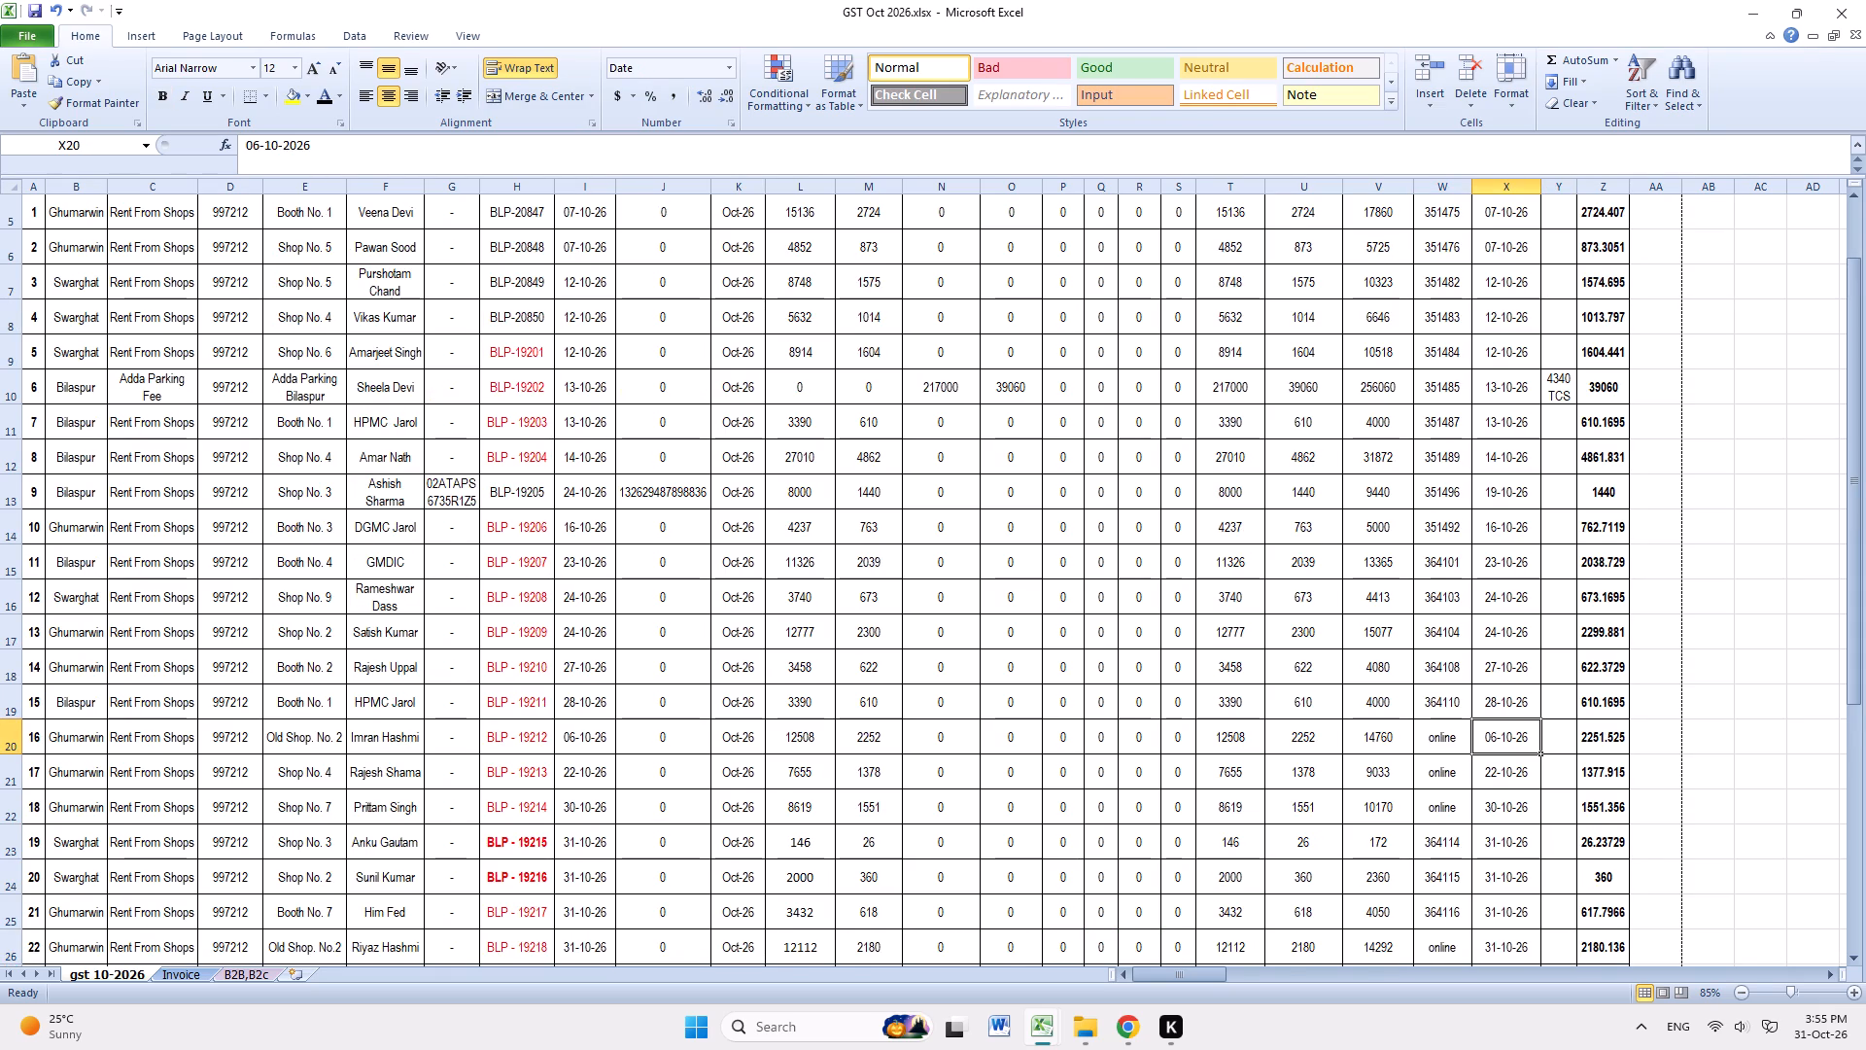
left_click(1509, 775)
left_click(1506, 732)
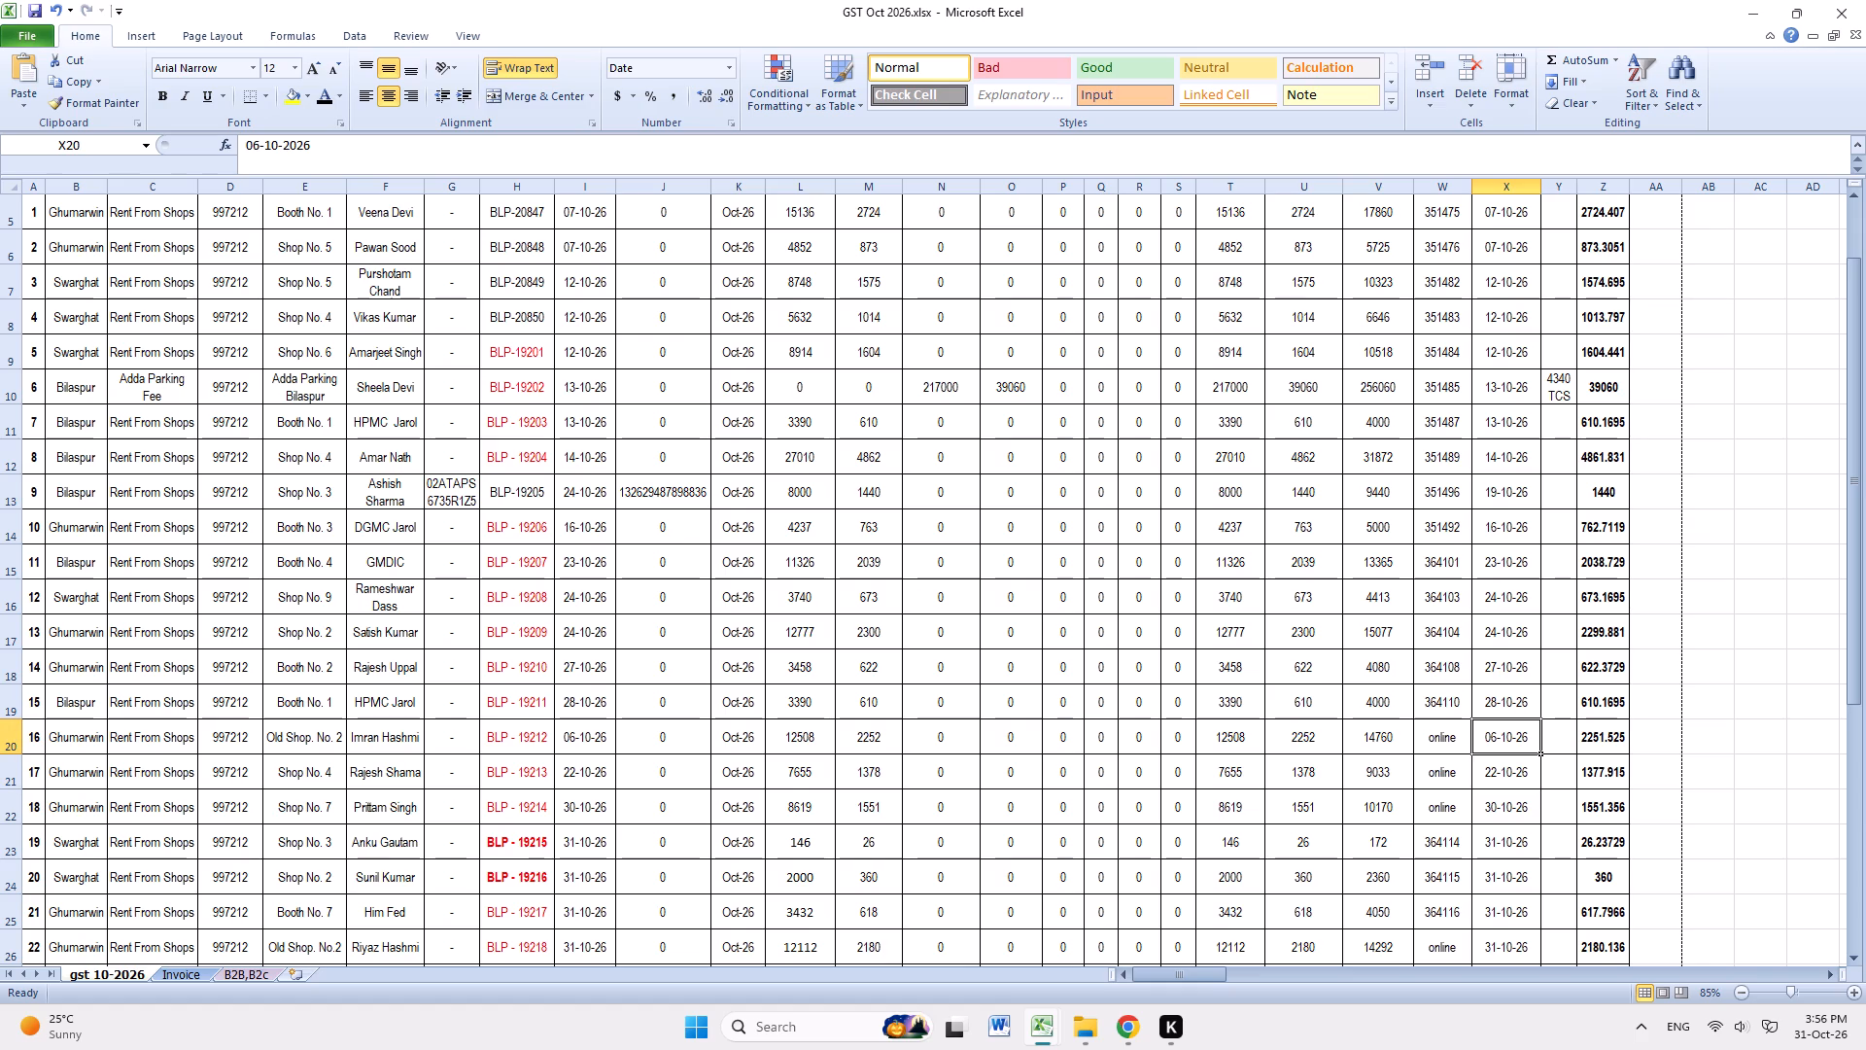
Change the INV. DATE in I20, serial number 16, to 28-10-2026.
left_click(590, 737)
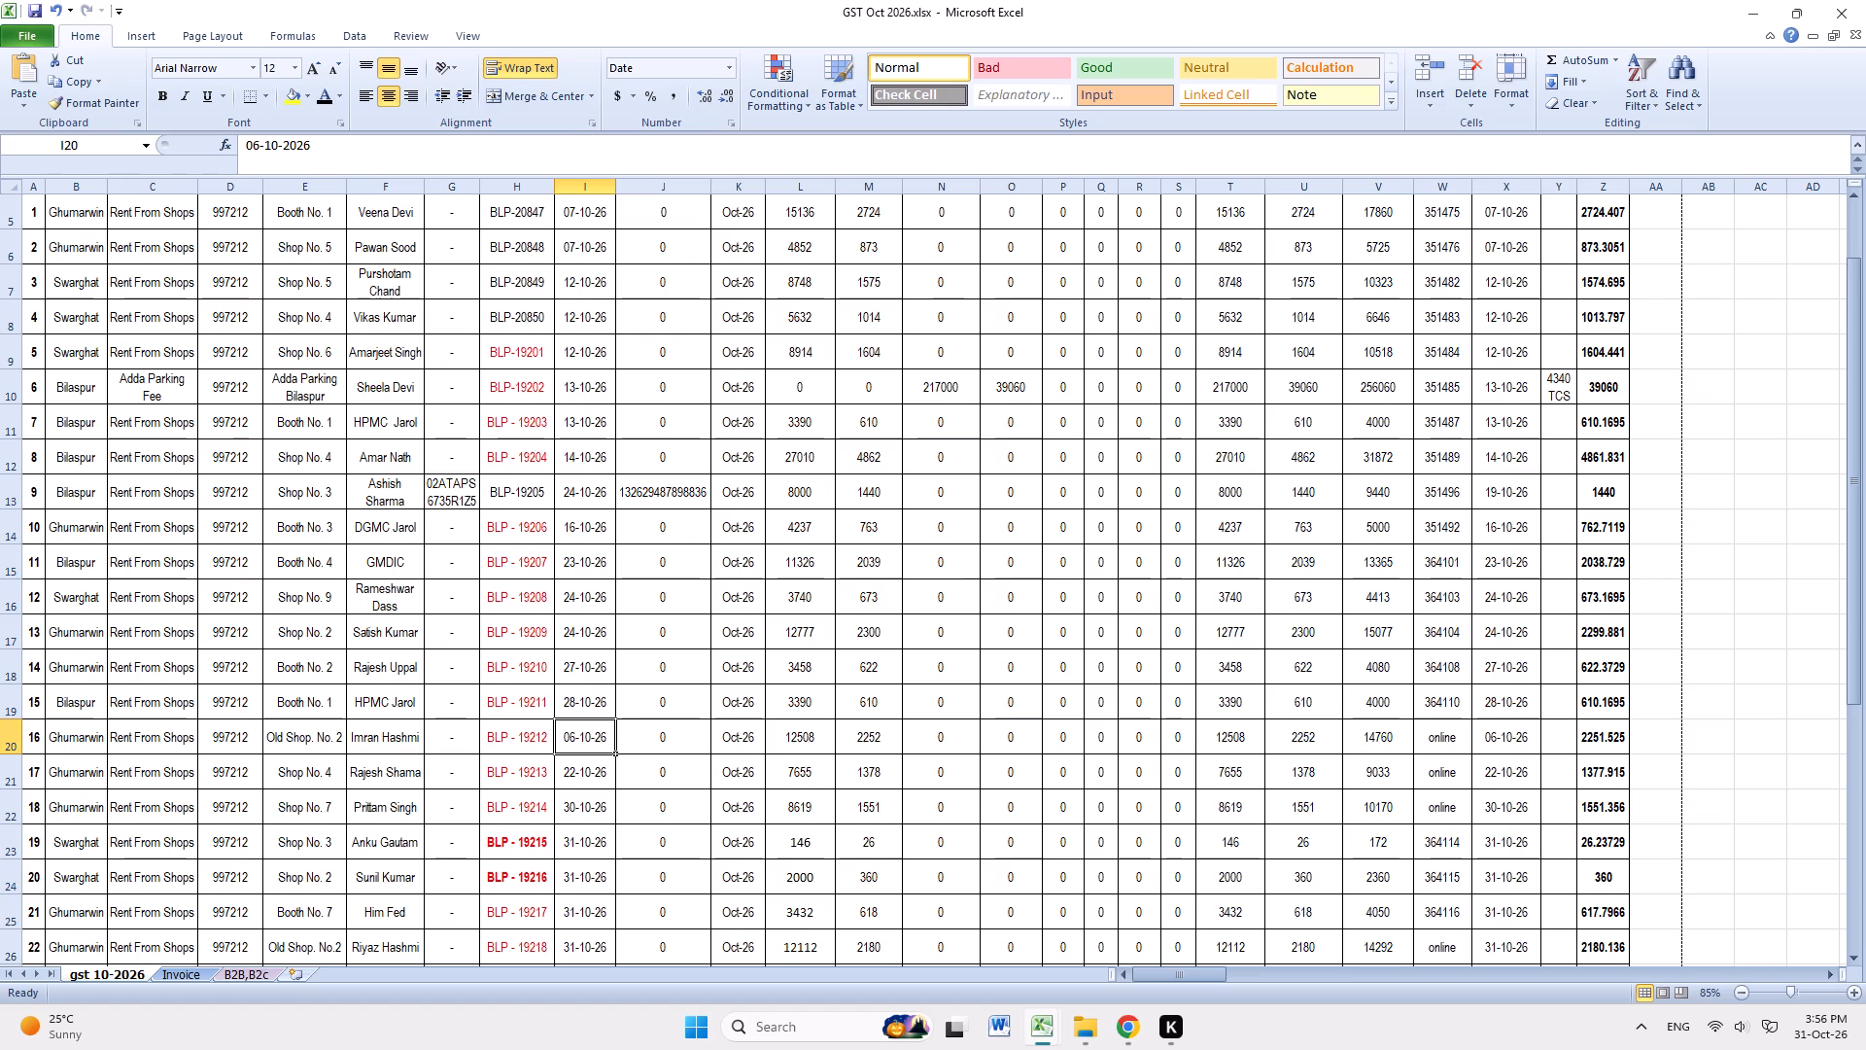
double_click(575, 741)
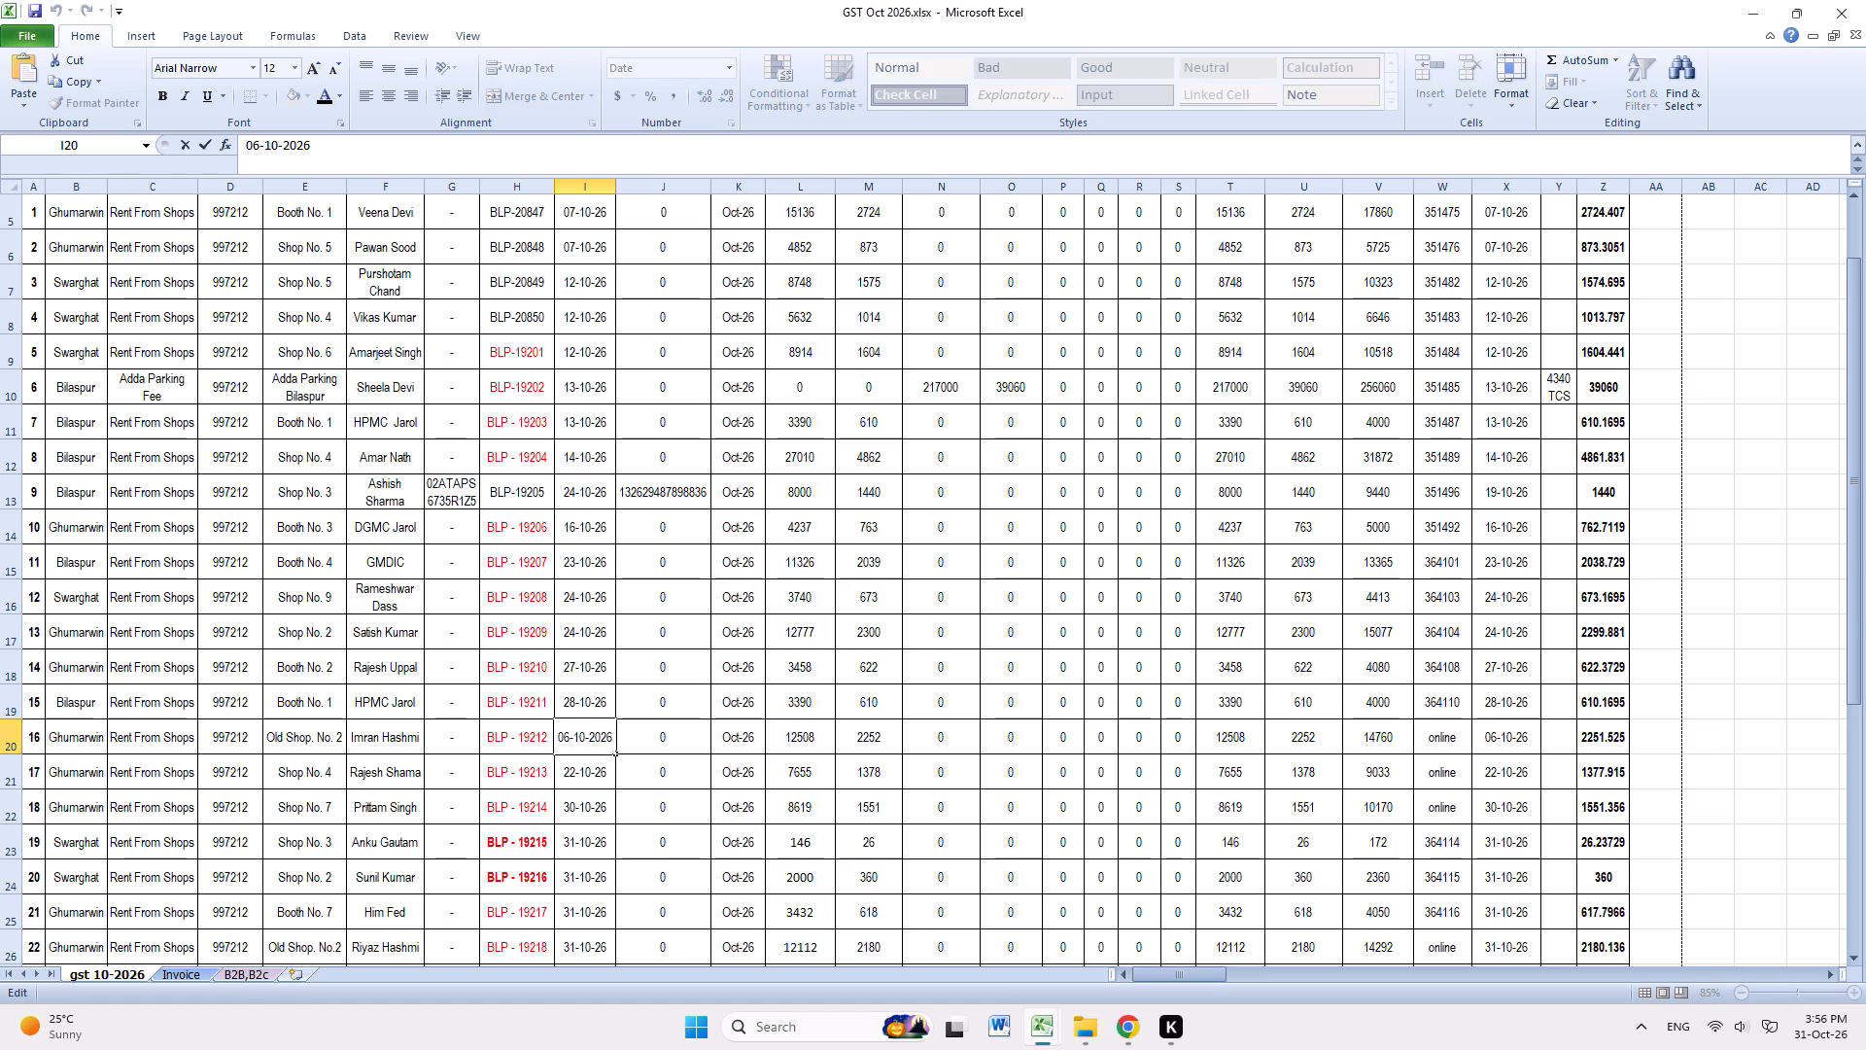
left_click(569, 738)
type("28")
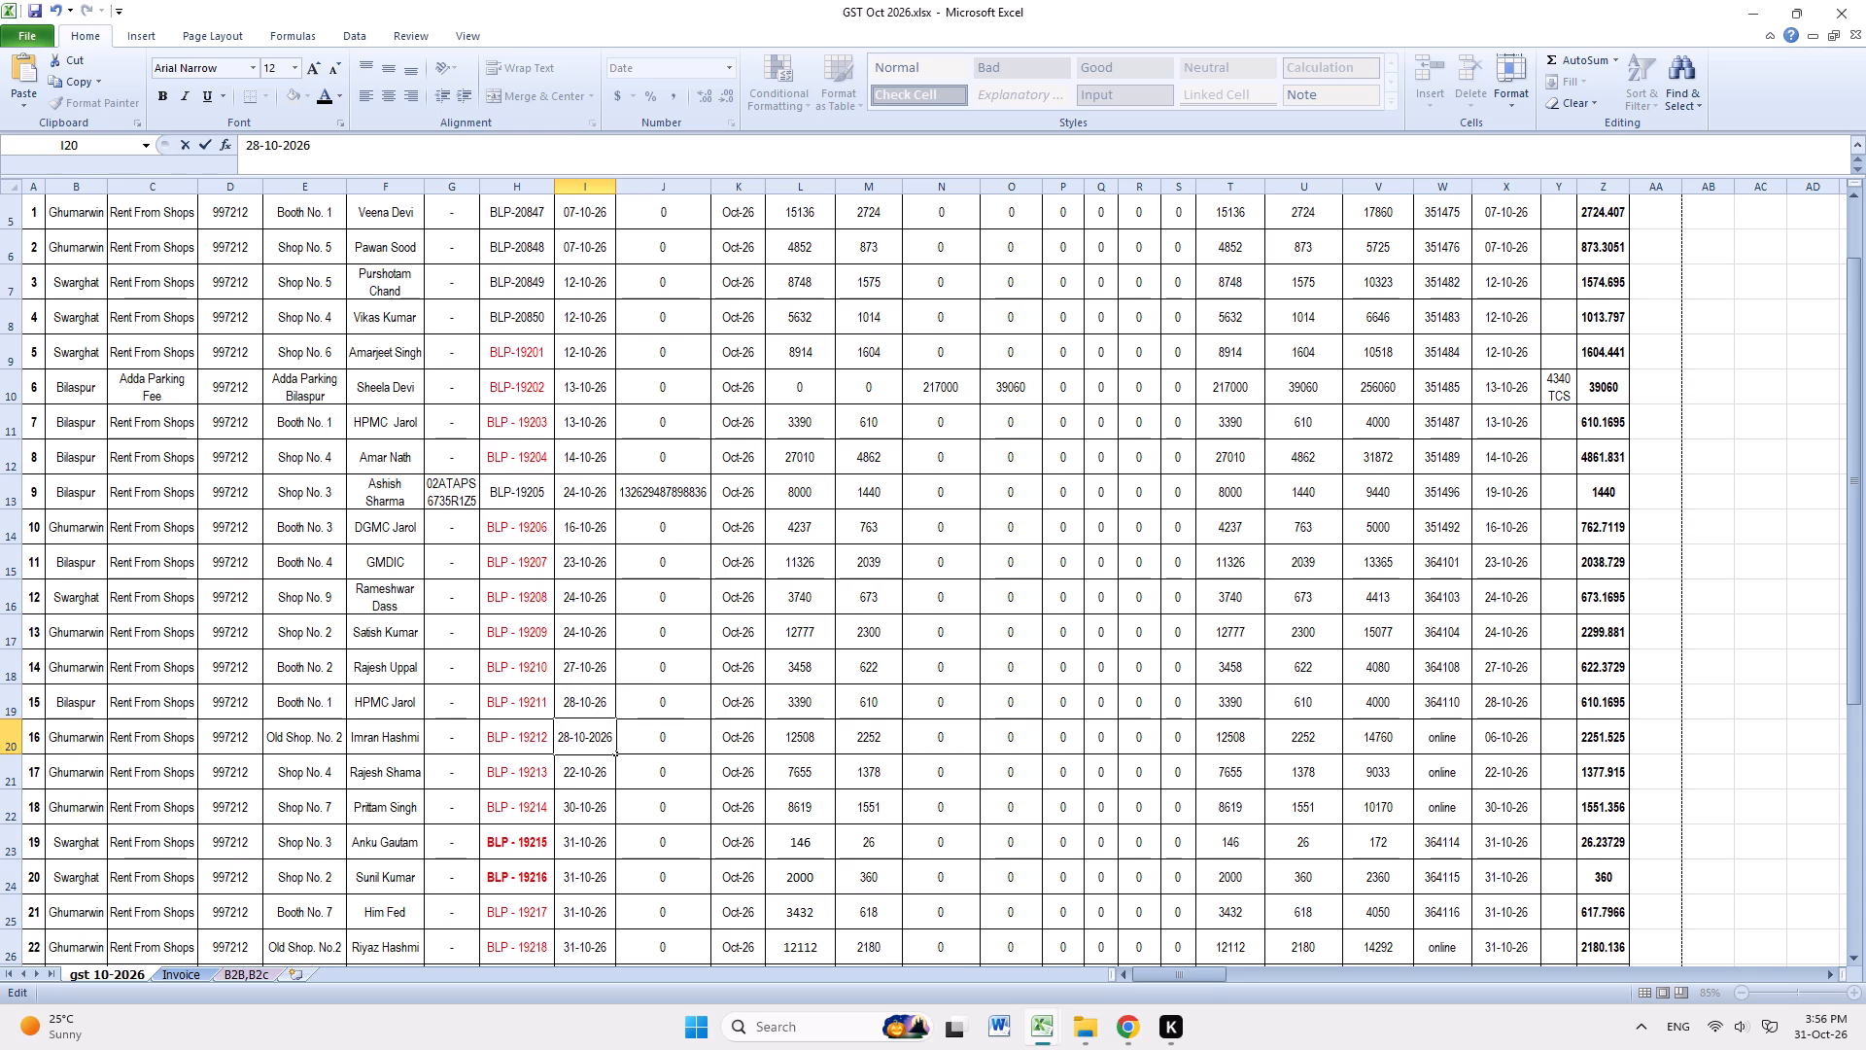
key("minus")
key("BackSpace")
Enter the remark "Amount received online on dated 06-10-26" in Y20 of the REMARKS column.
left_click(1549, 741)
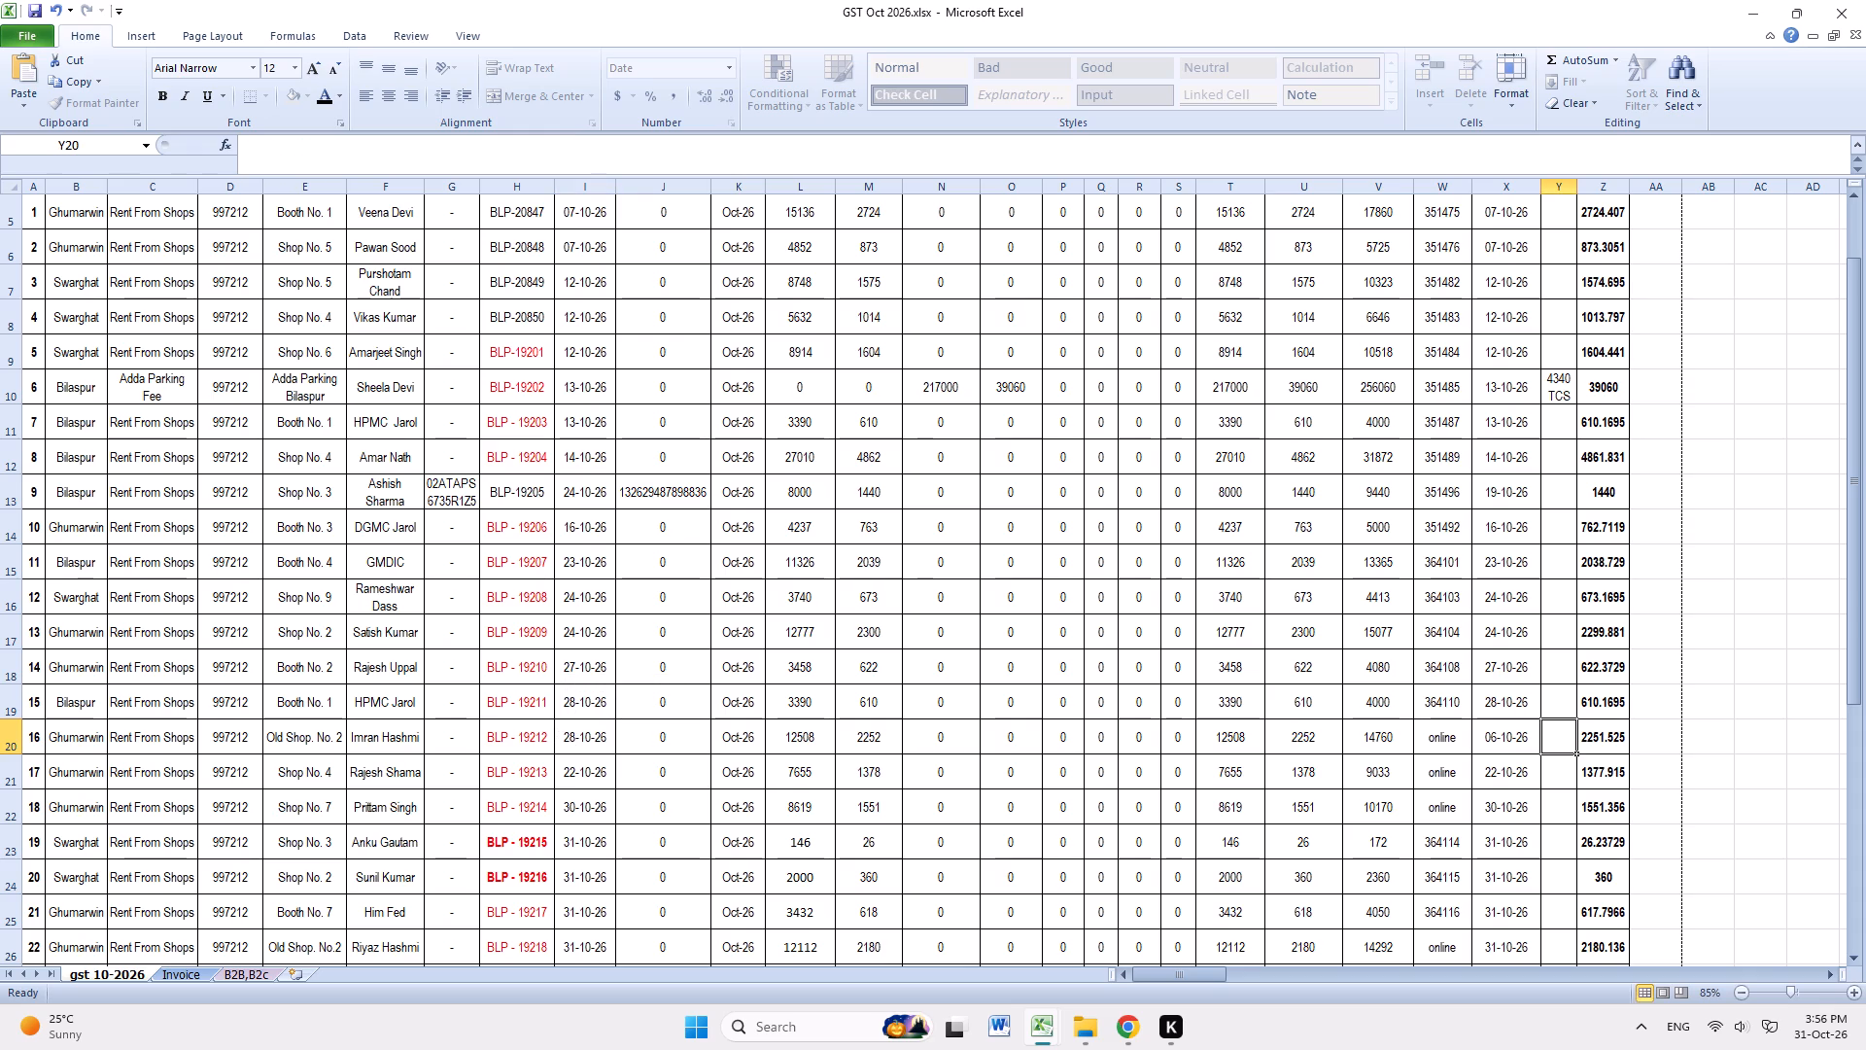
type("Amount")
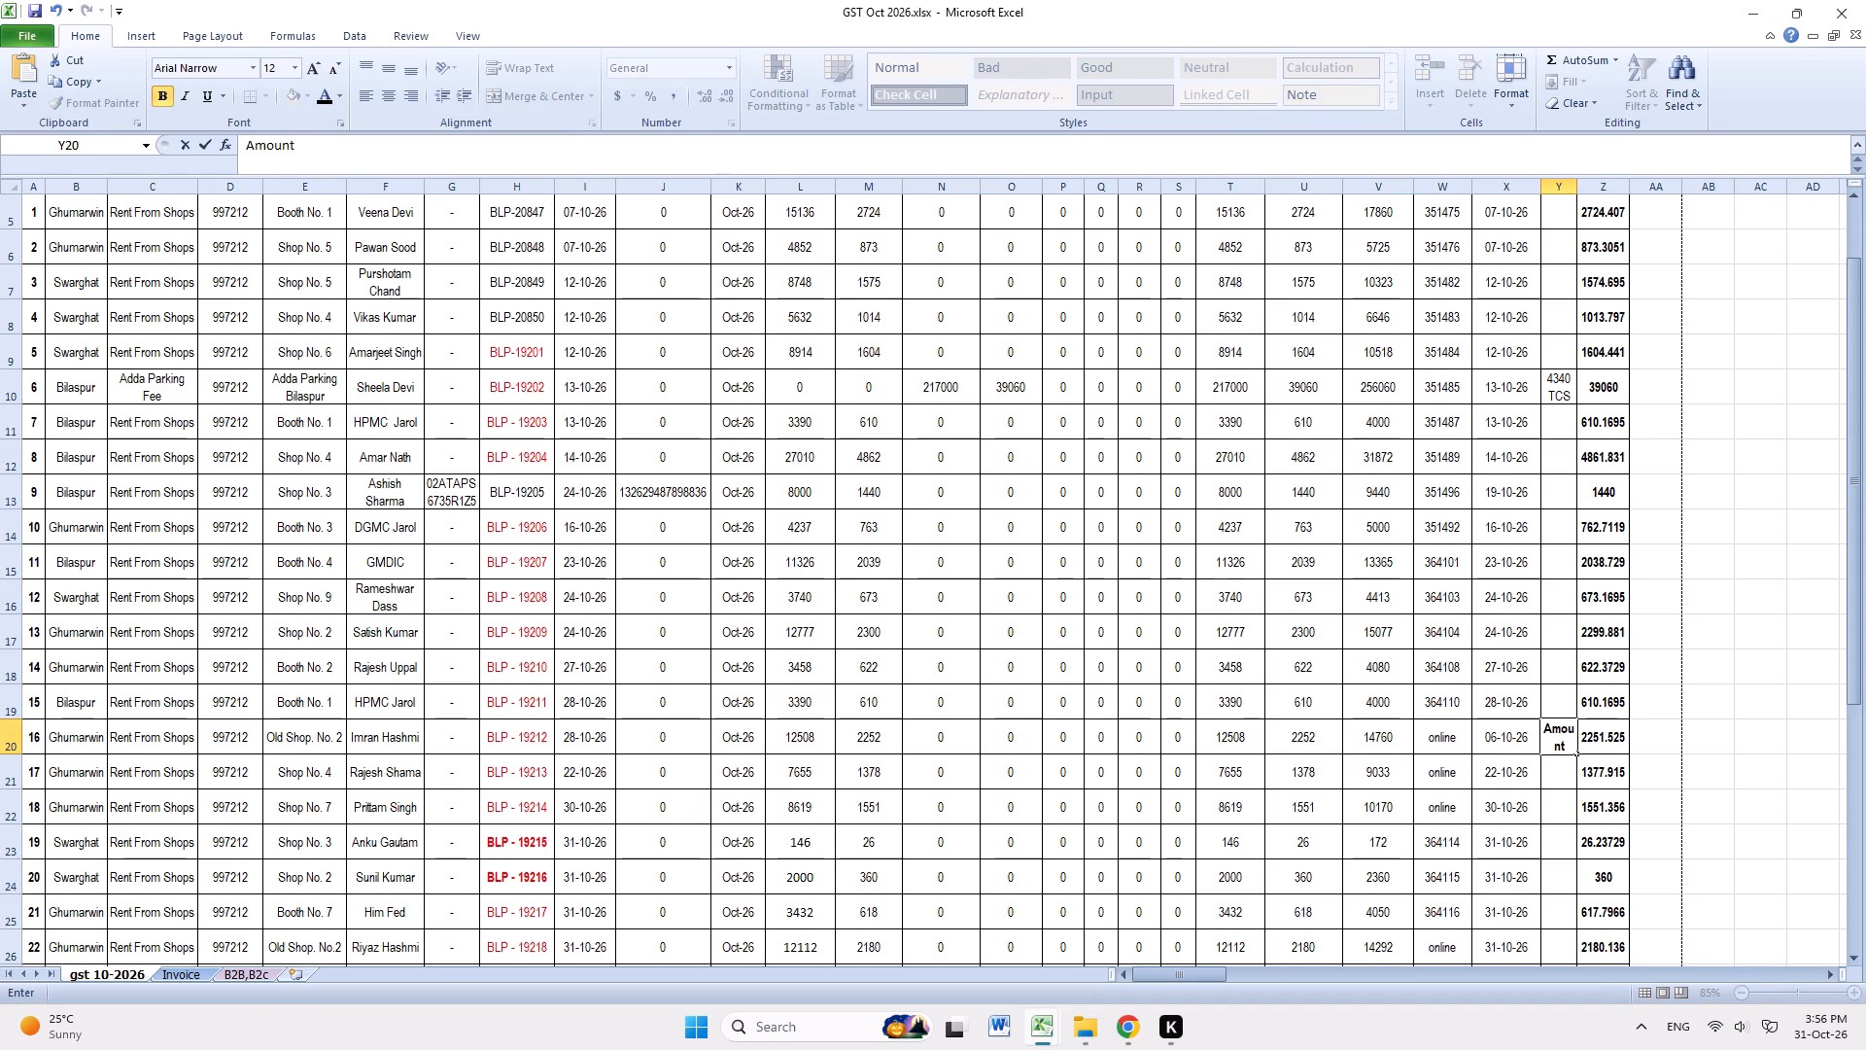
key("space")
type("received online on dated")
key("space")
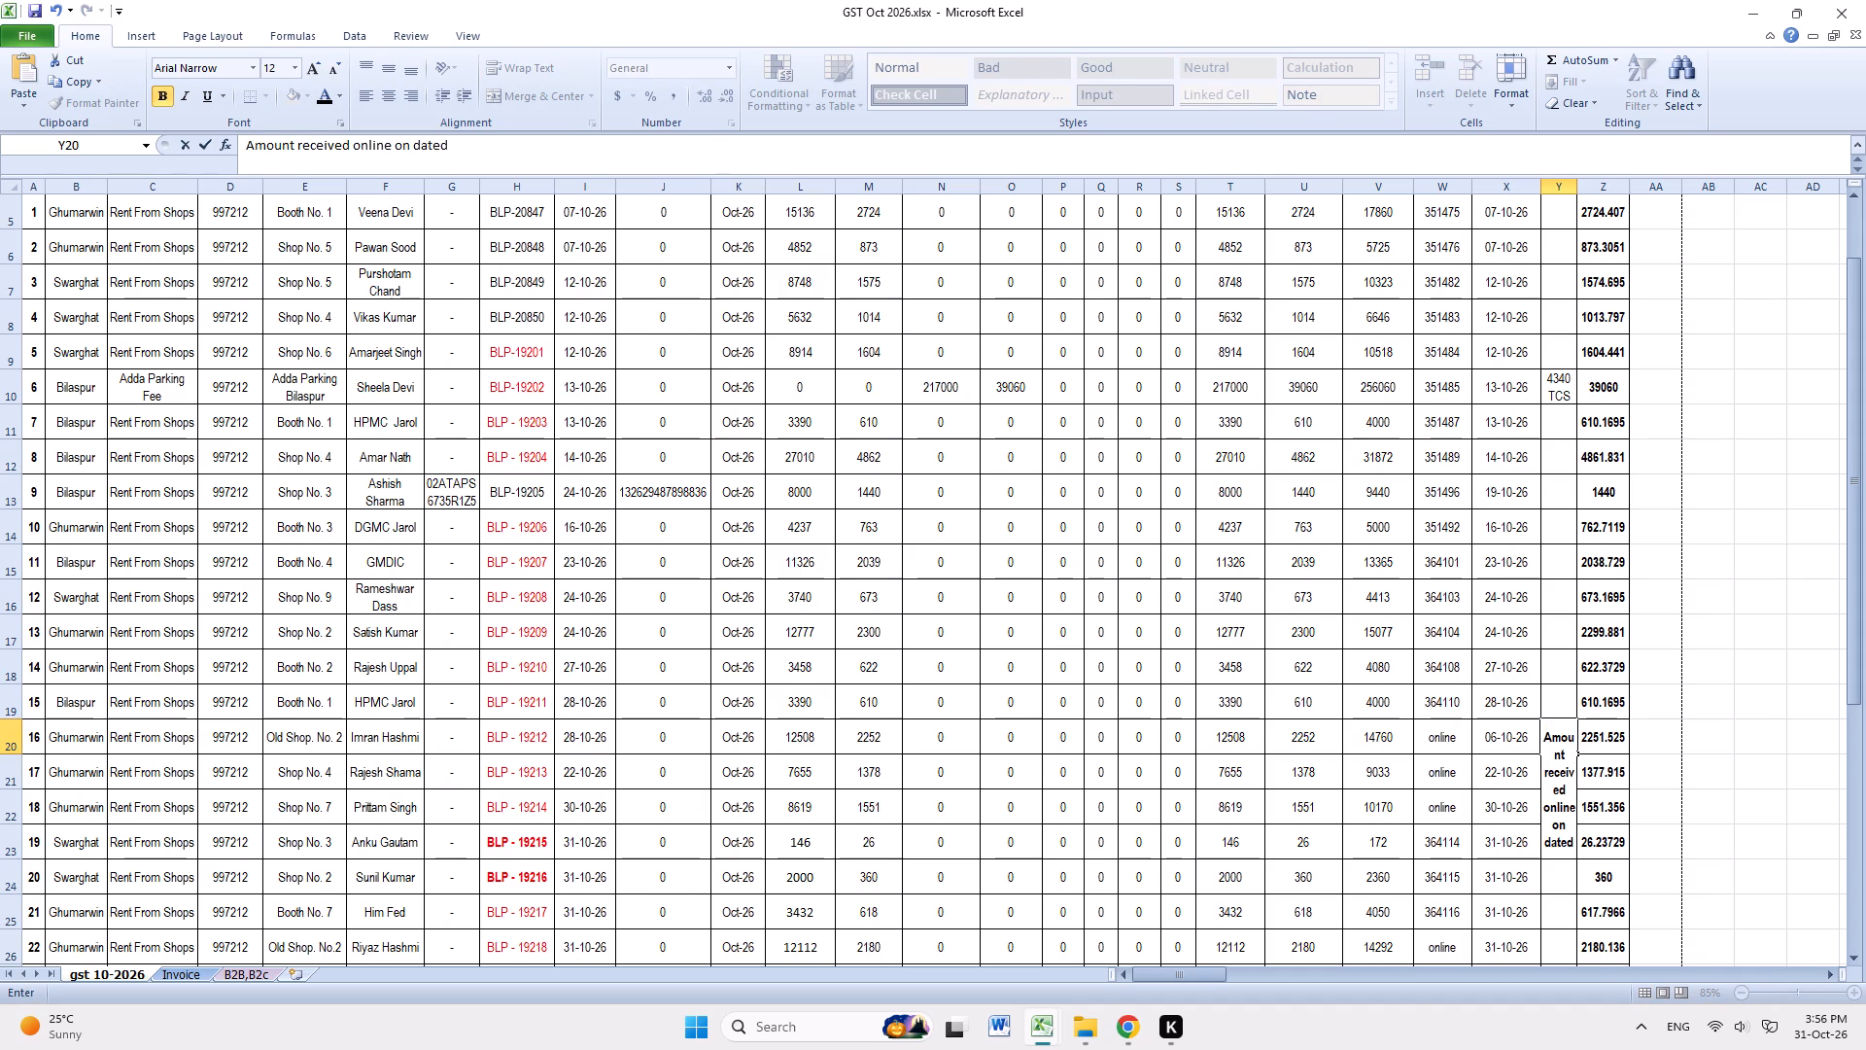
type("06-")
type("10")
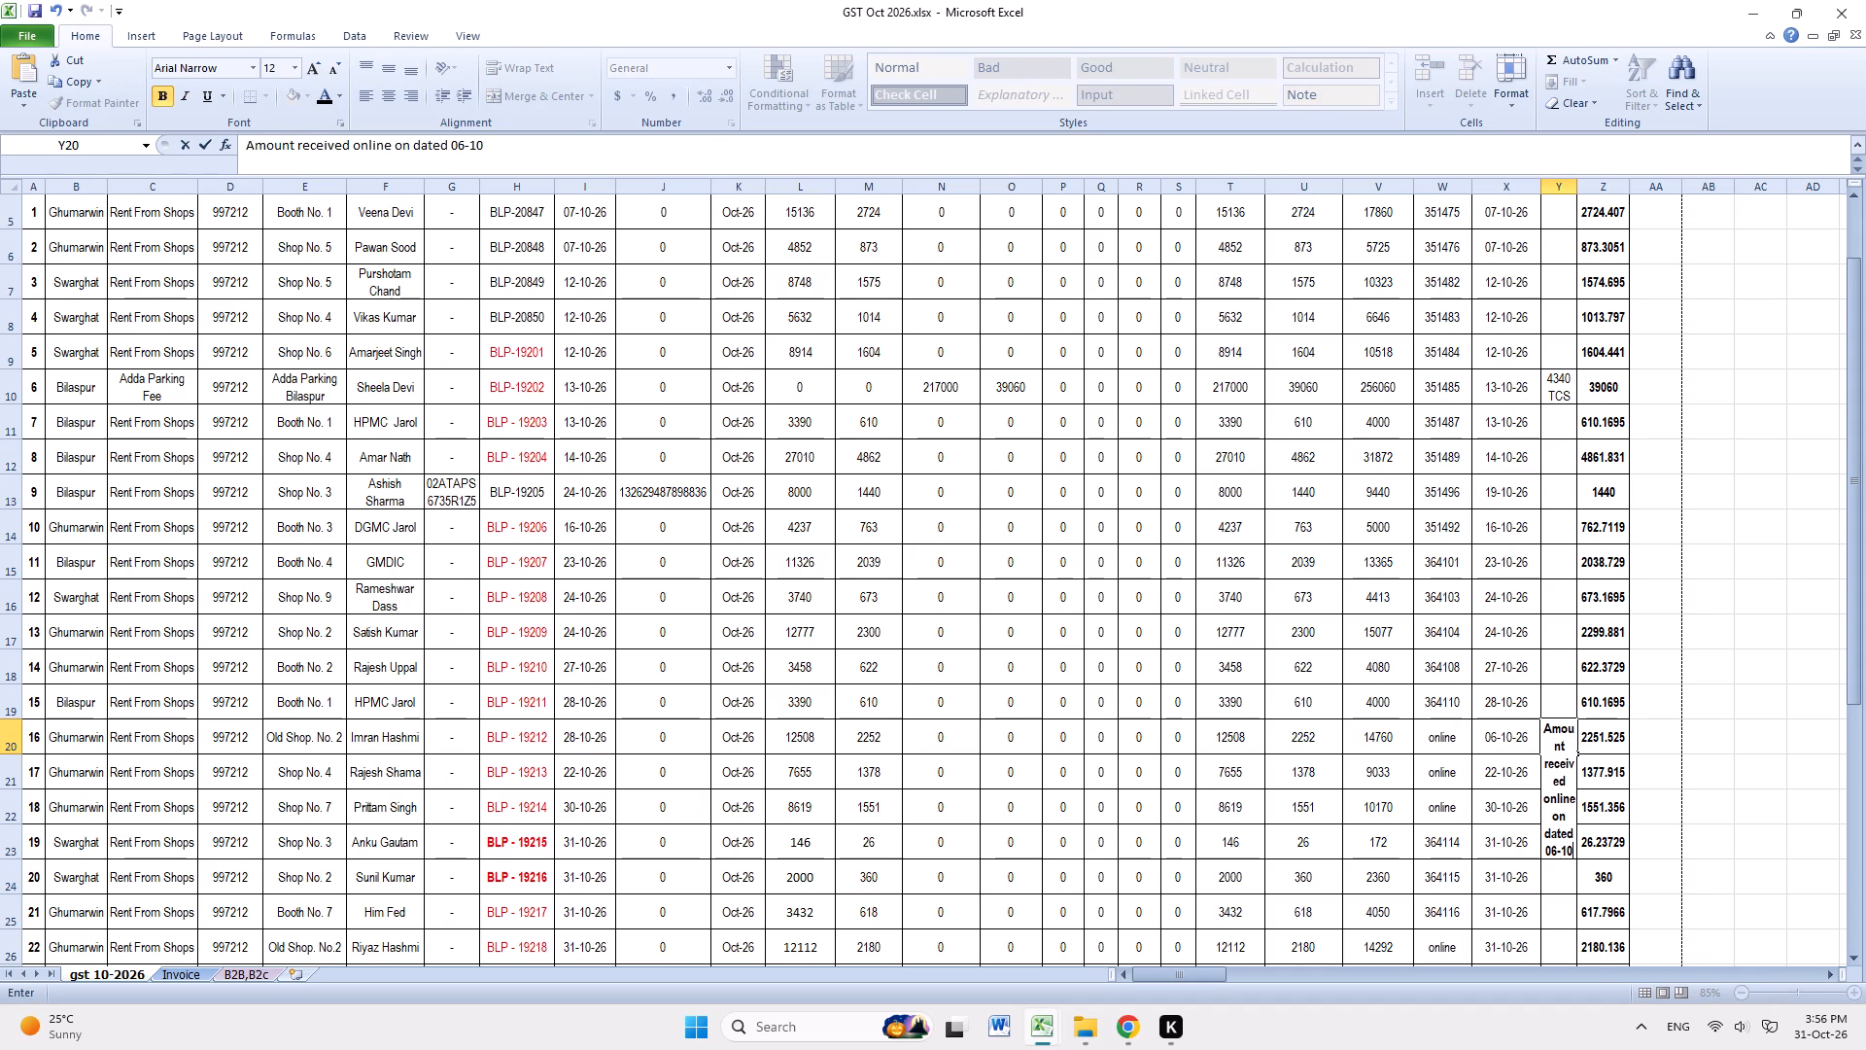
type("-26")
key("Return")
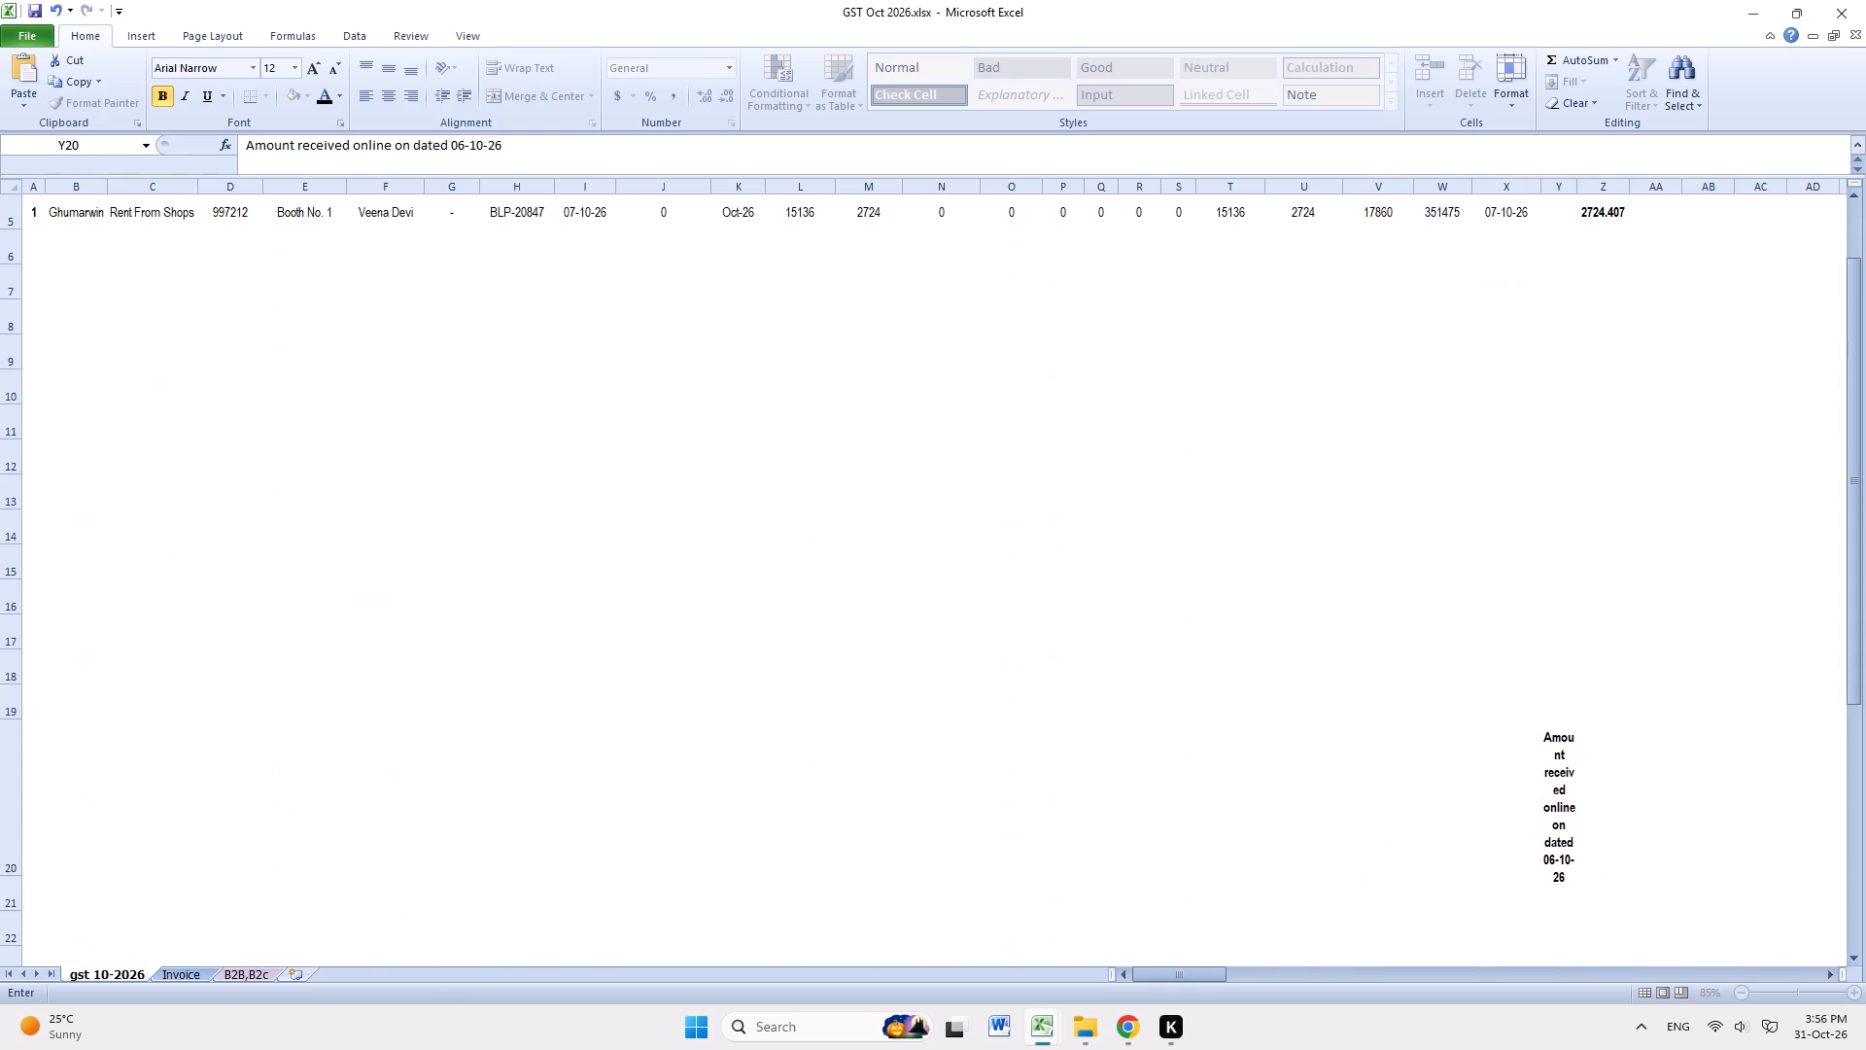
Widen the REMARKS column Y to roughly three times its width so the long remark fits.
left_click_drag(1578, 189, 1641, 190)
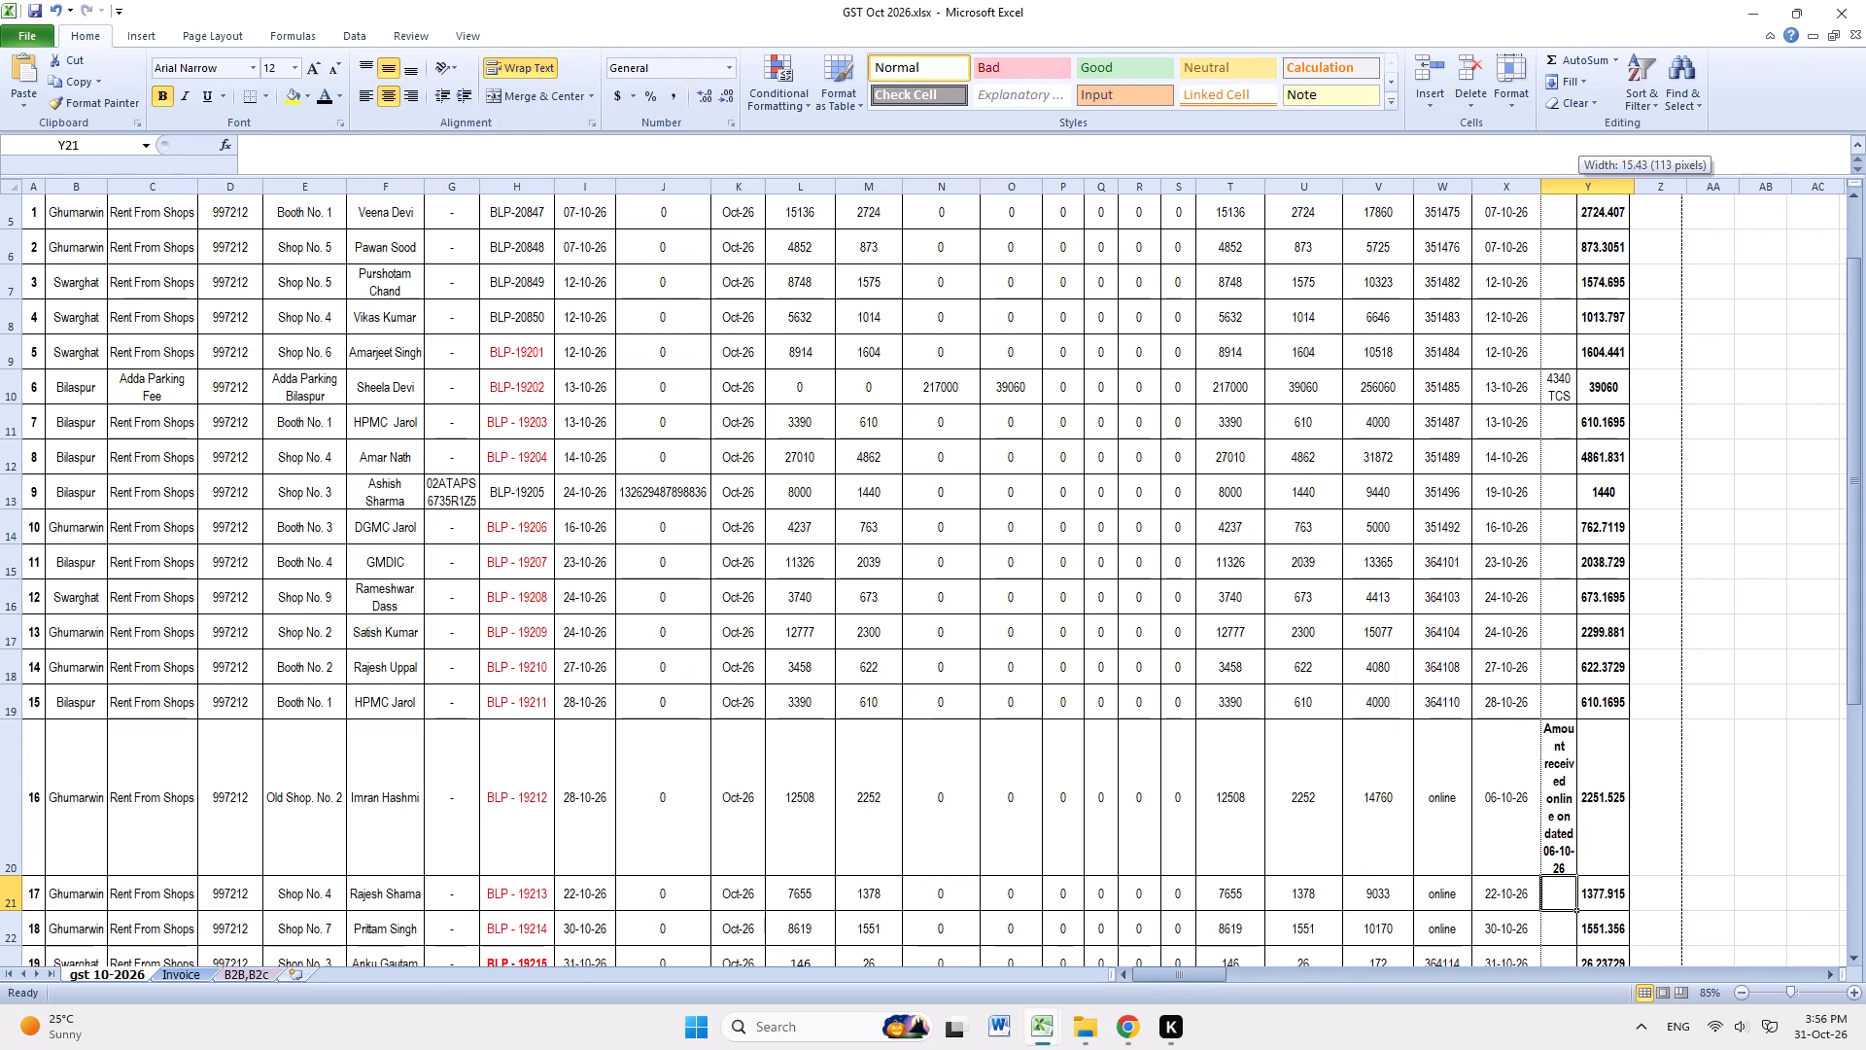
left_click_drag(1641, 190, 1650, 192)
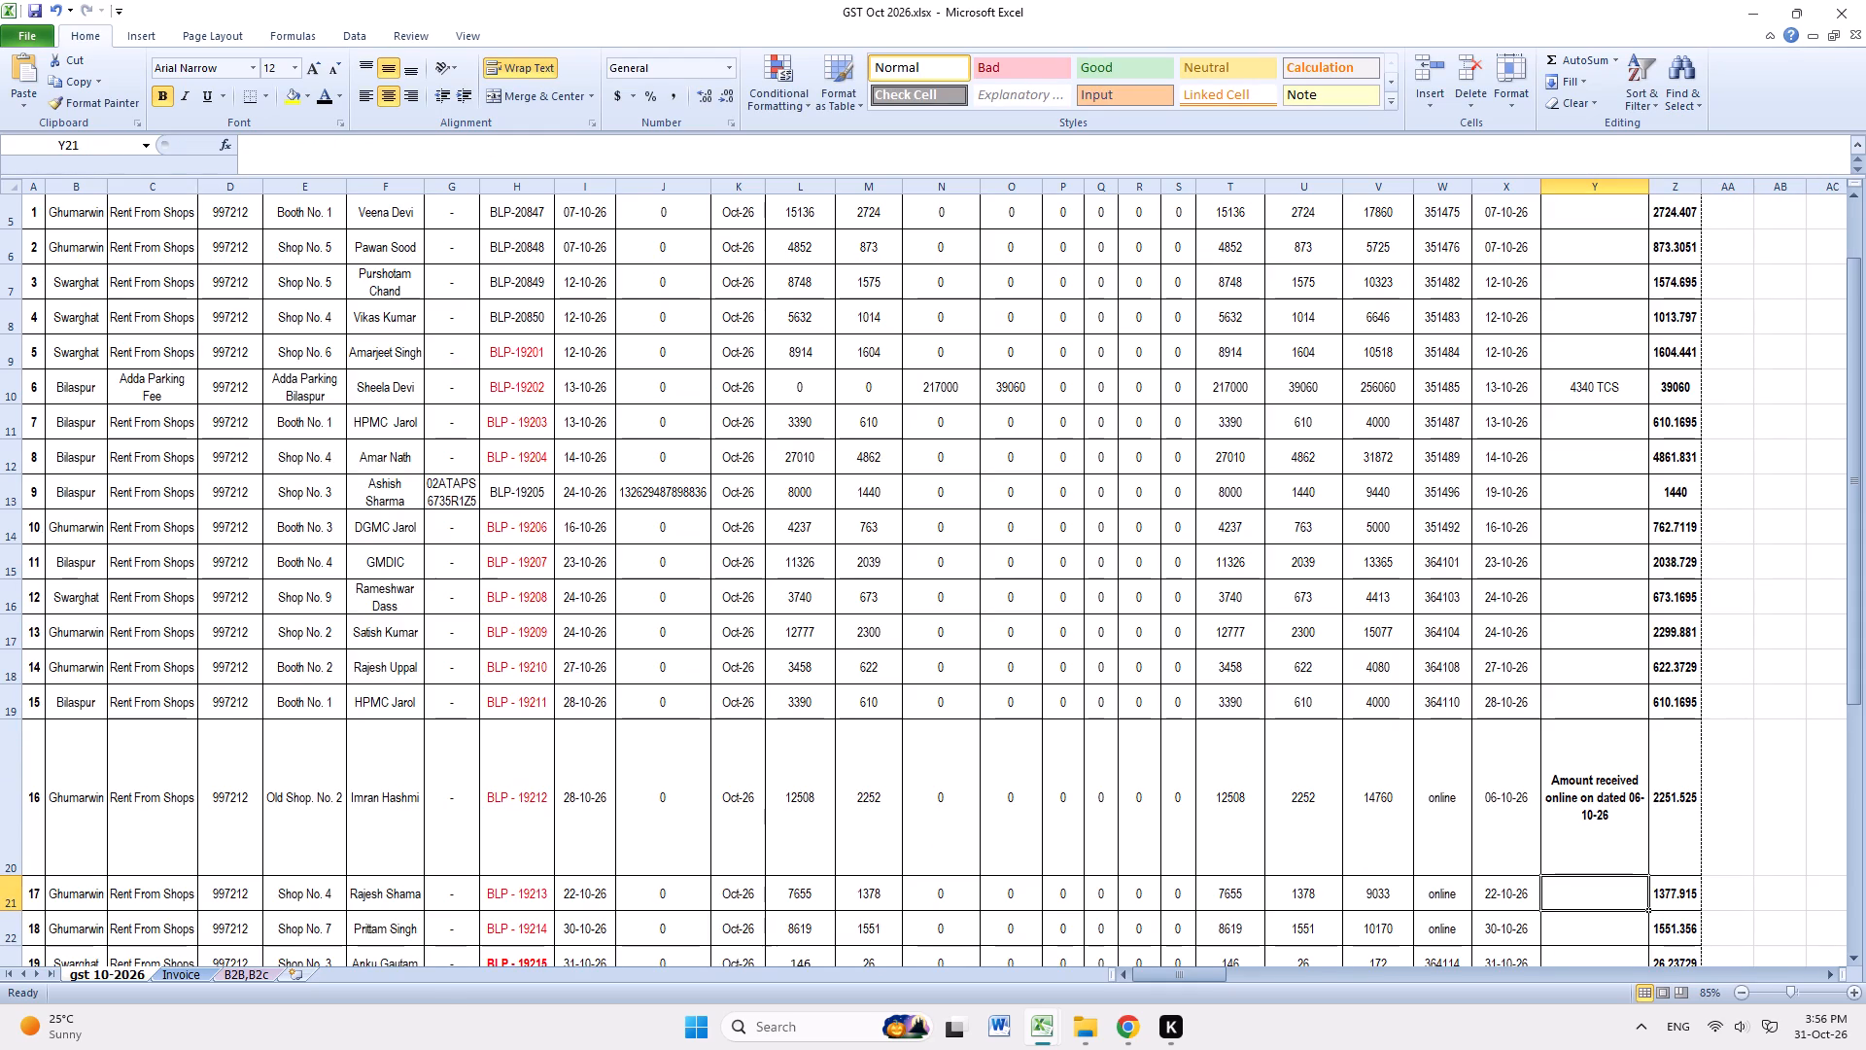
Copy the online-payment remark from Y20 into Y26, serial number 22.
left_click(1596, 812)
key("ctrl+c")
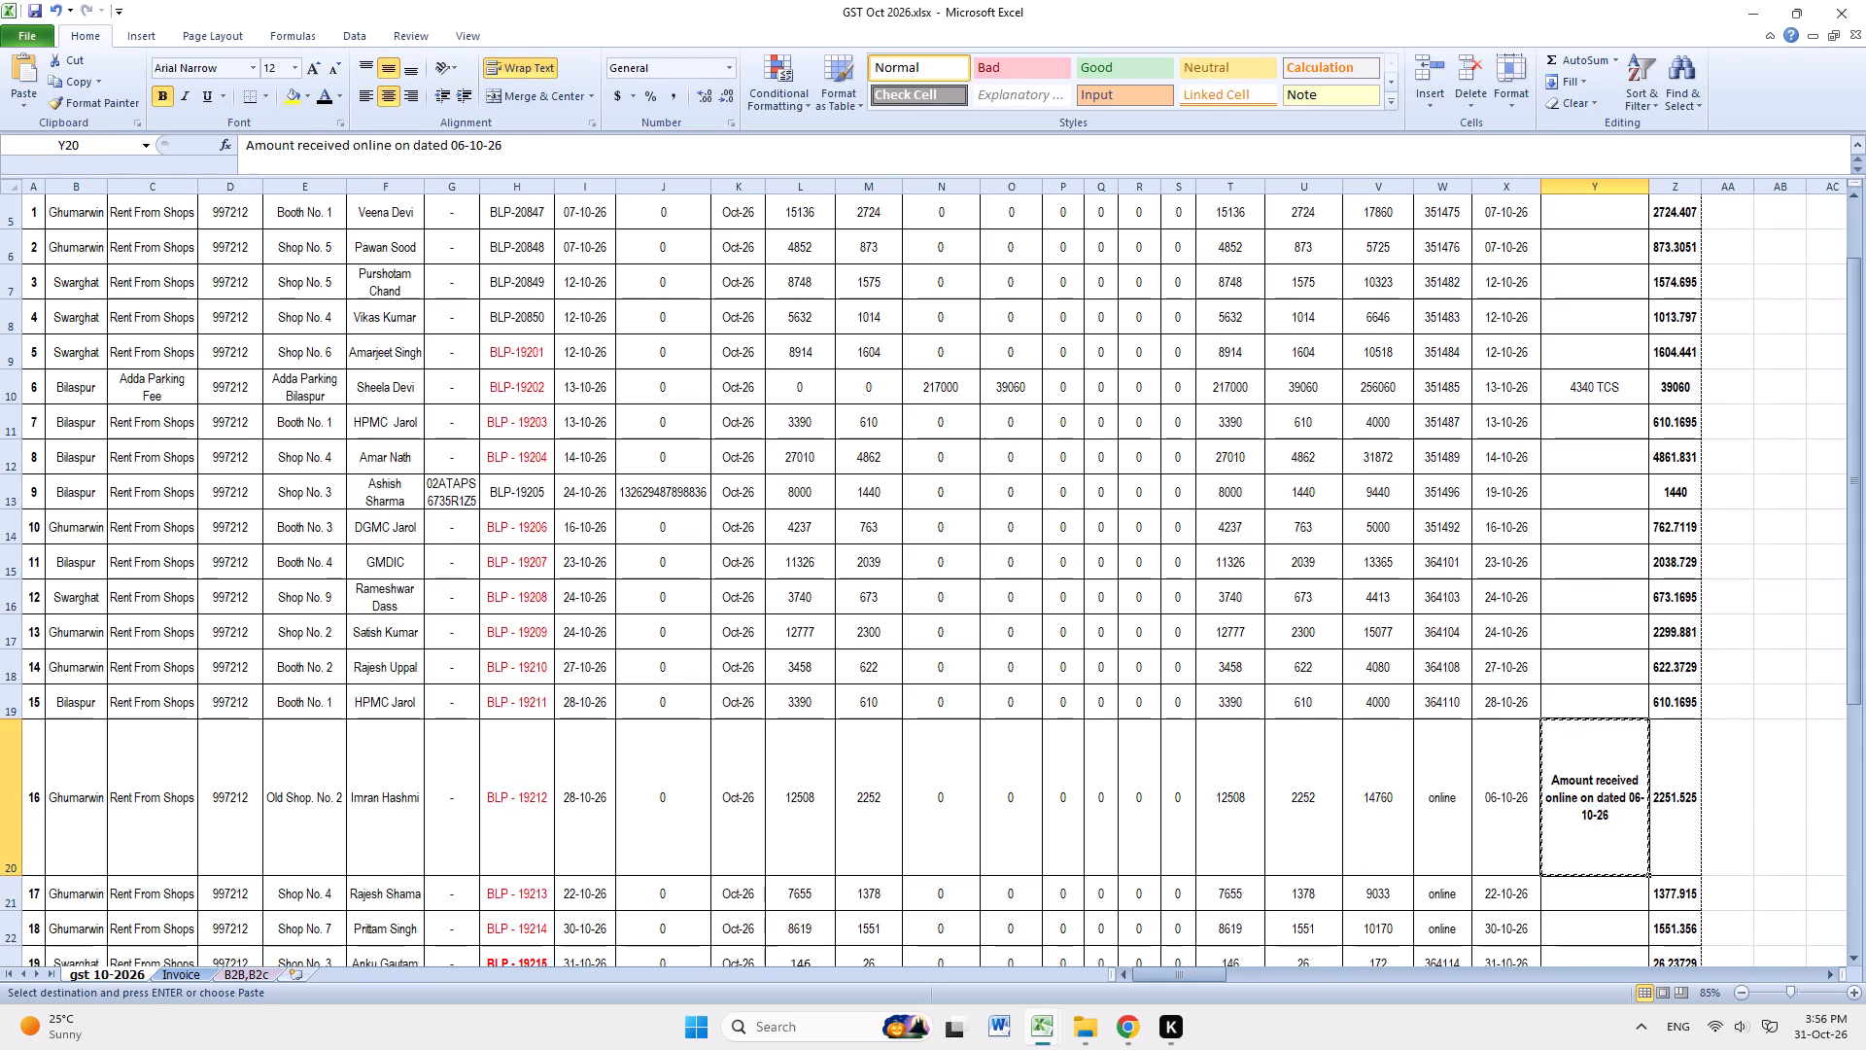
scroll(1596, 830, "down", 5)
scroll(1594, 838, "up", 2)
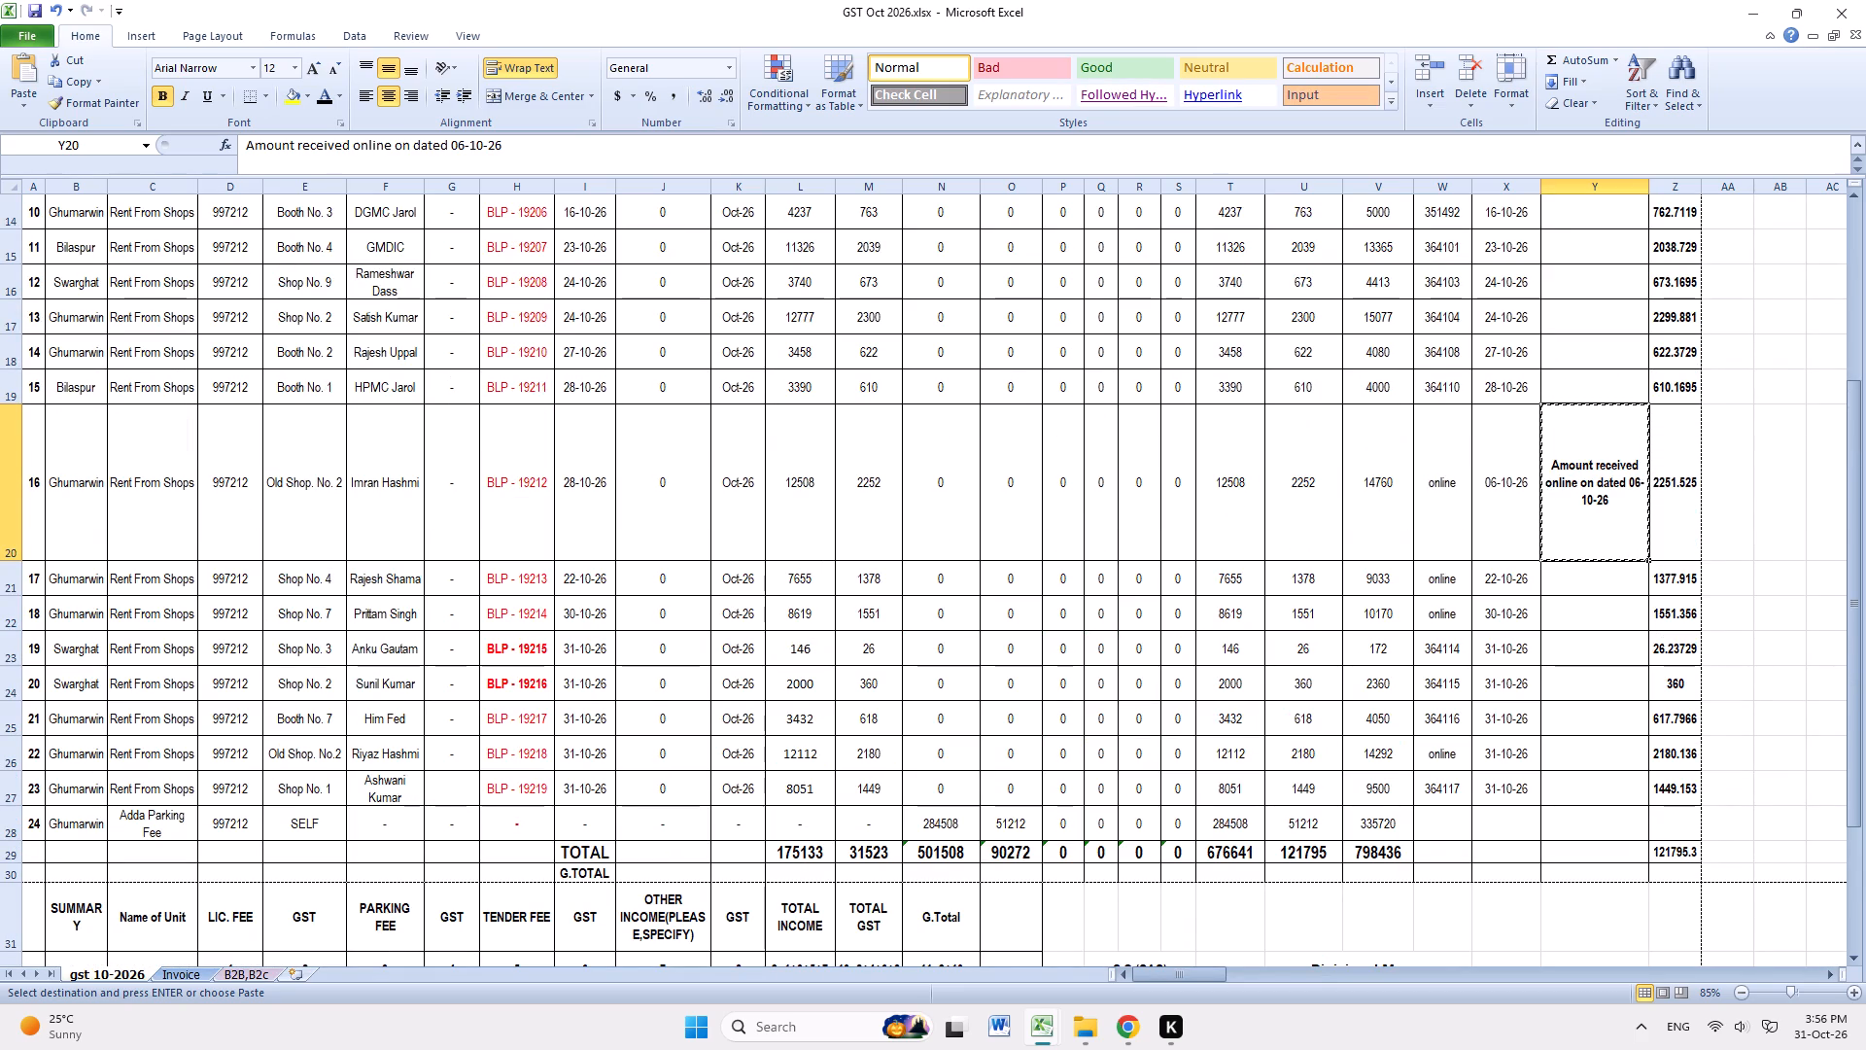
left_click(1572, 761)
key("ctrl+v")
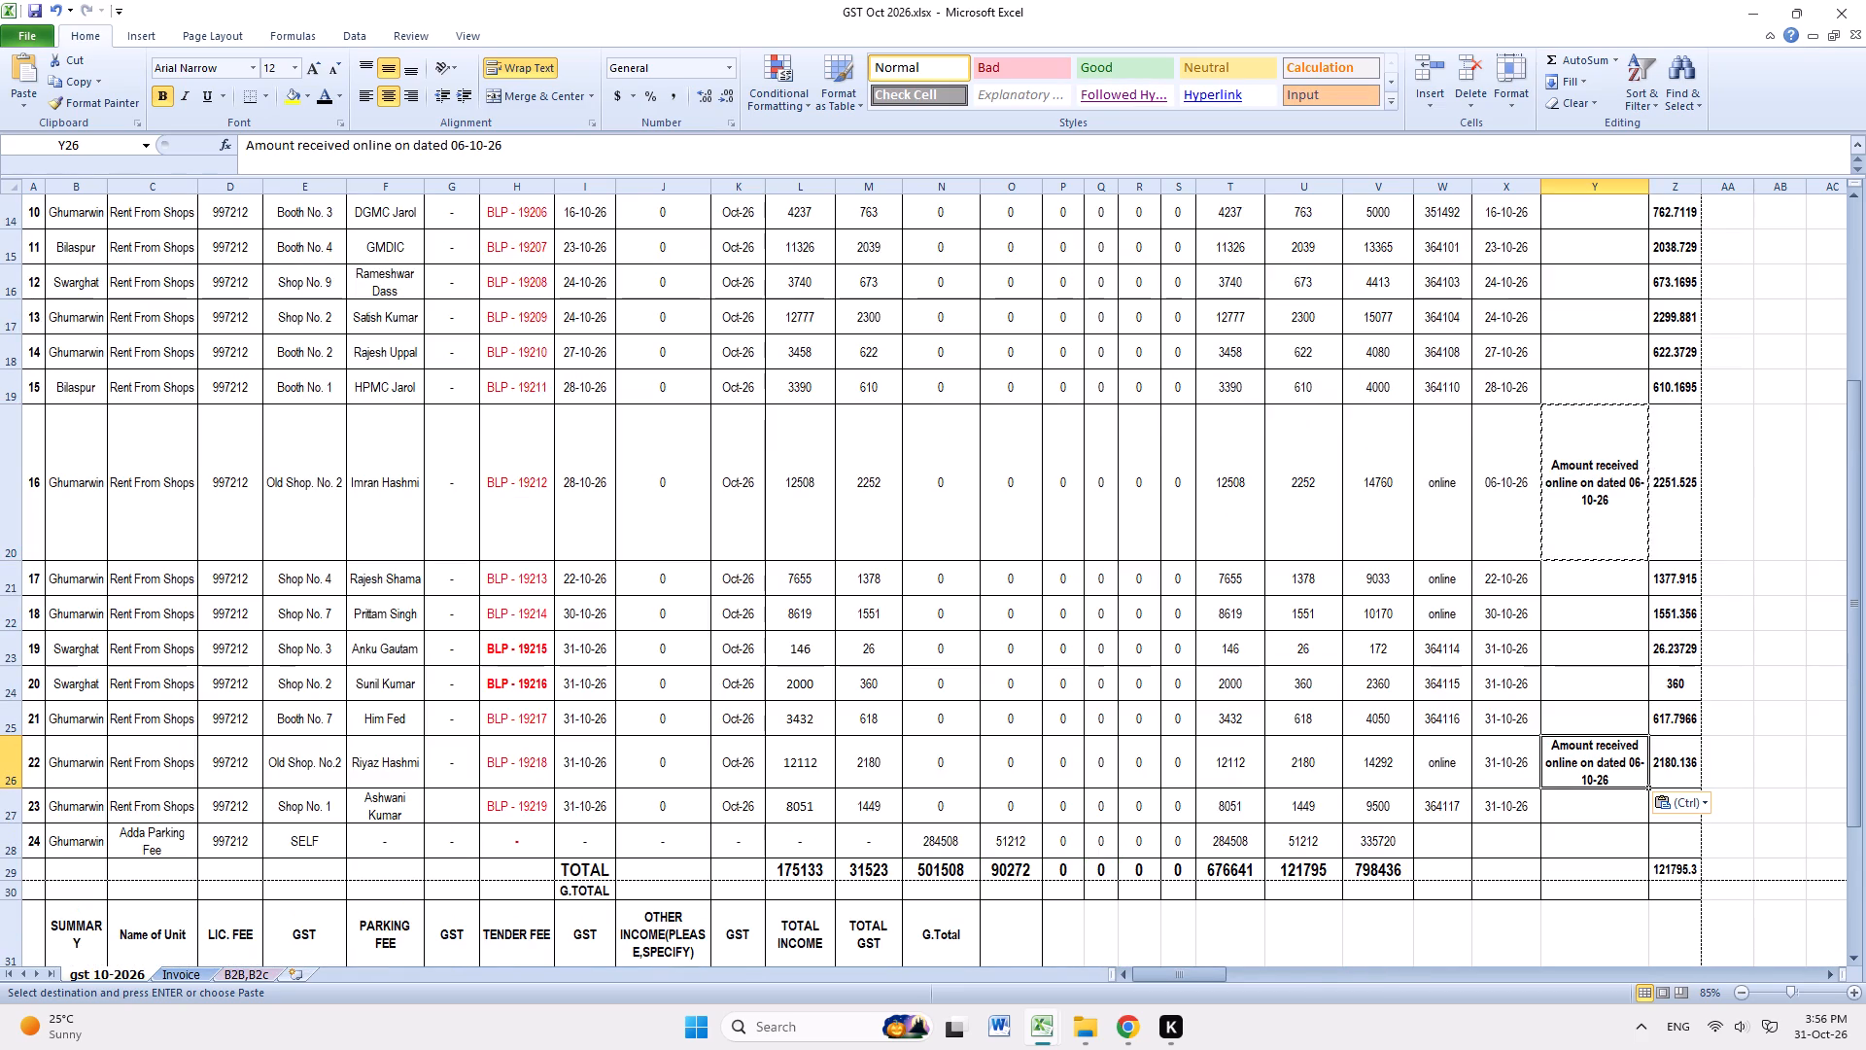
Auto-fit the height of row 20 to its contents.
left_click(1399, 559)
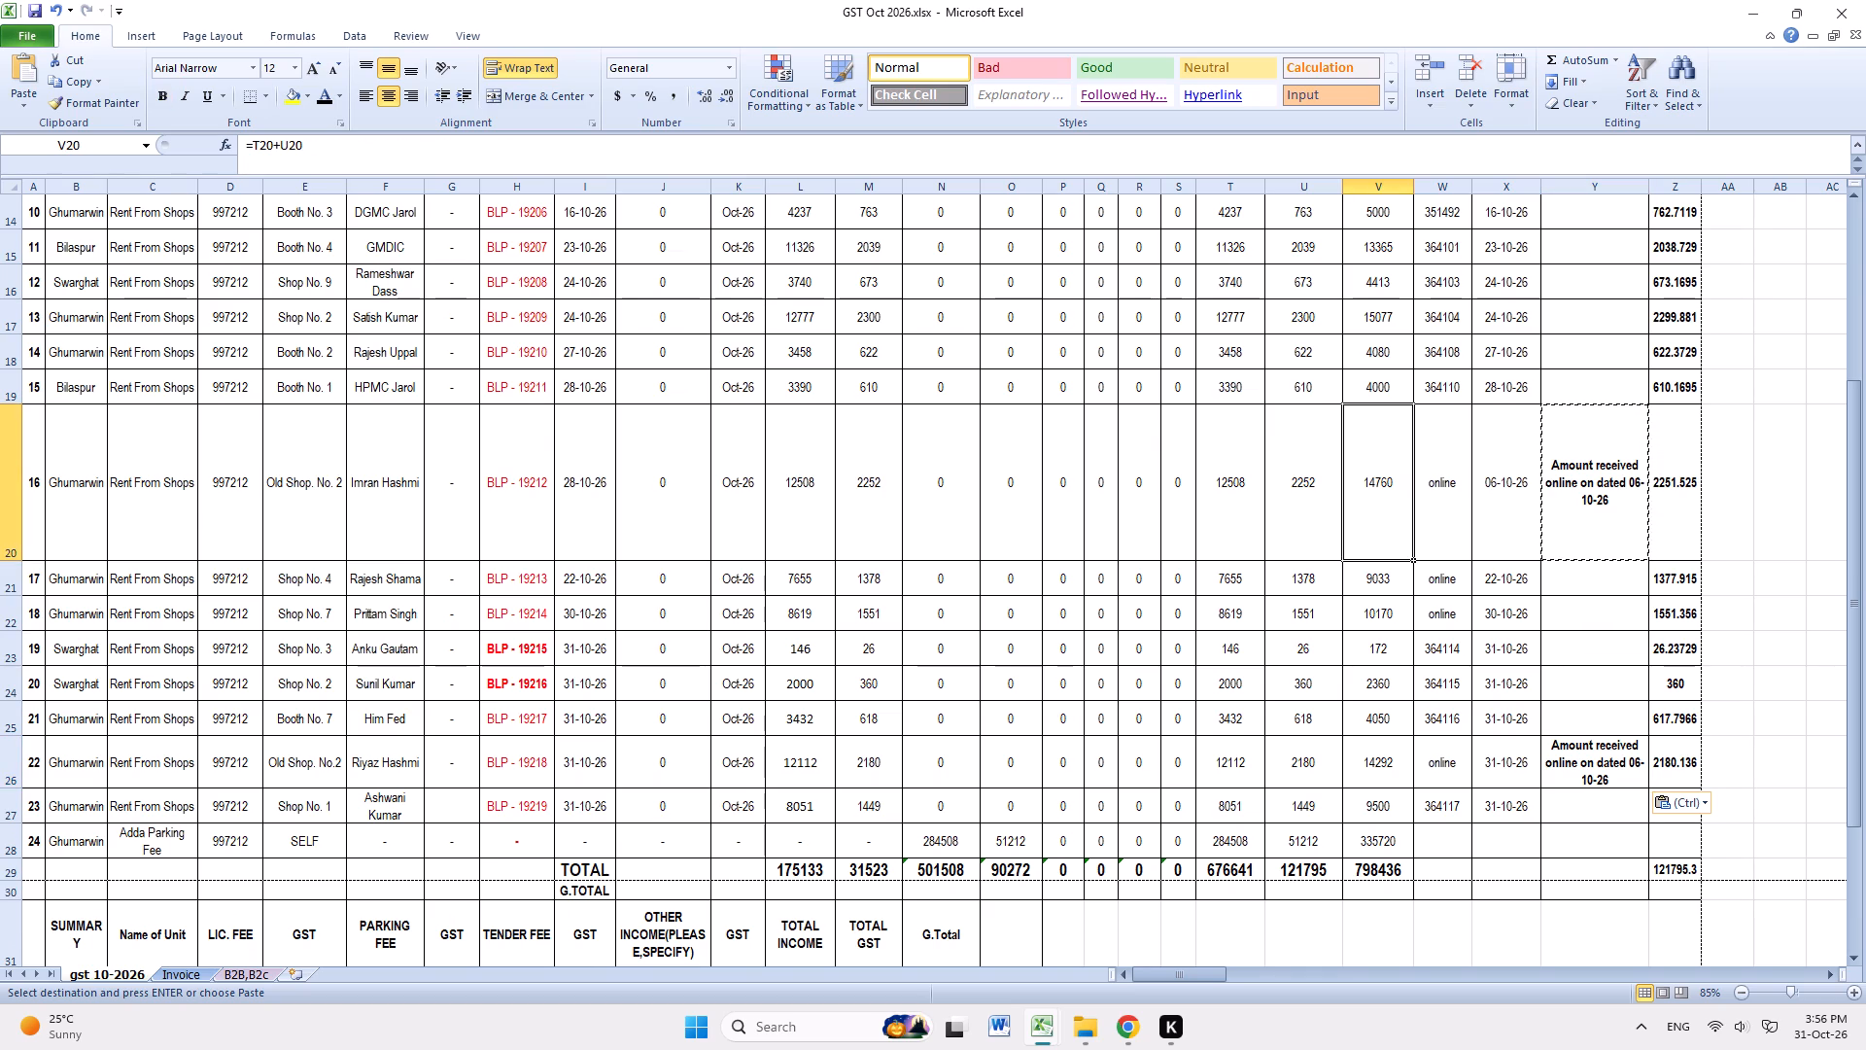
double_click(9, 558)
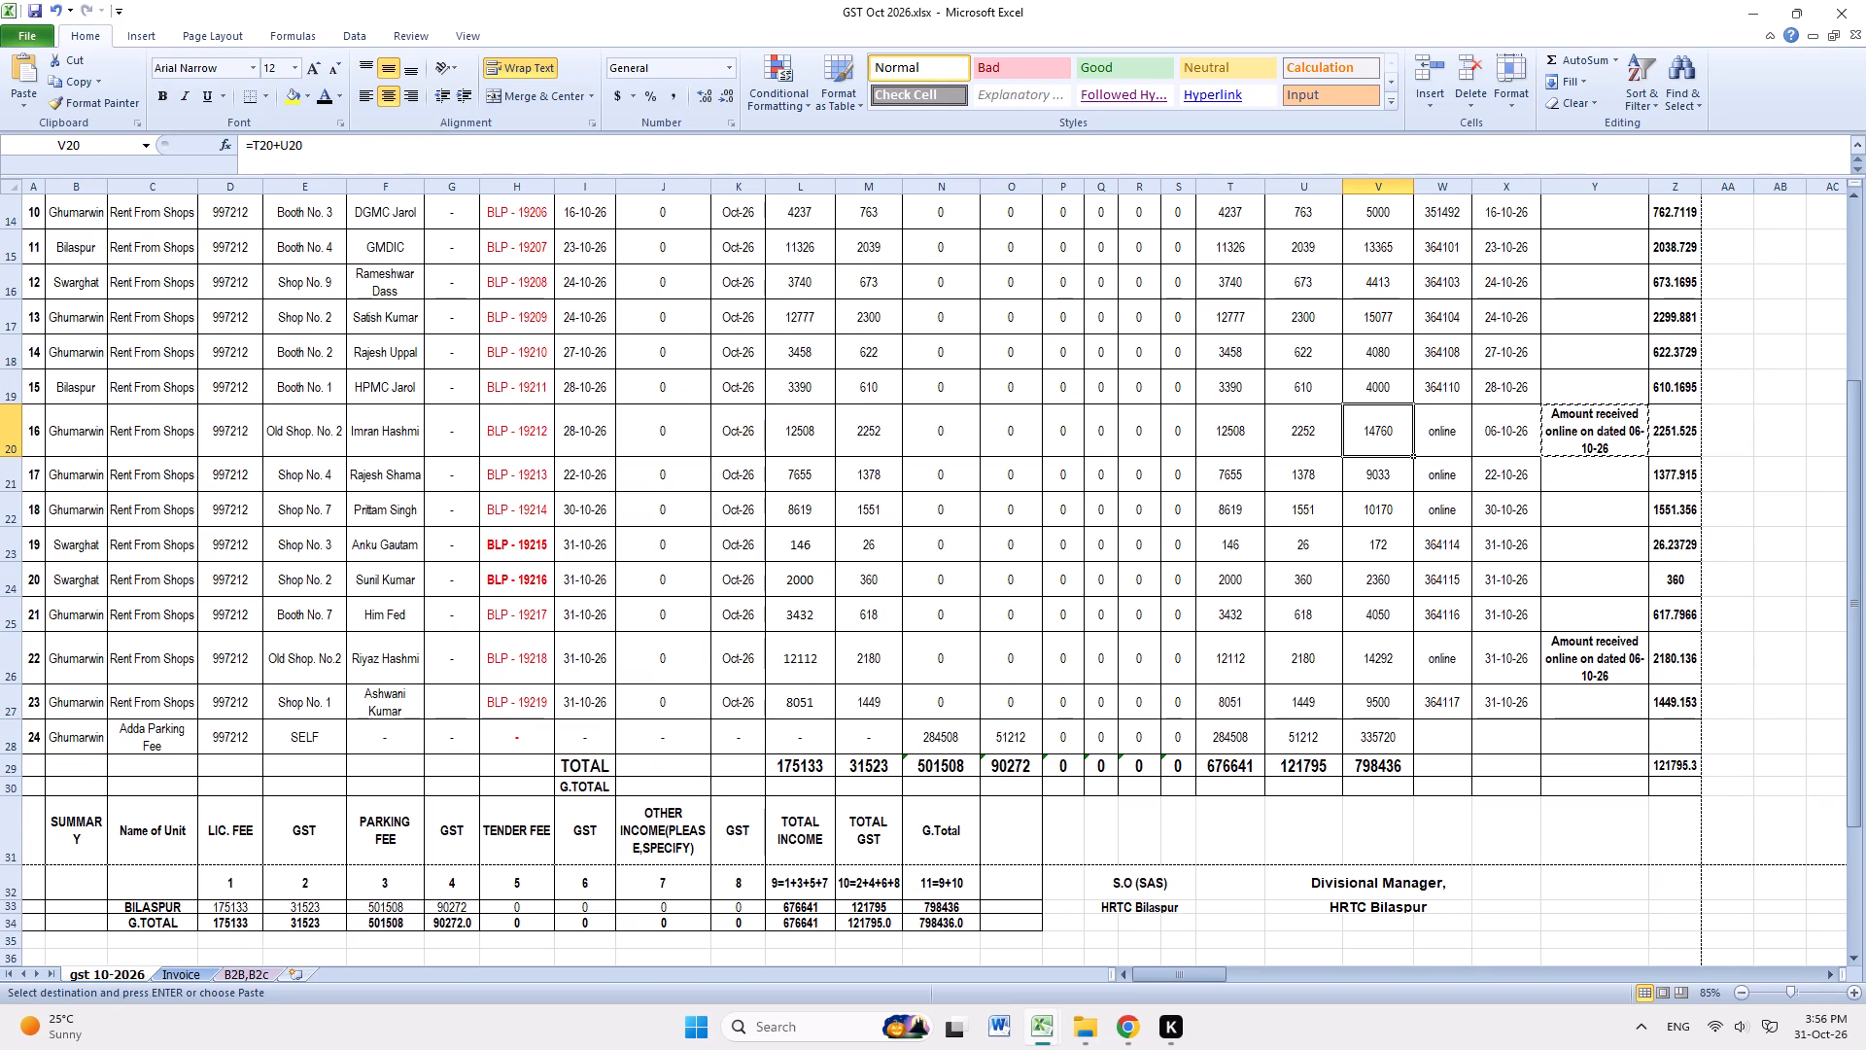
Left-align the remark in Y20.
left_click(1586, 432)
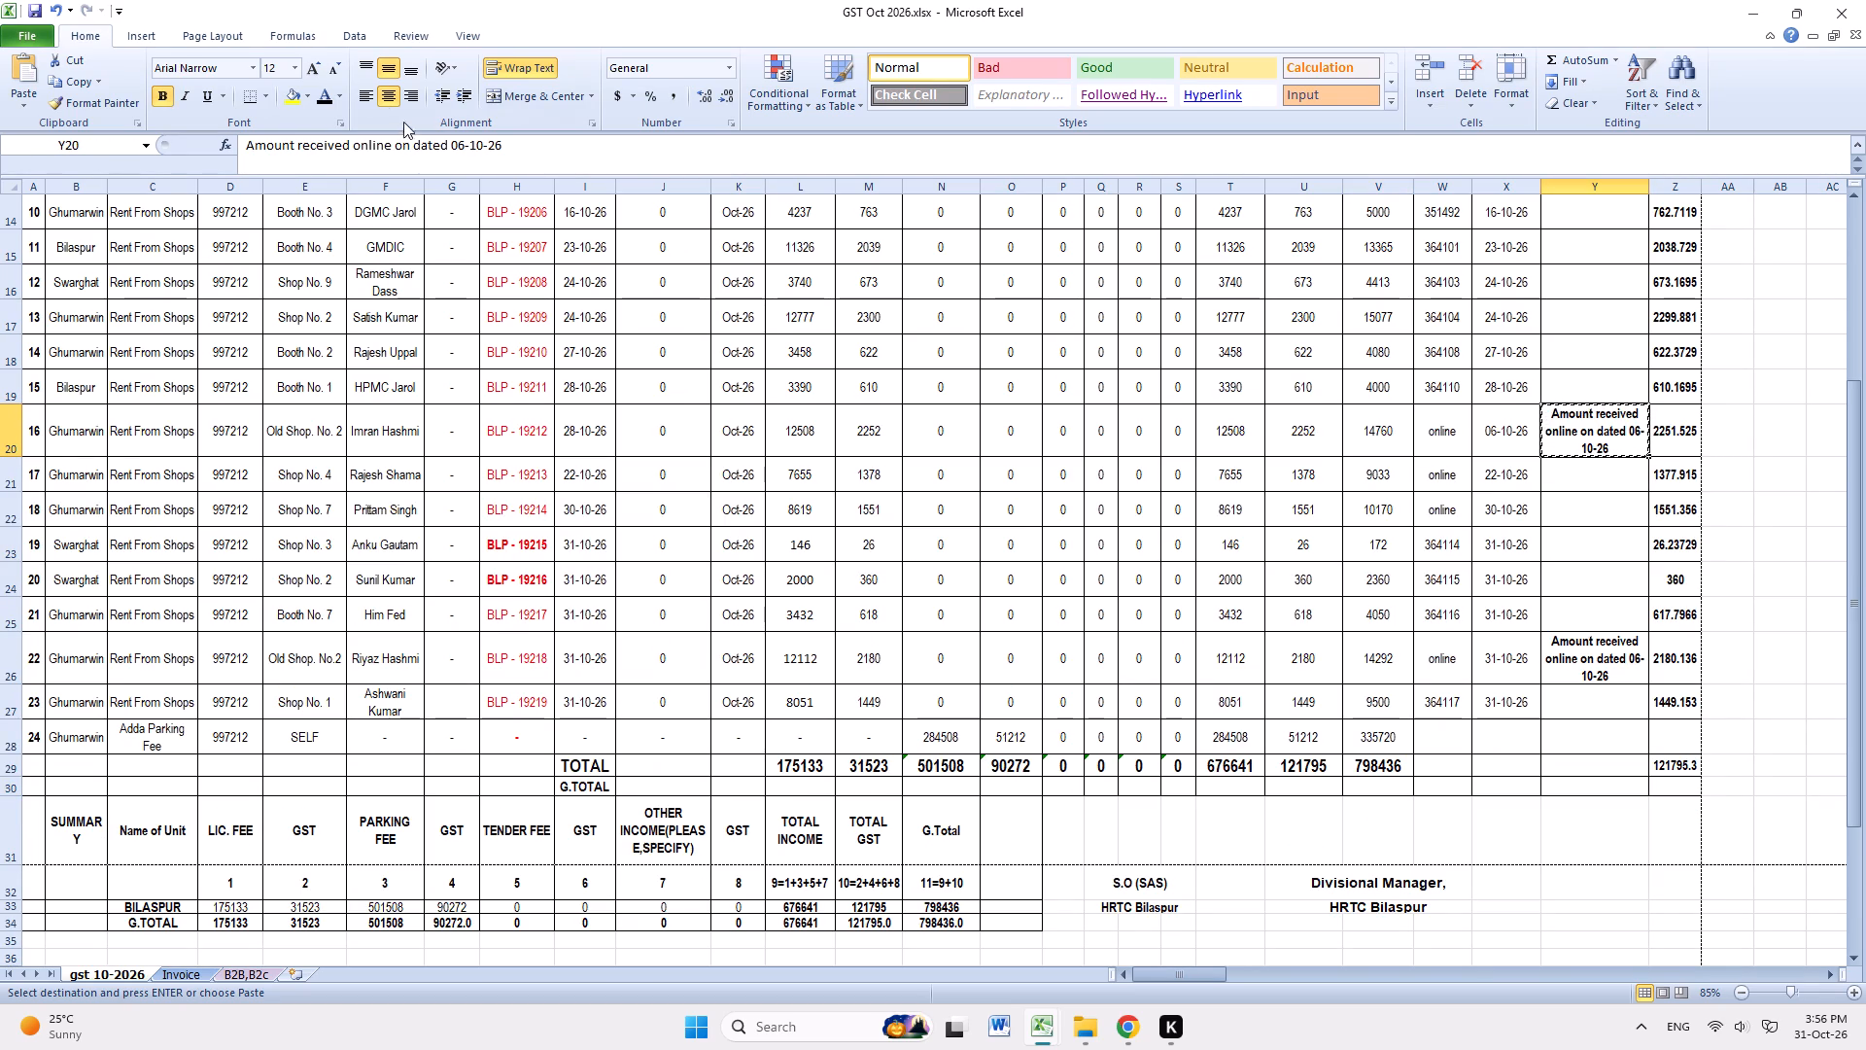
left_click(365, 98)
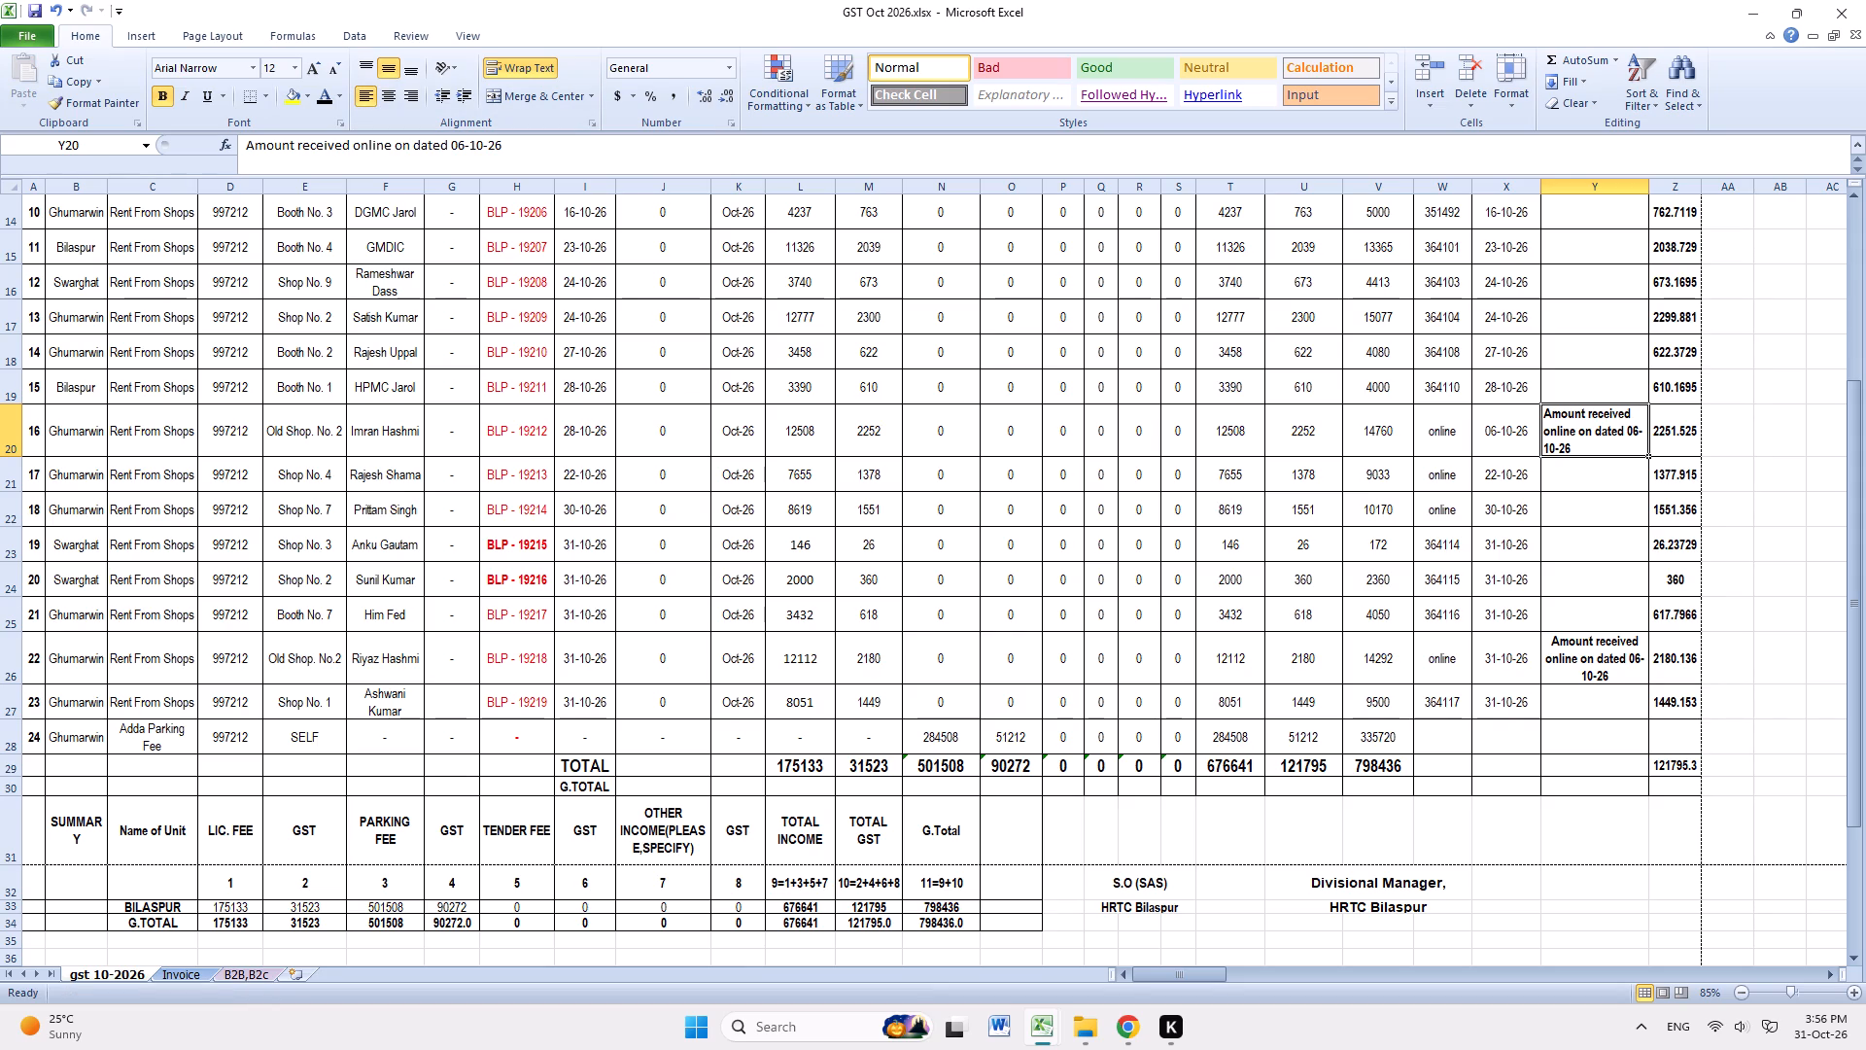
Remove the word "on" before "dated" in the online-payment remark in Y20.
double_click(1592, 436)
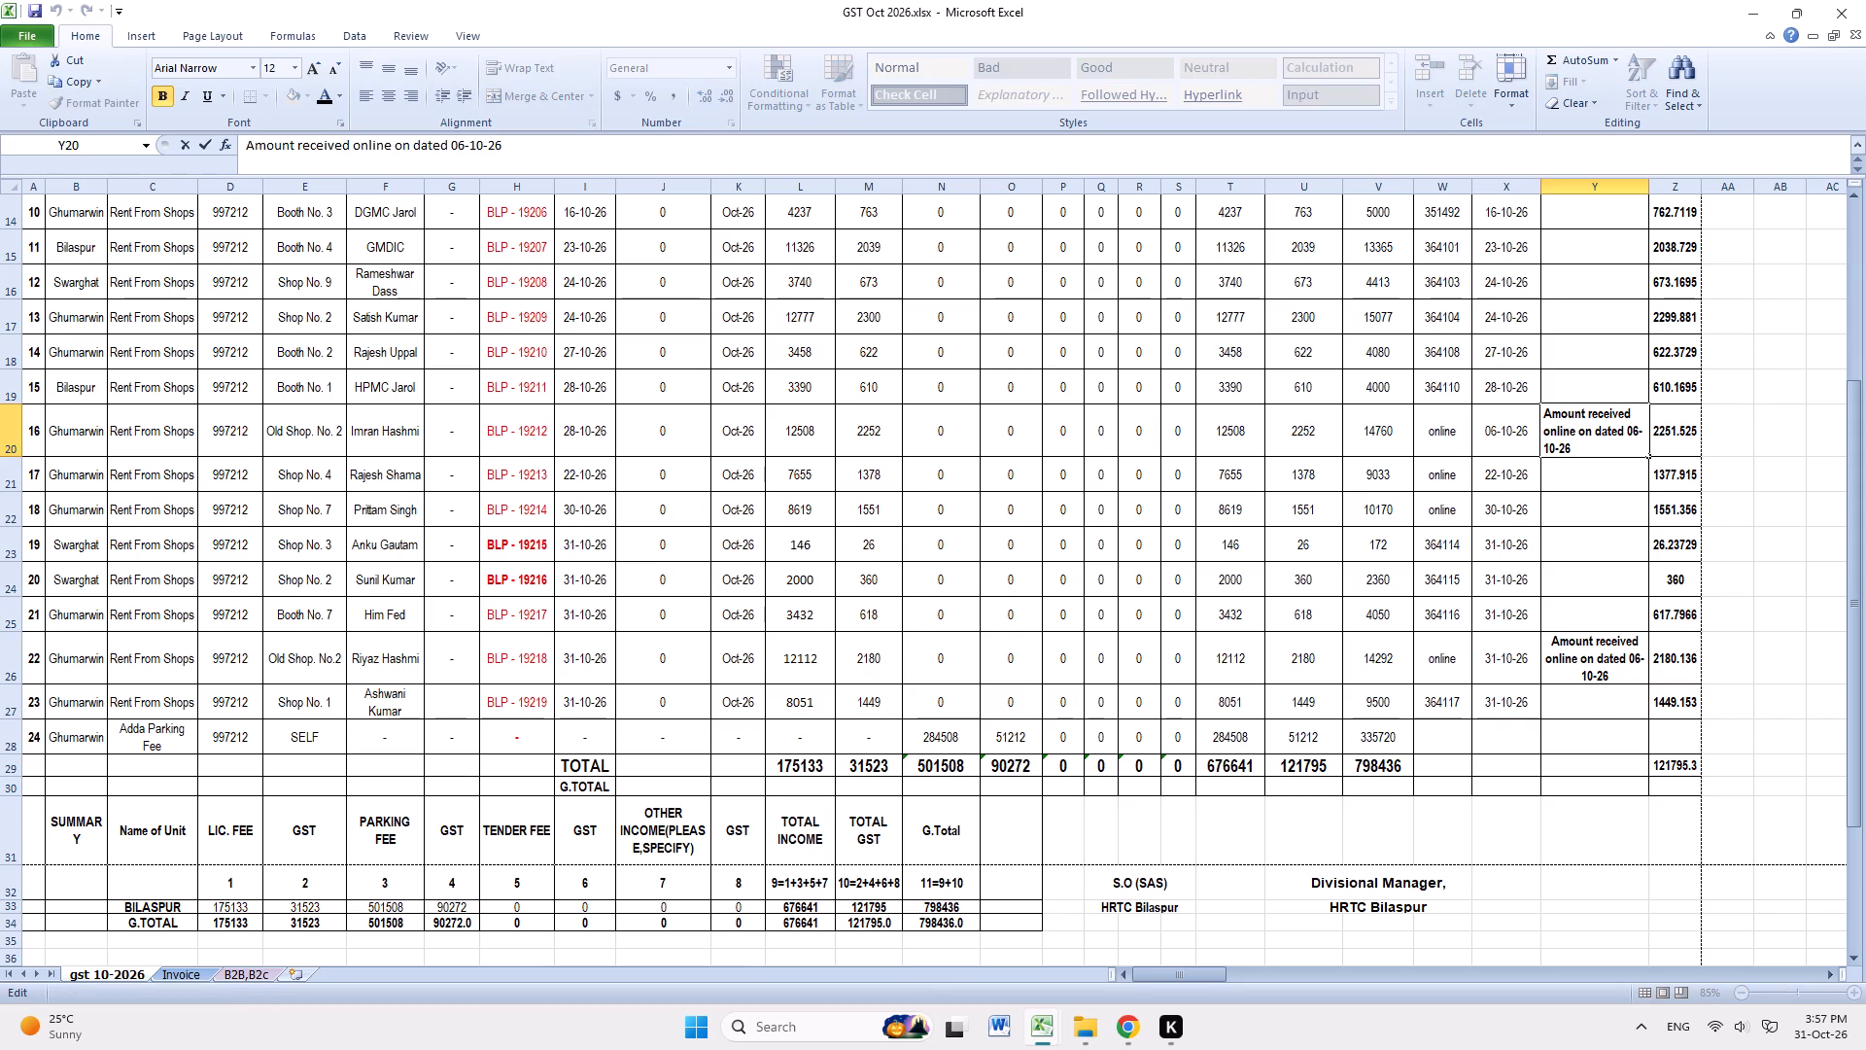
key("BackSpace")
key("BackSpace")
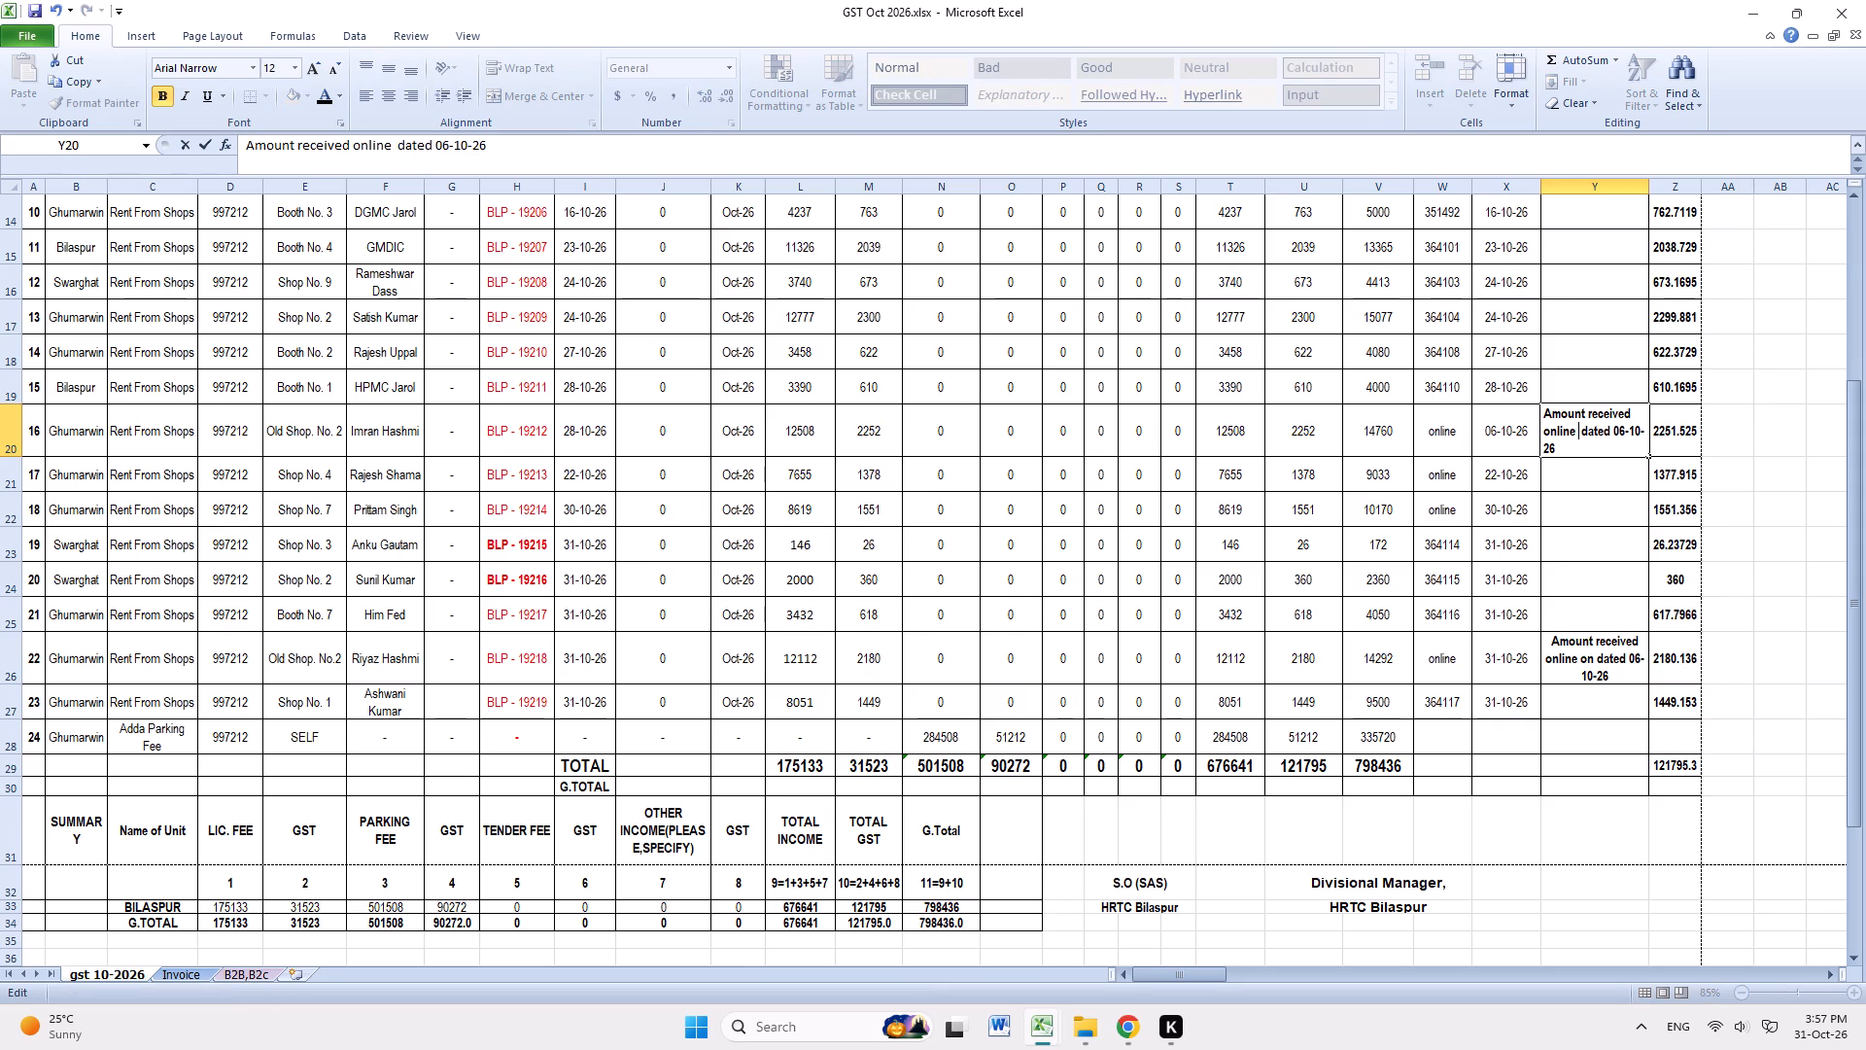
Left-align the online-payment remark in Y26.
left_click(1581, 657)
left_click(365, 89)
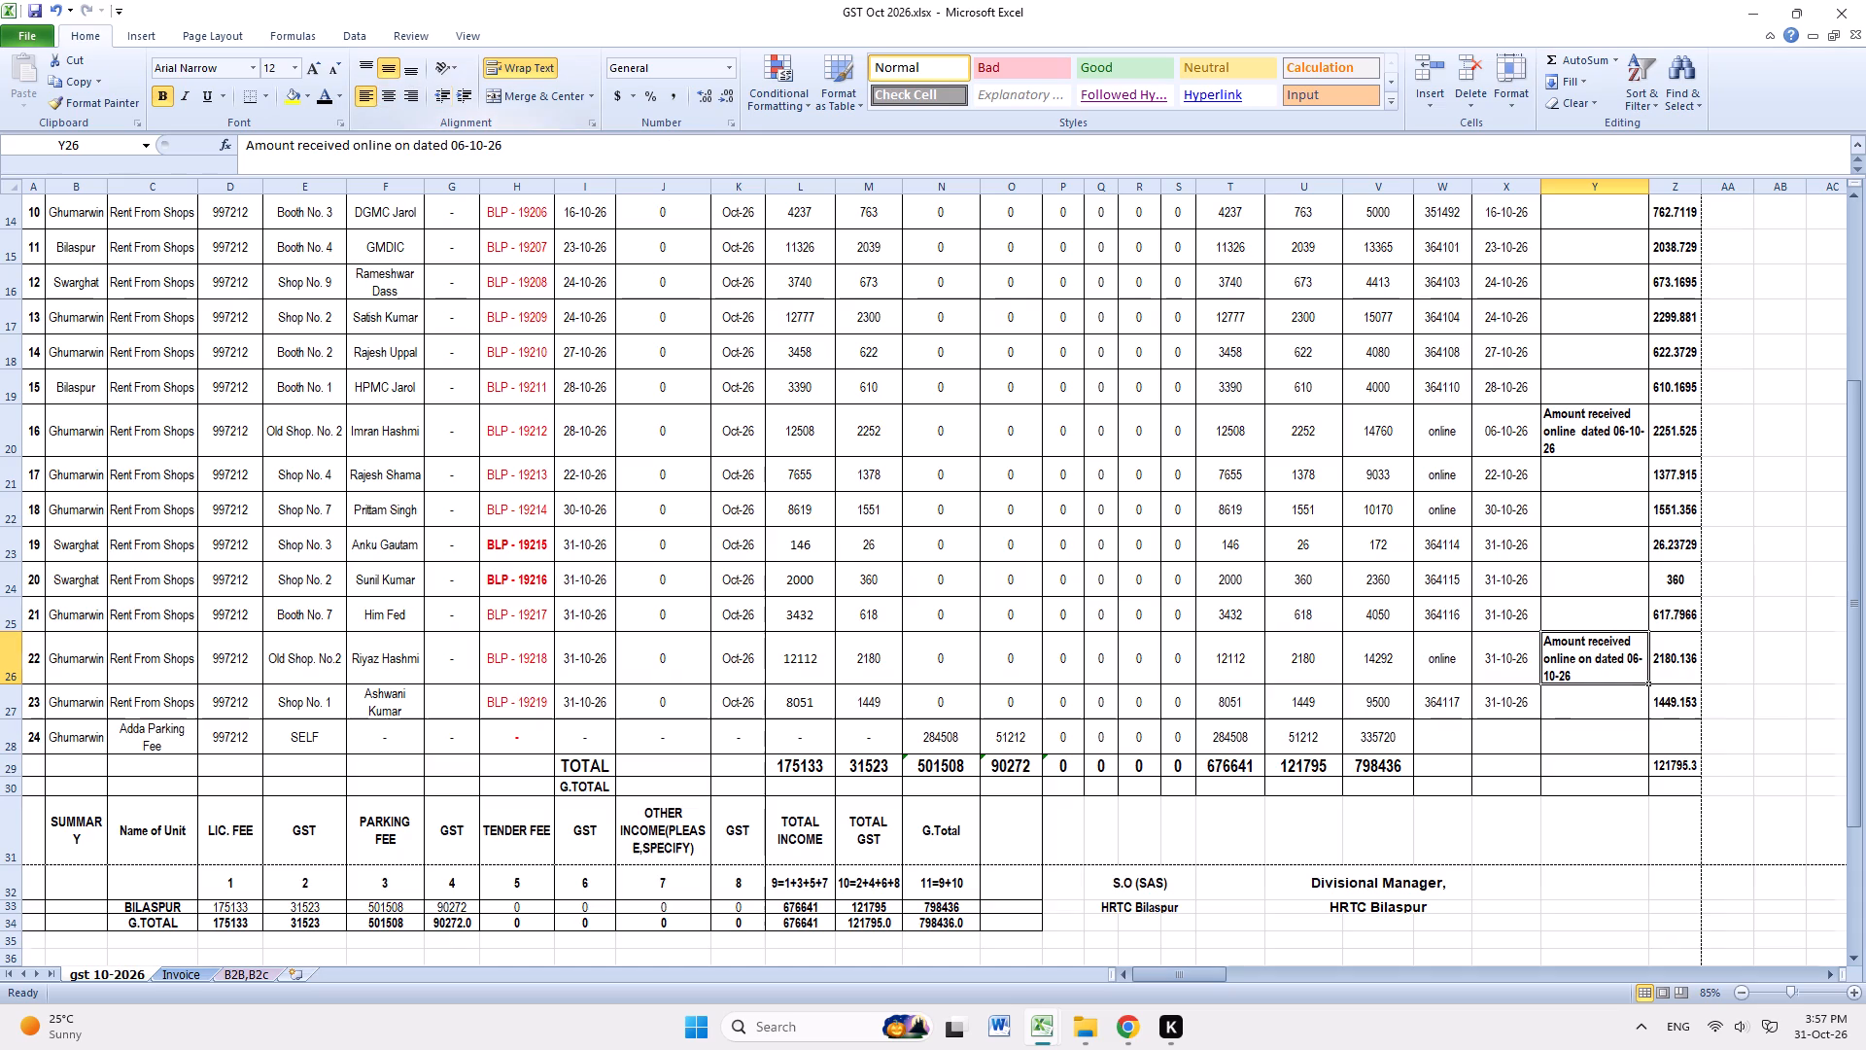
left_click(1605, 710)
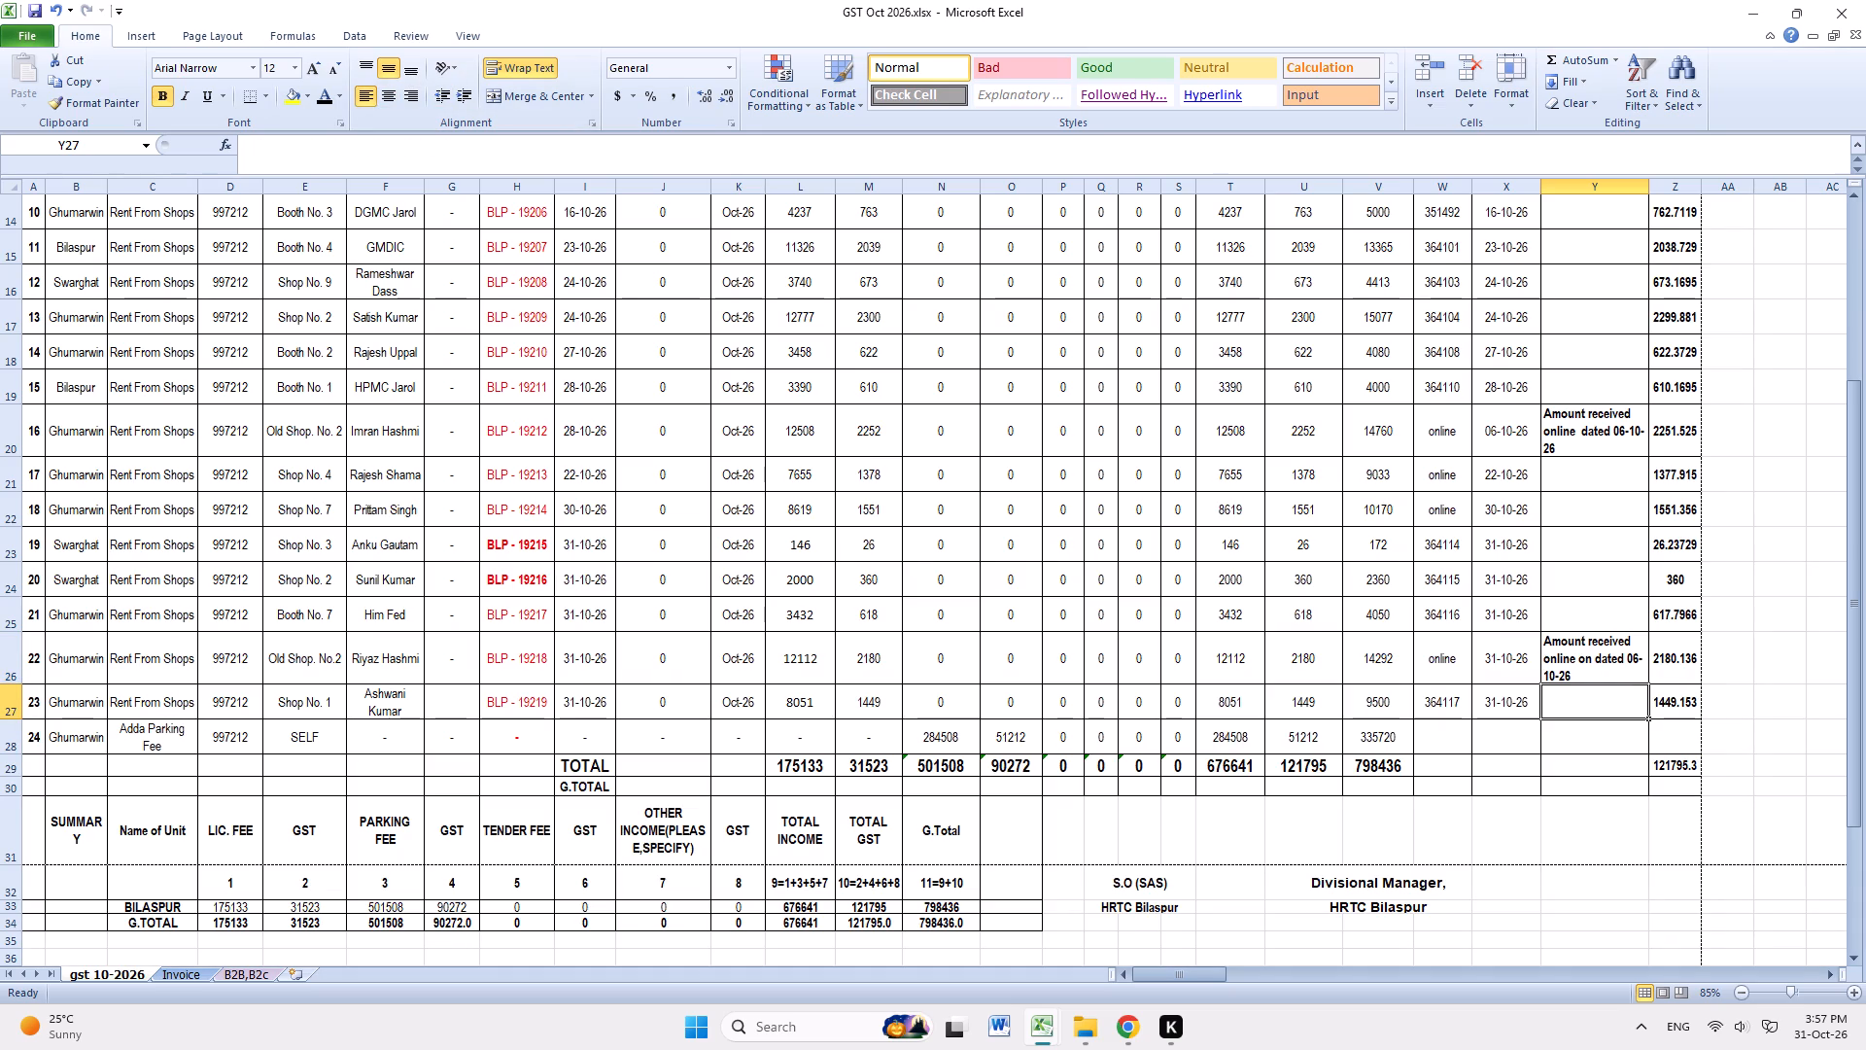
Shorten the remark in Y26 to "Amount received online dated 06-10-26" by removing the word "on".
triple_click(1597, 657)
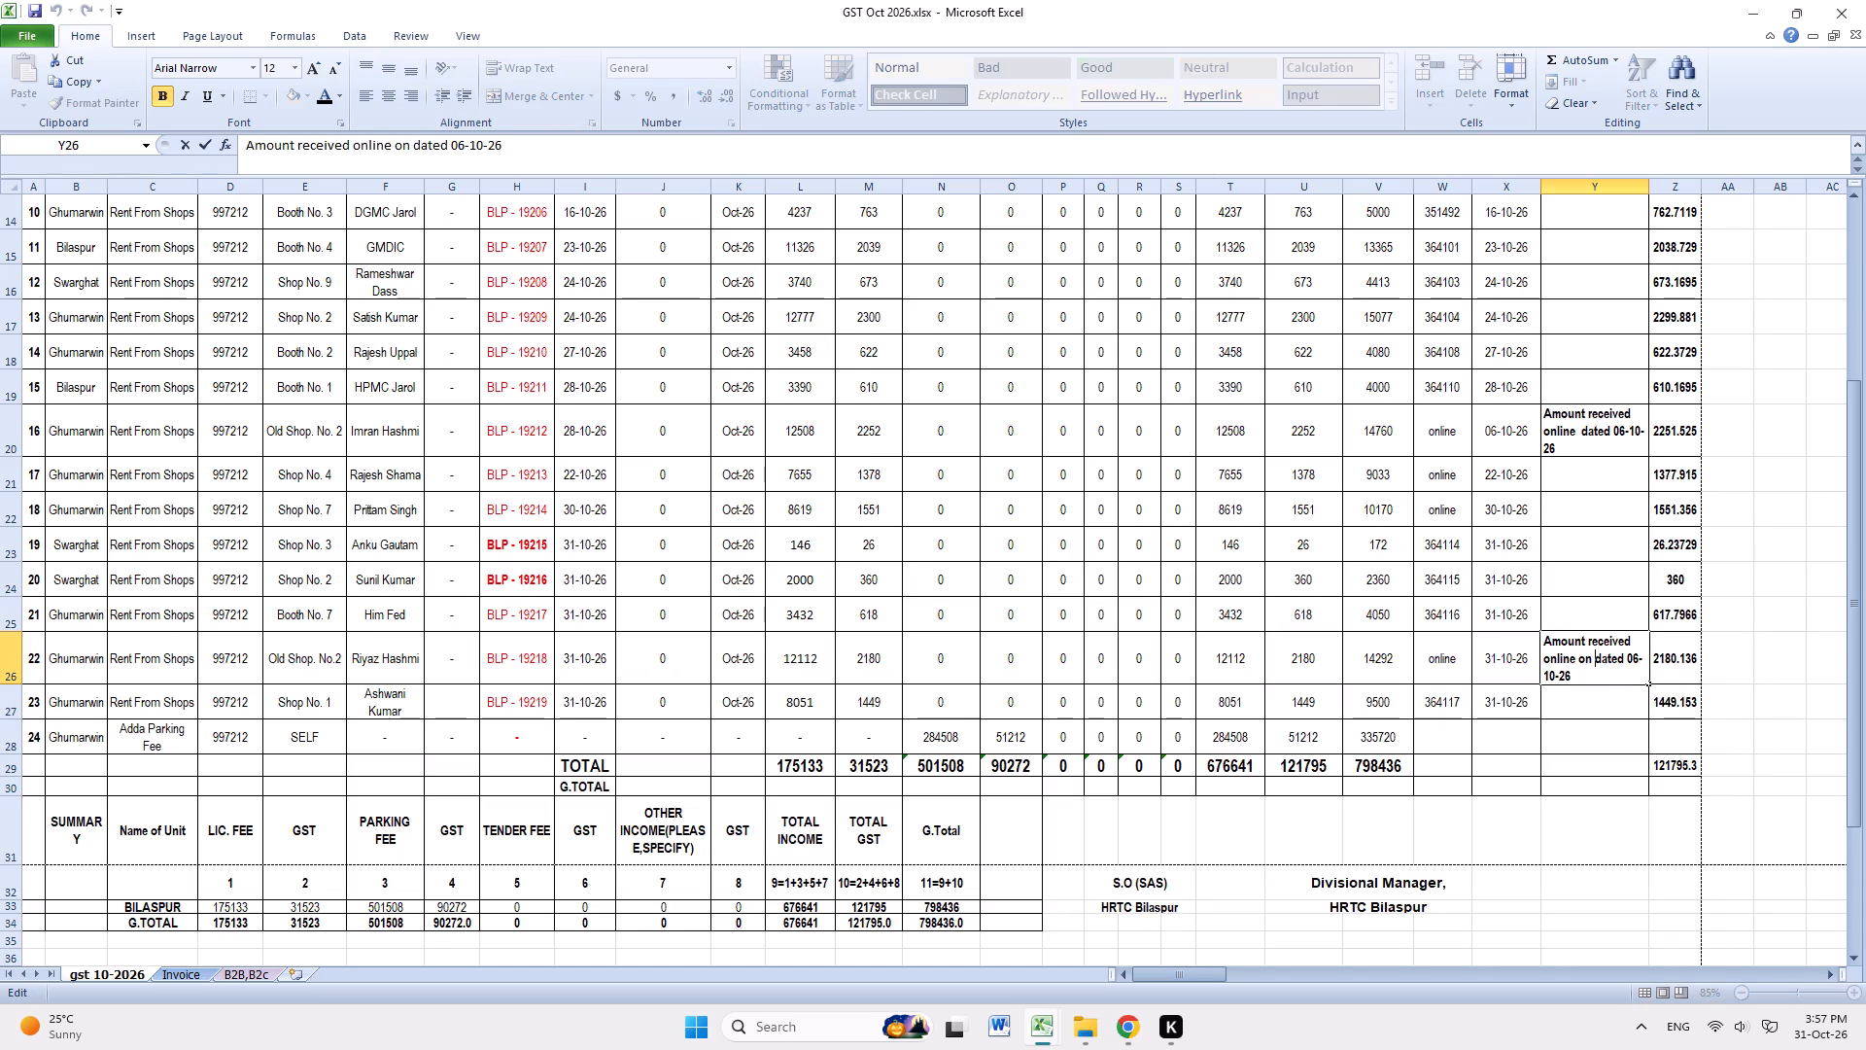
key("BackSpace")
key("BackSpace")
key("BackSpace")
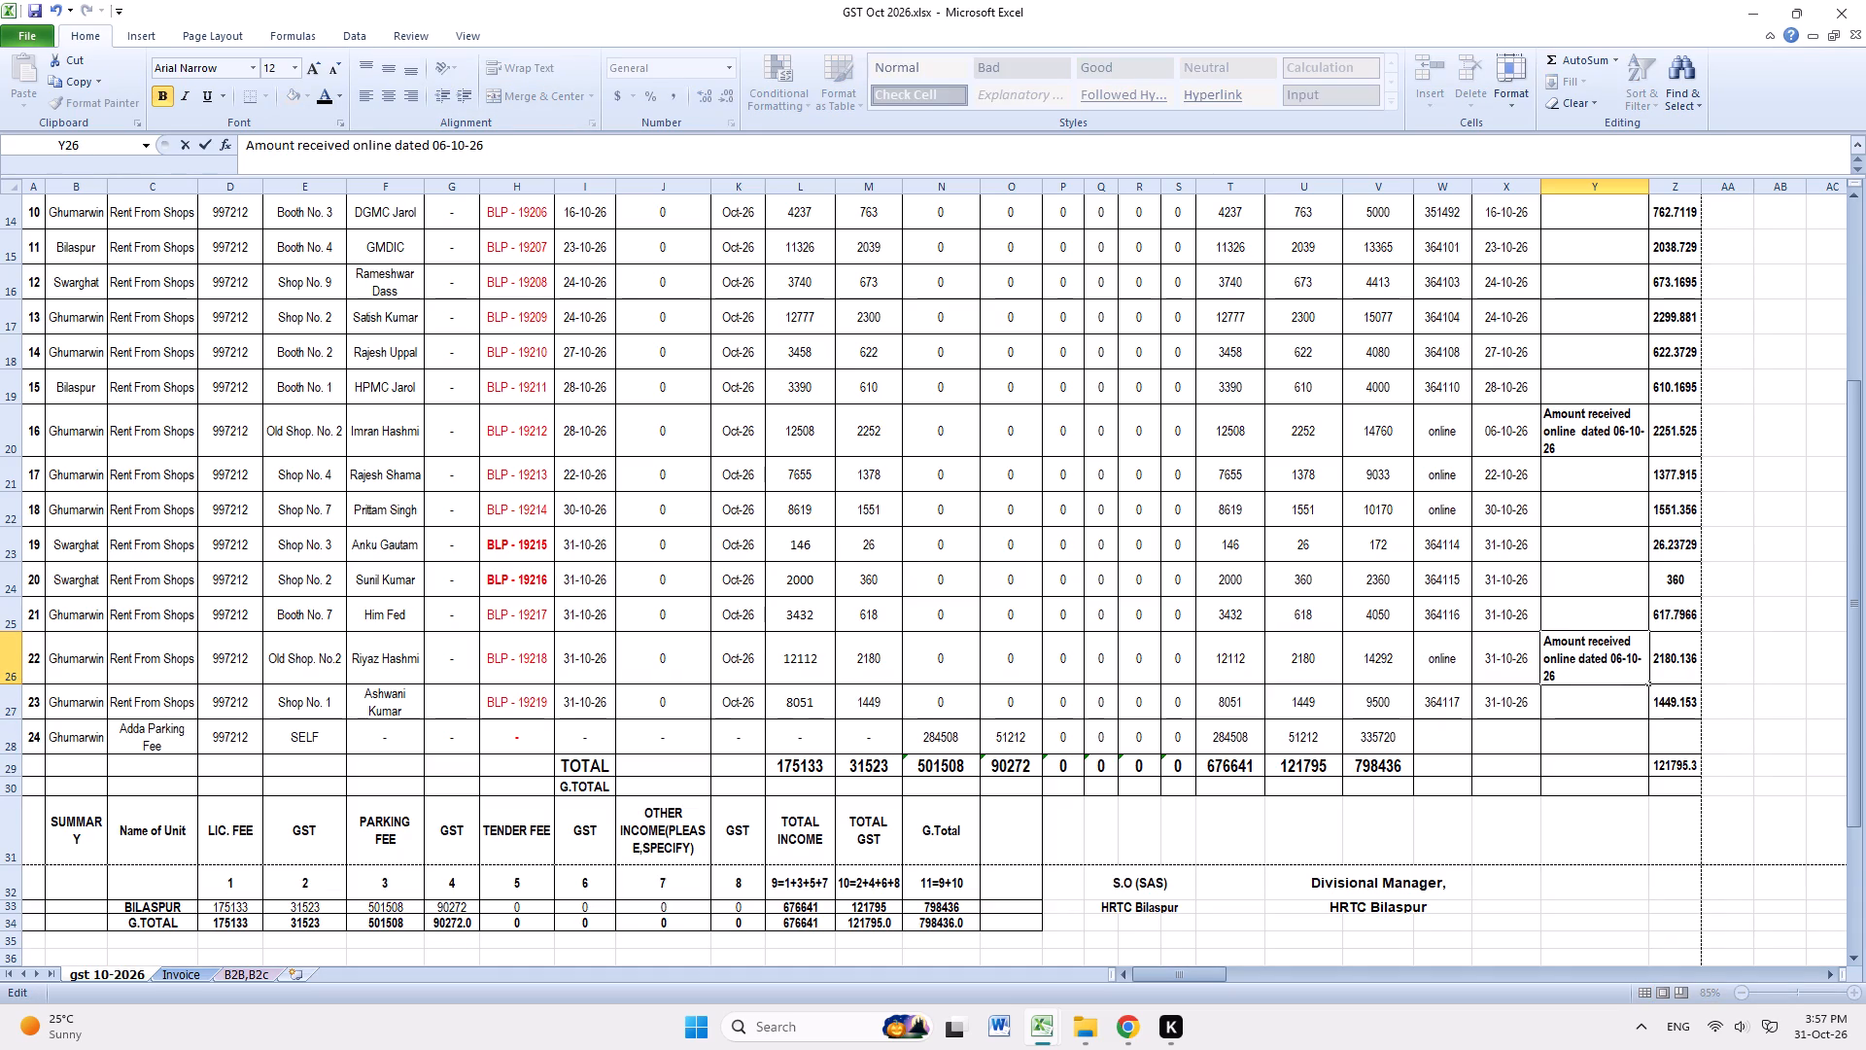
left_click(1619, 688)
left_click(1611, 676)
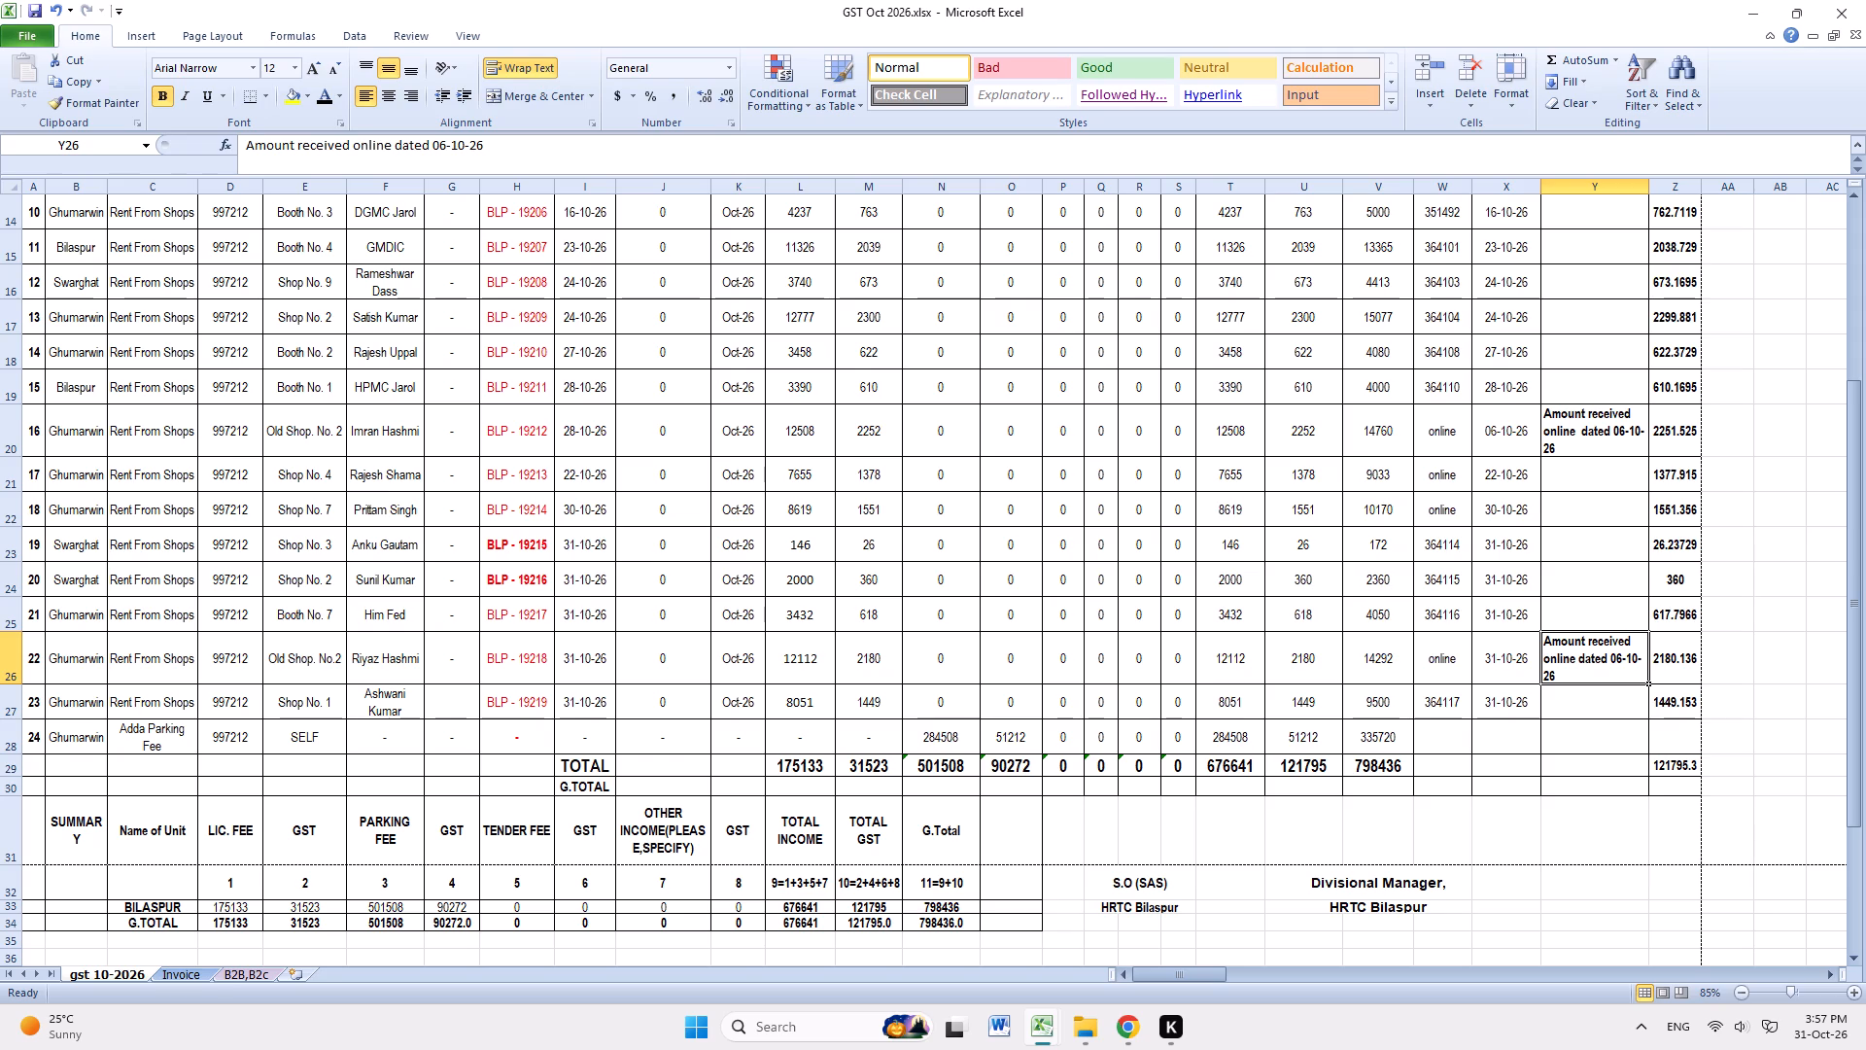
Change the day of the date in X20, serial number 16, to 28 so it is 28-10-2026.
left_click(1512, 678)
left_click(1512, 444)
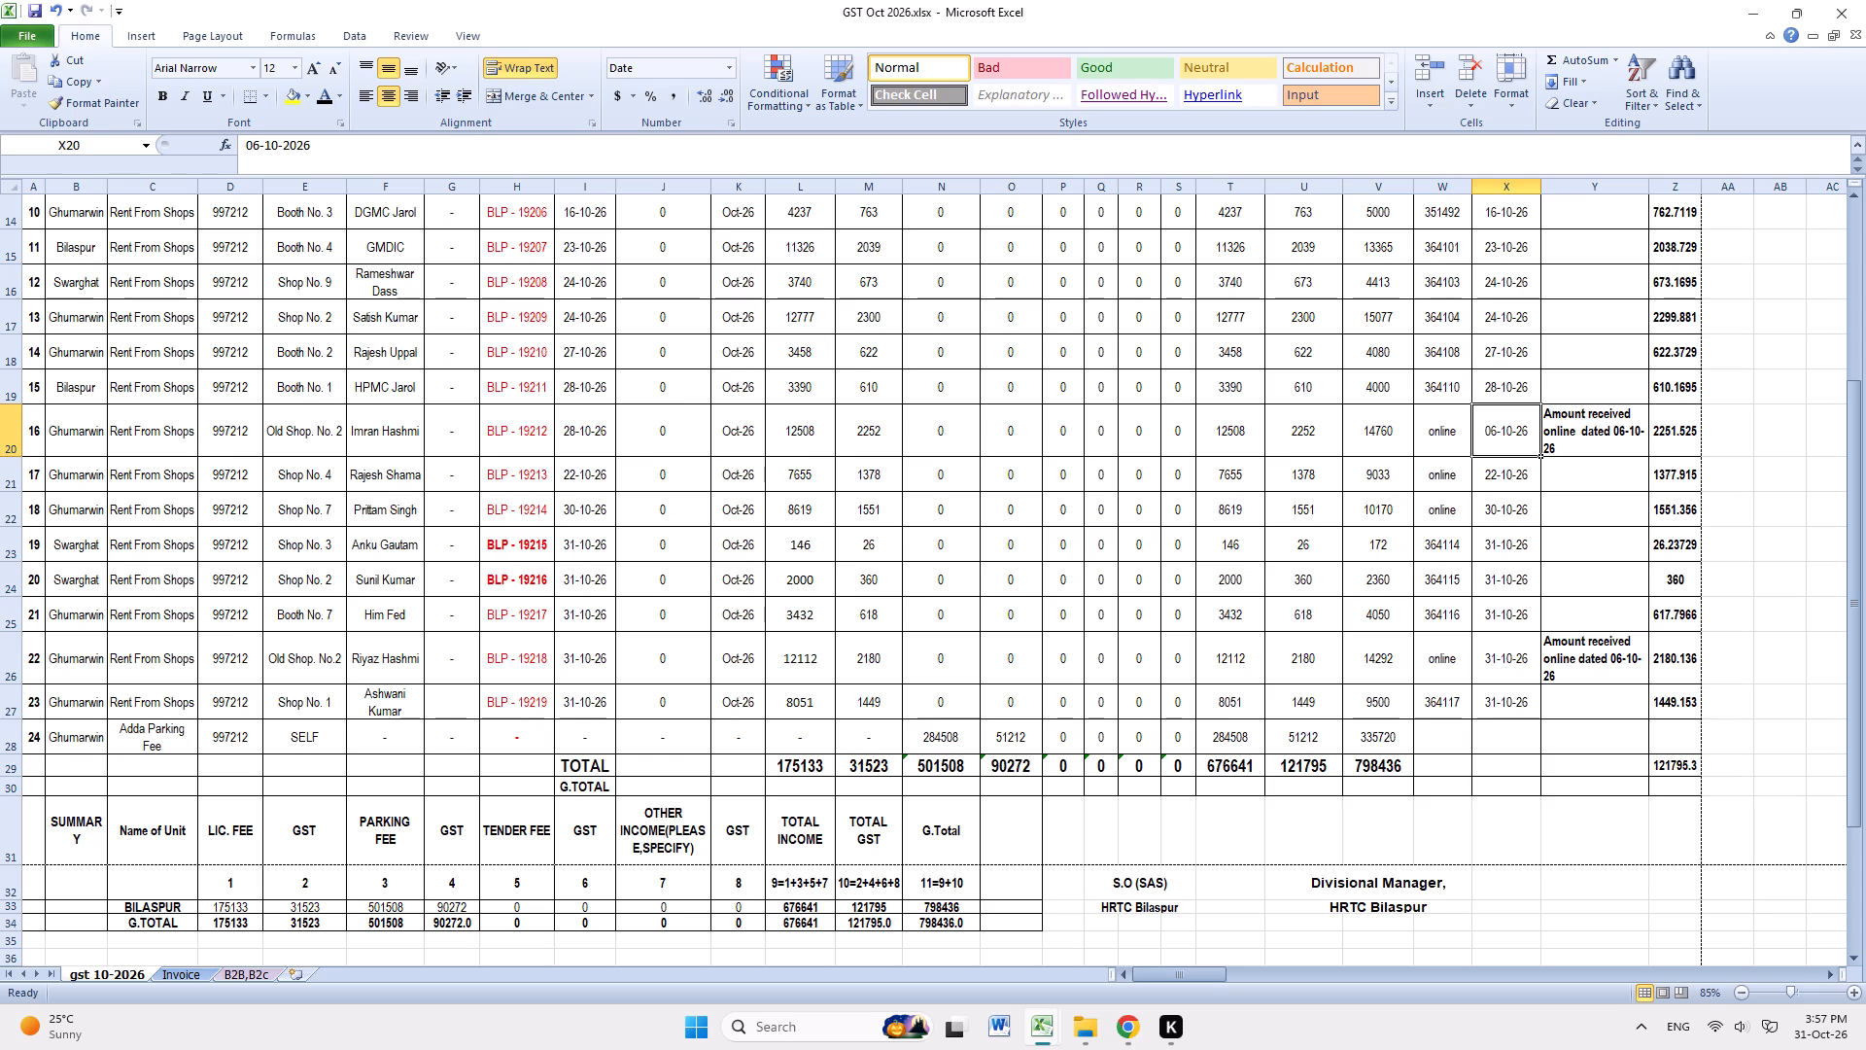
left_click(1530, 433)
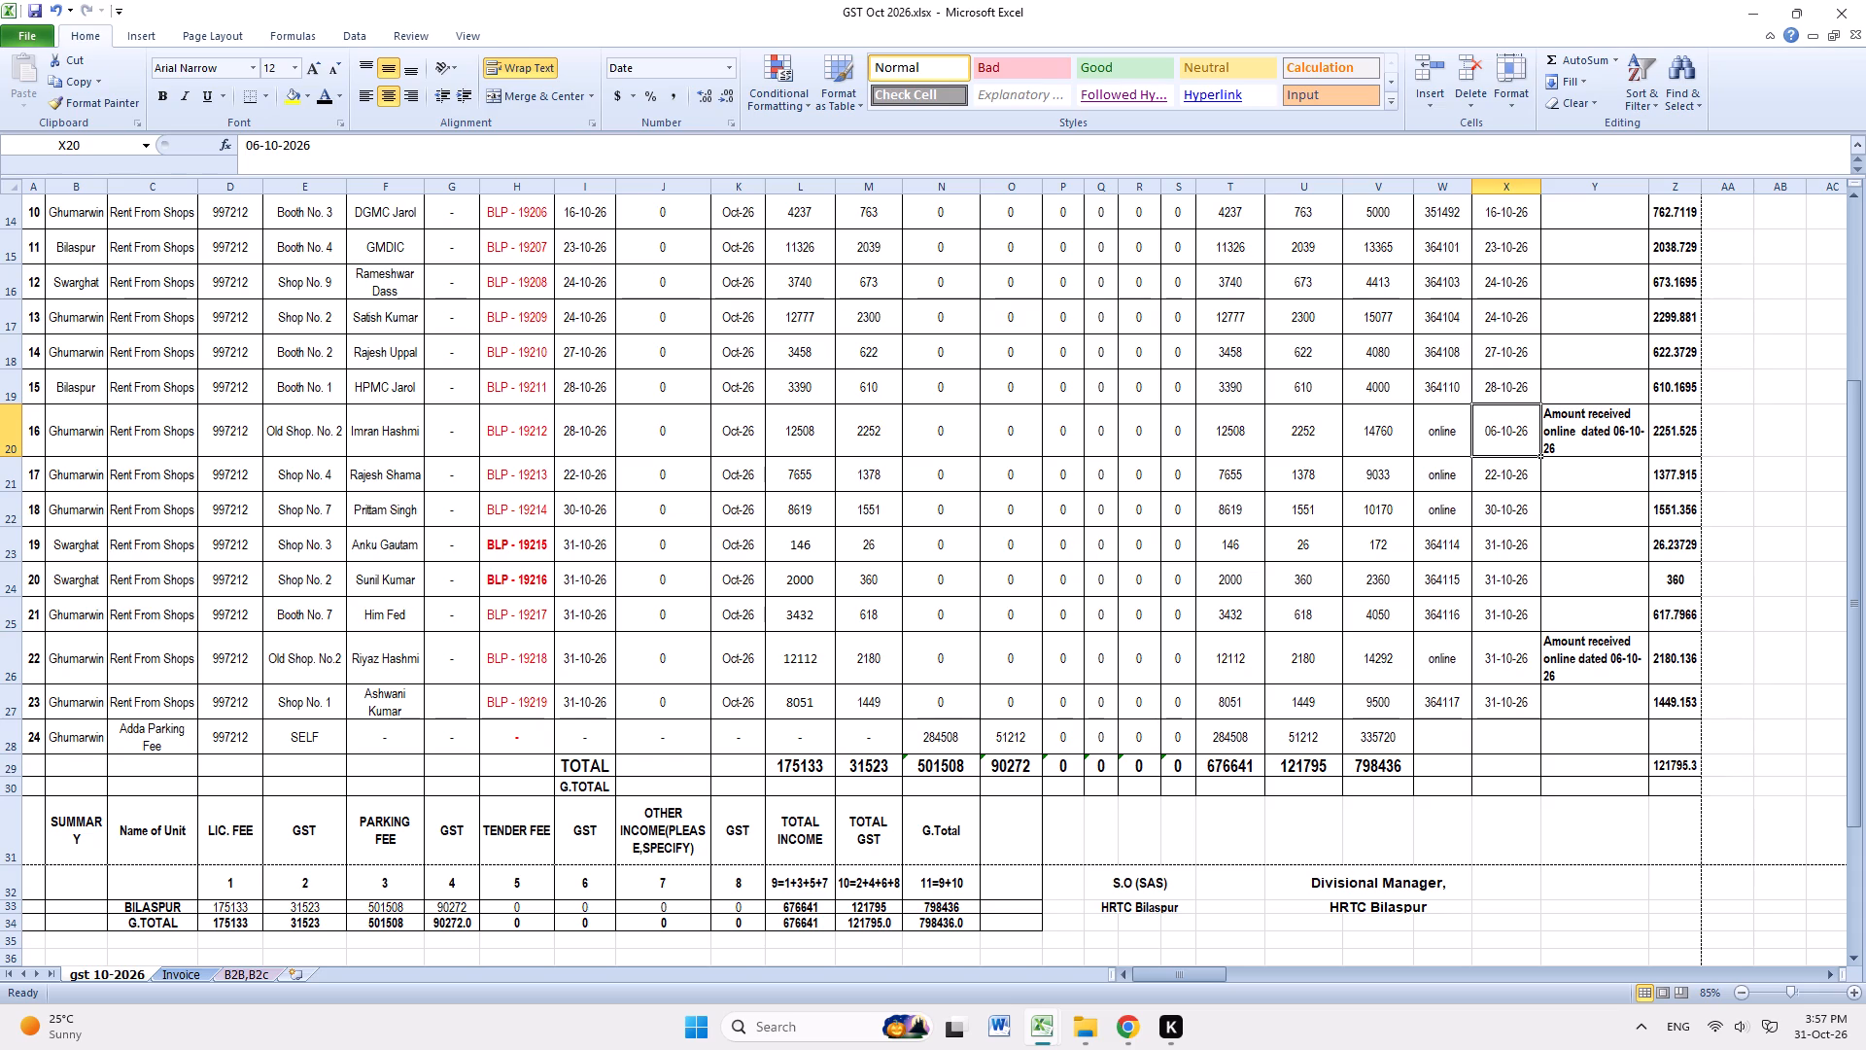
left_click(1511, 435)
double_click(1500, 434)
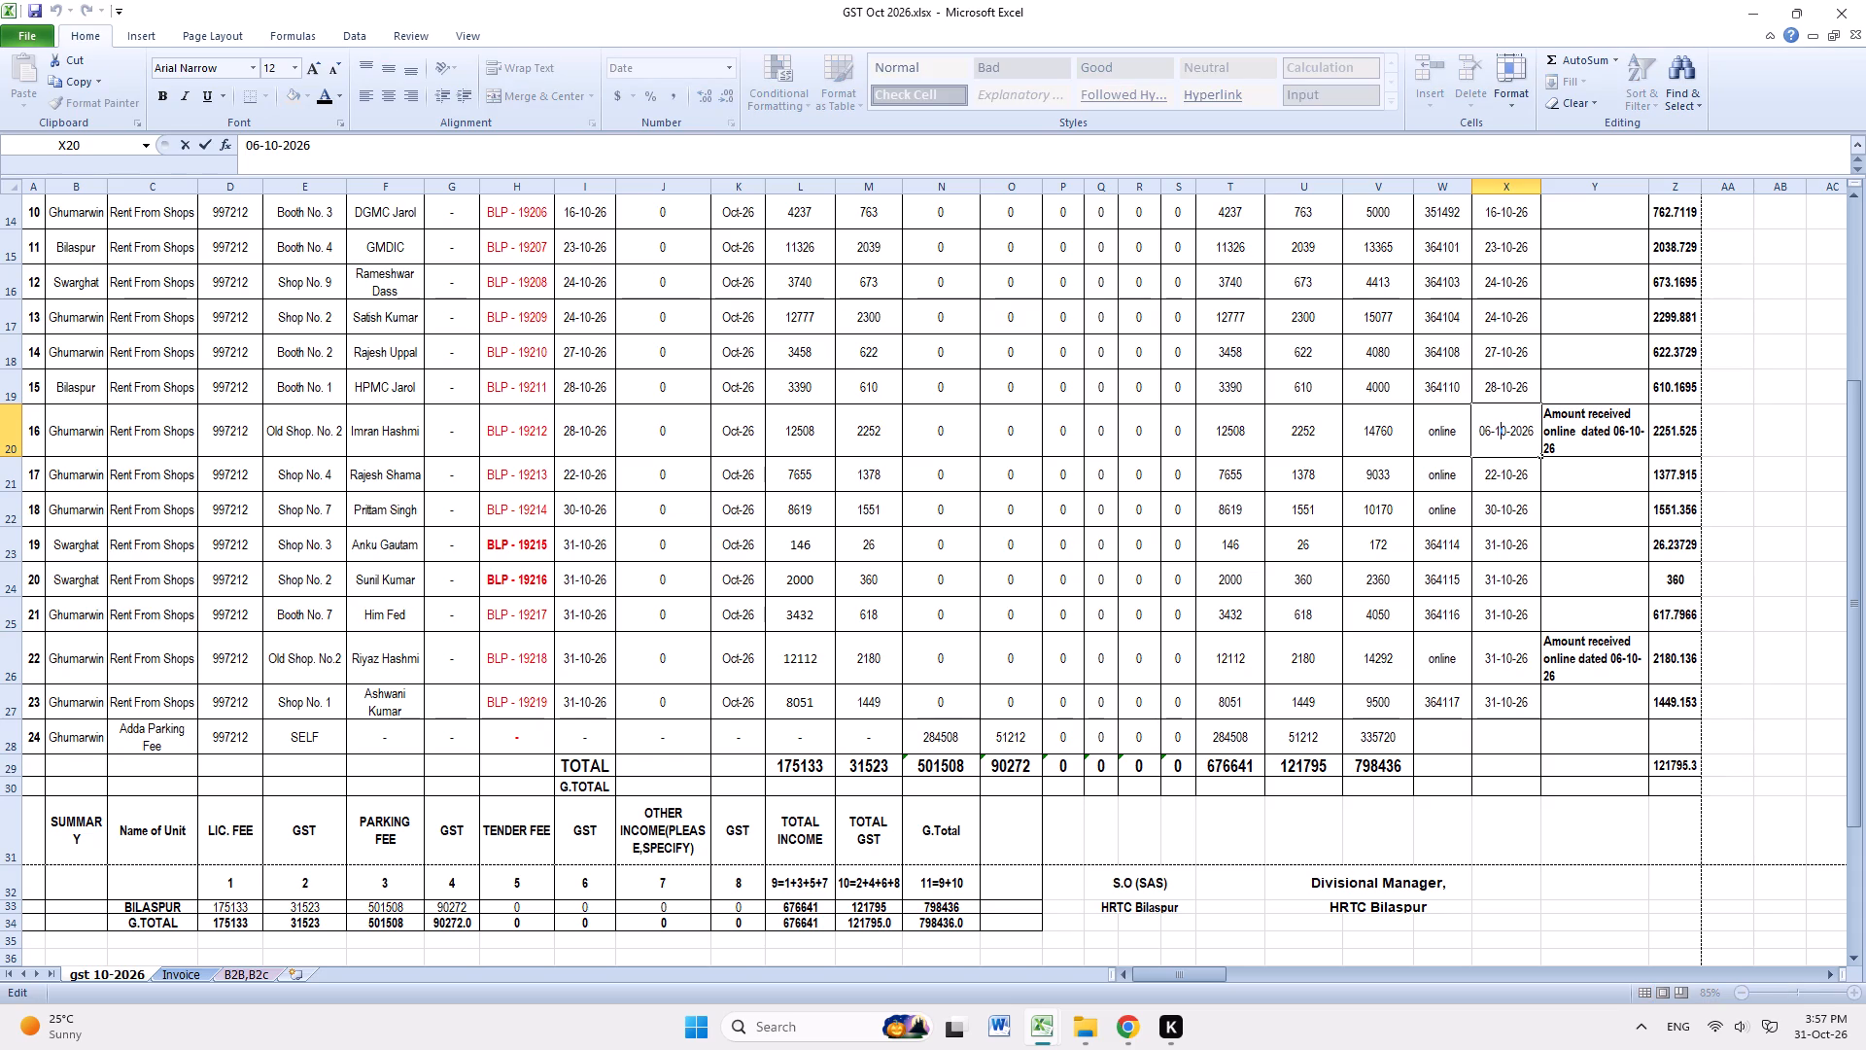
left_click_drag(1490, 427, 1456, 428)
type("28")
key("Return")
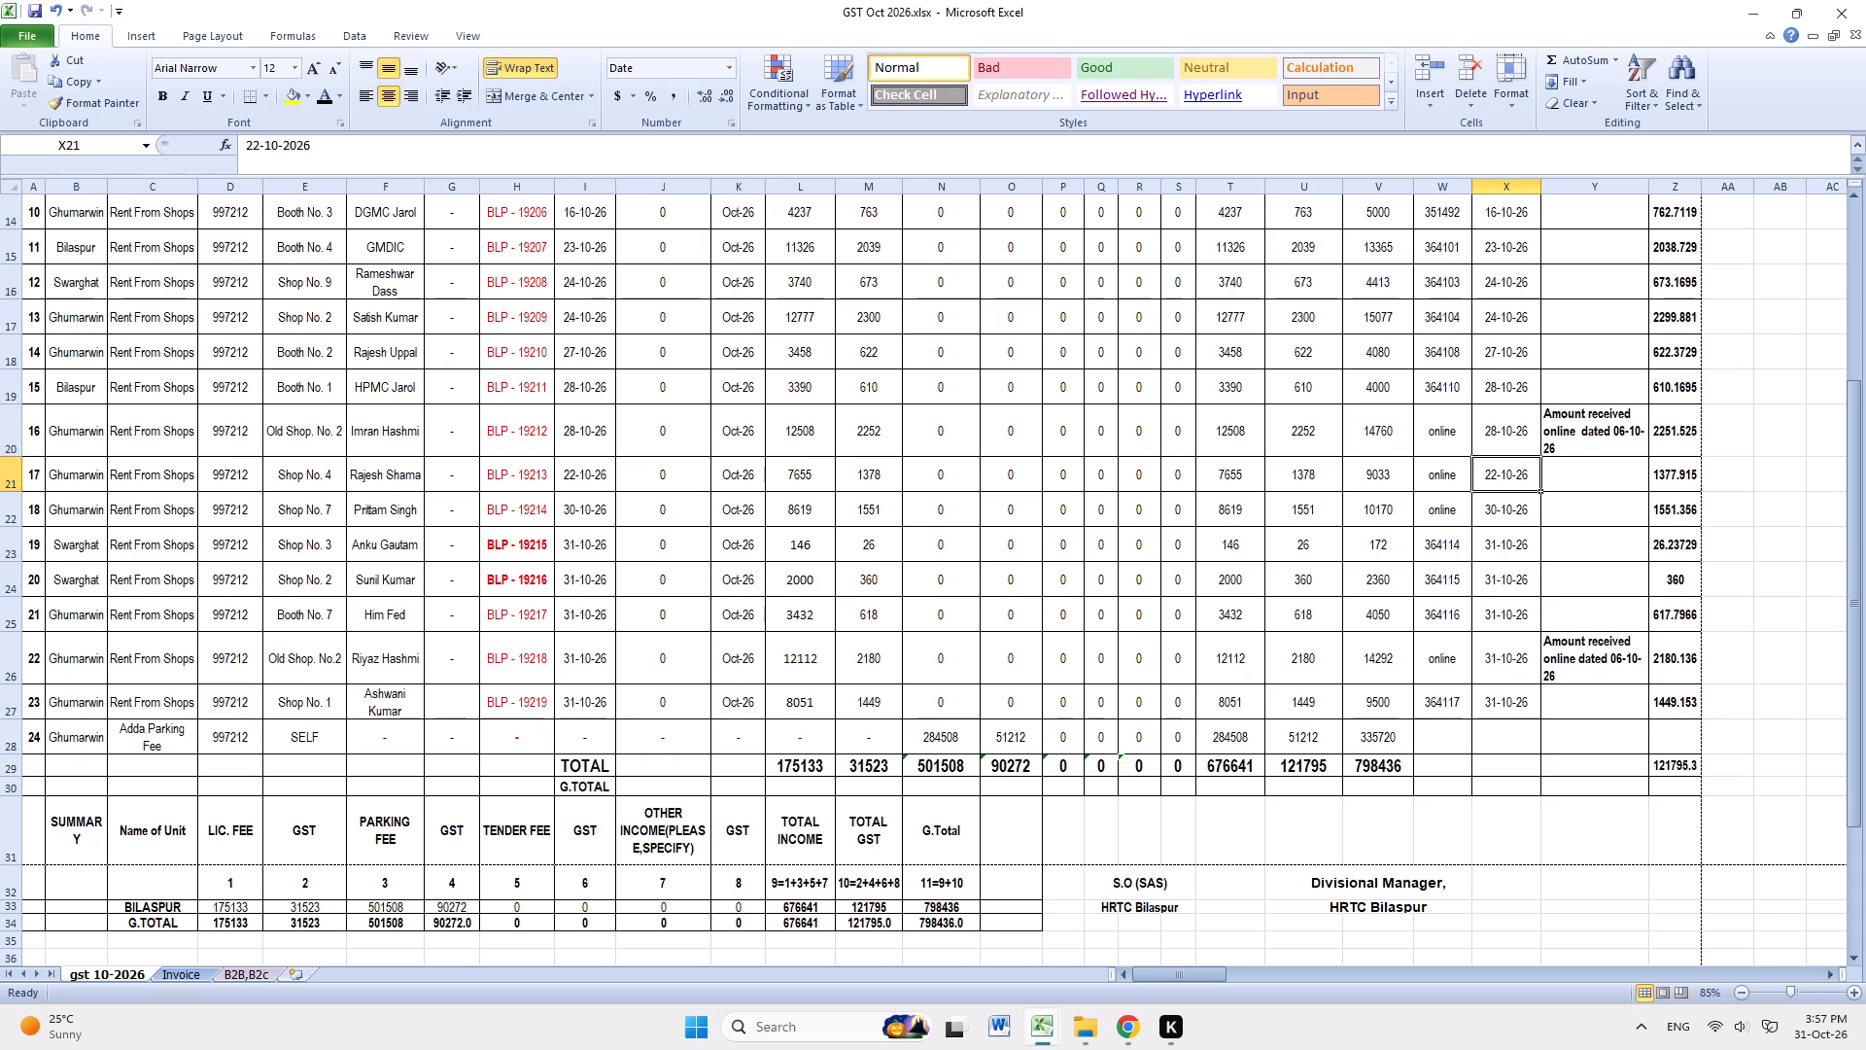
Save the GST workbook.
left_click(581, 441)
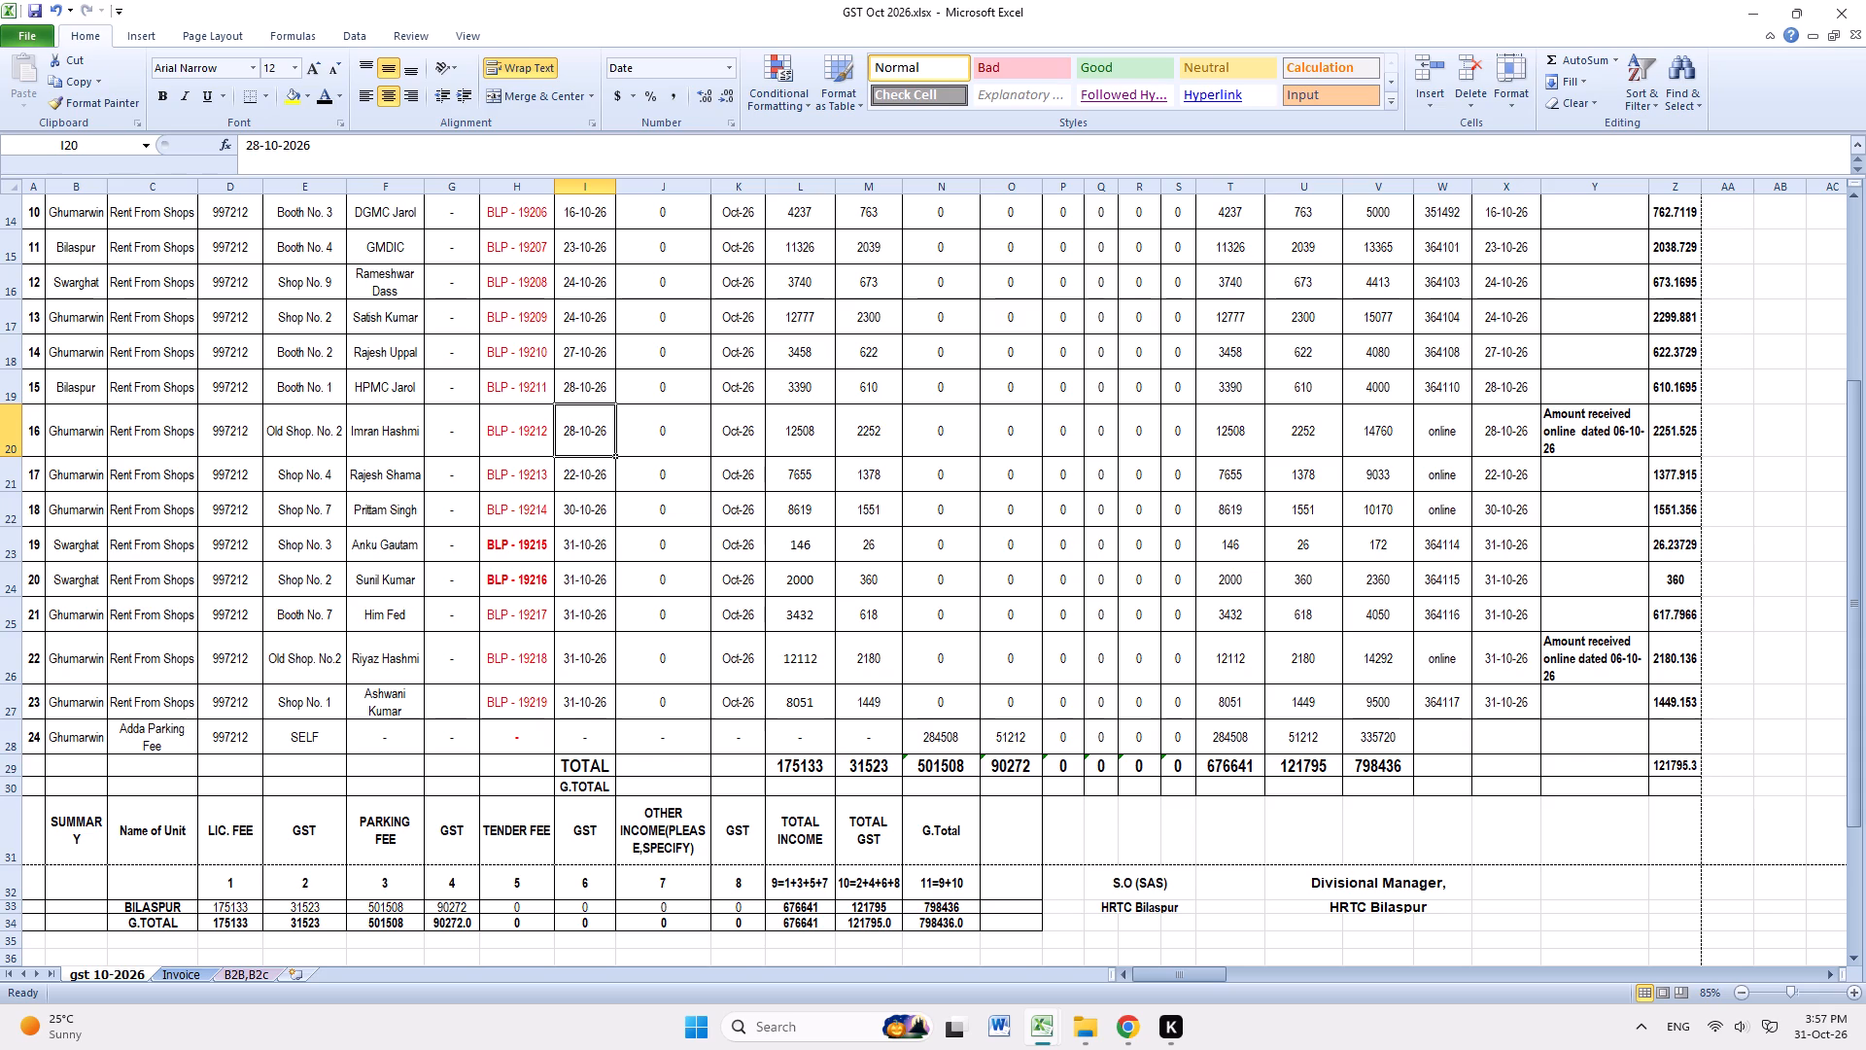
left_click(41, 5)
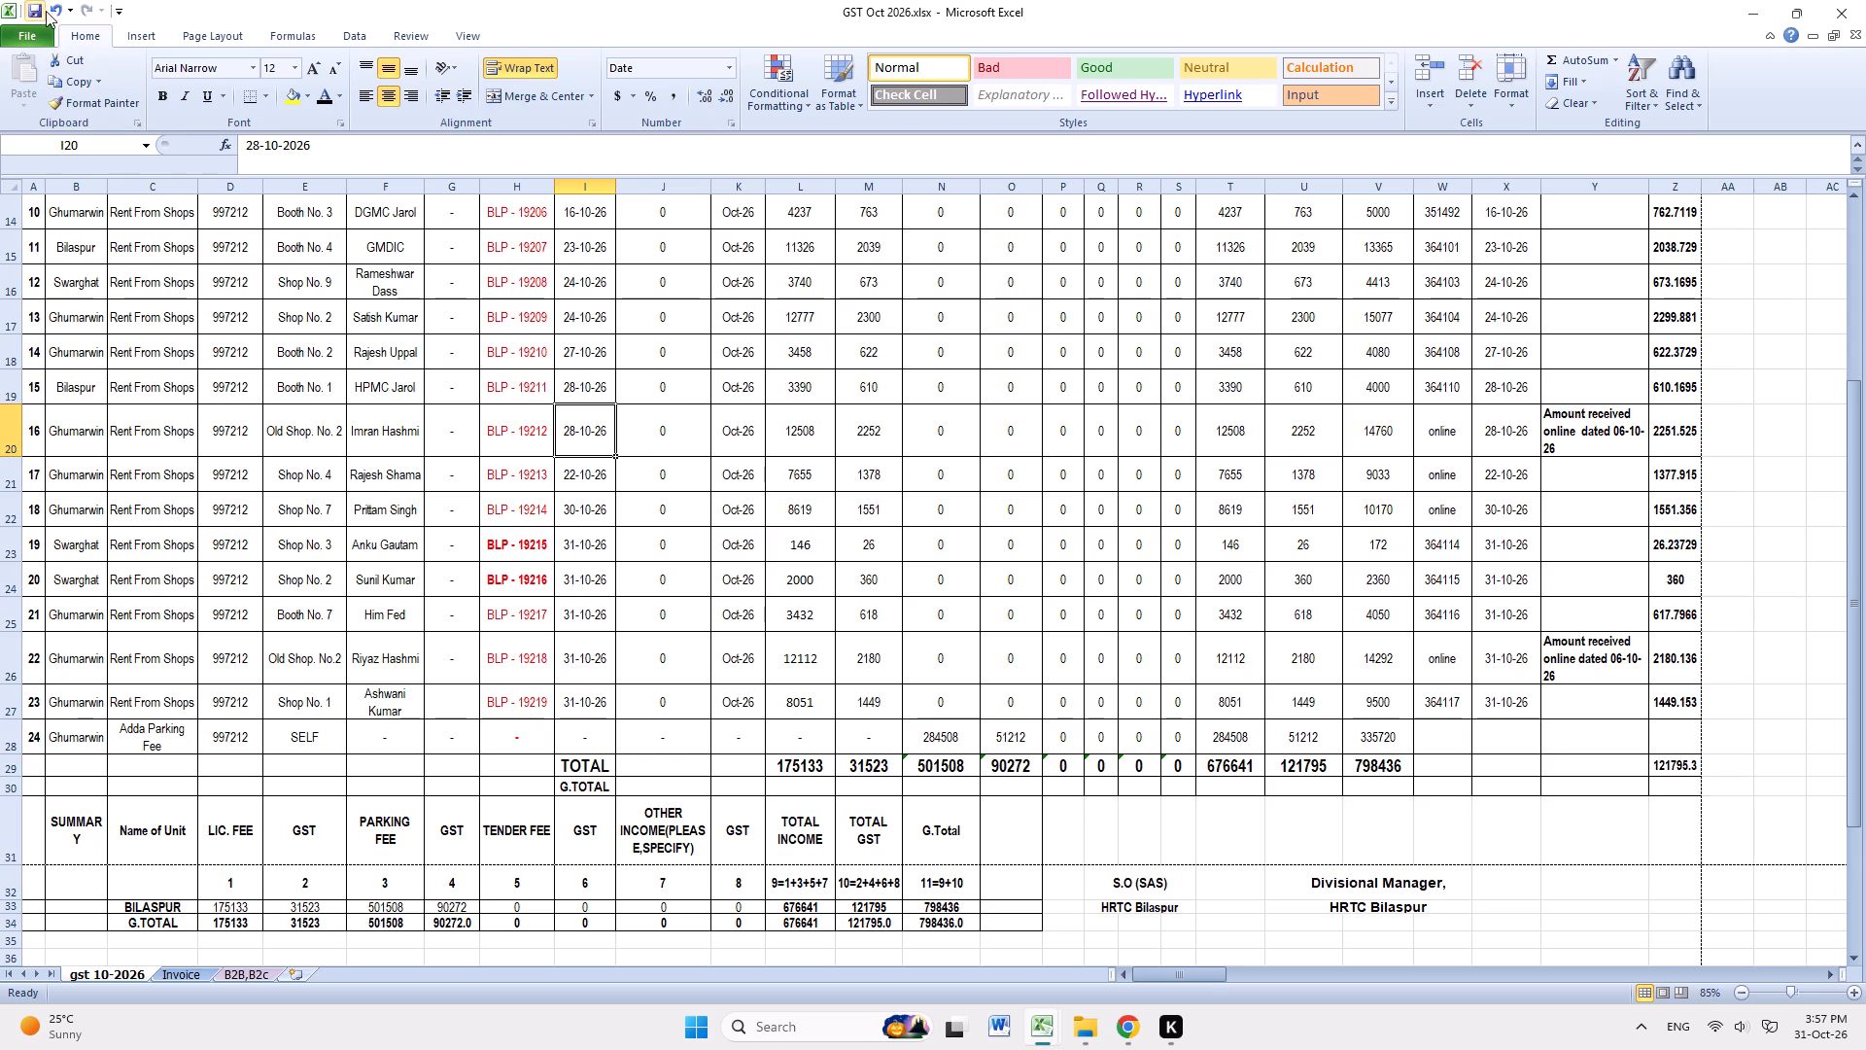
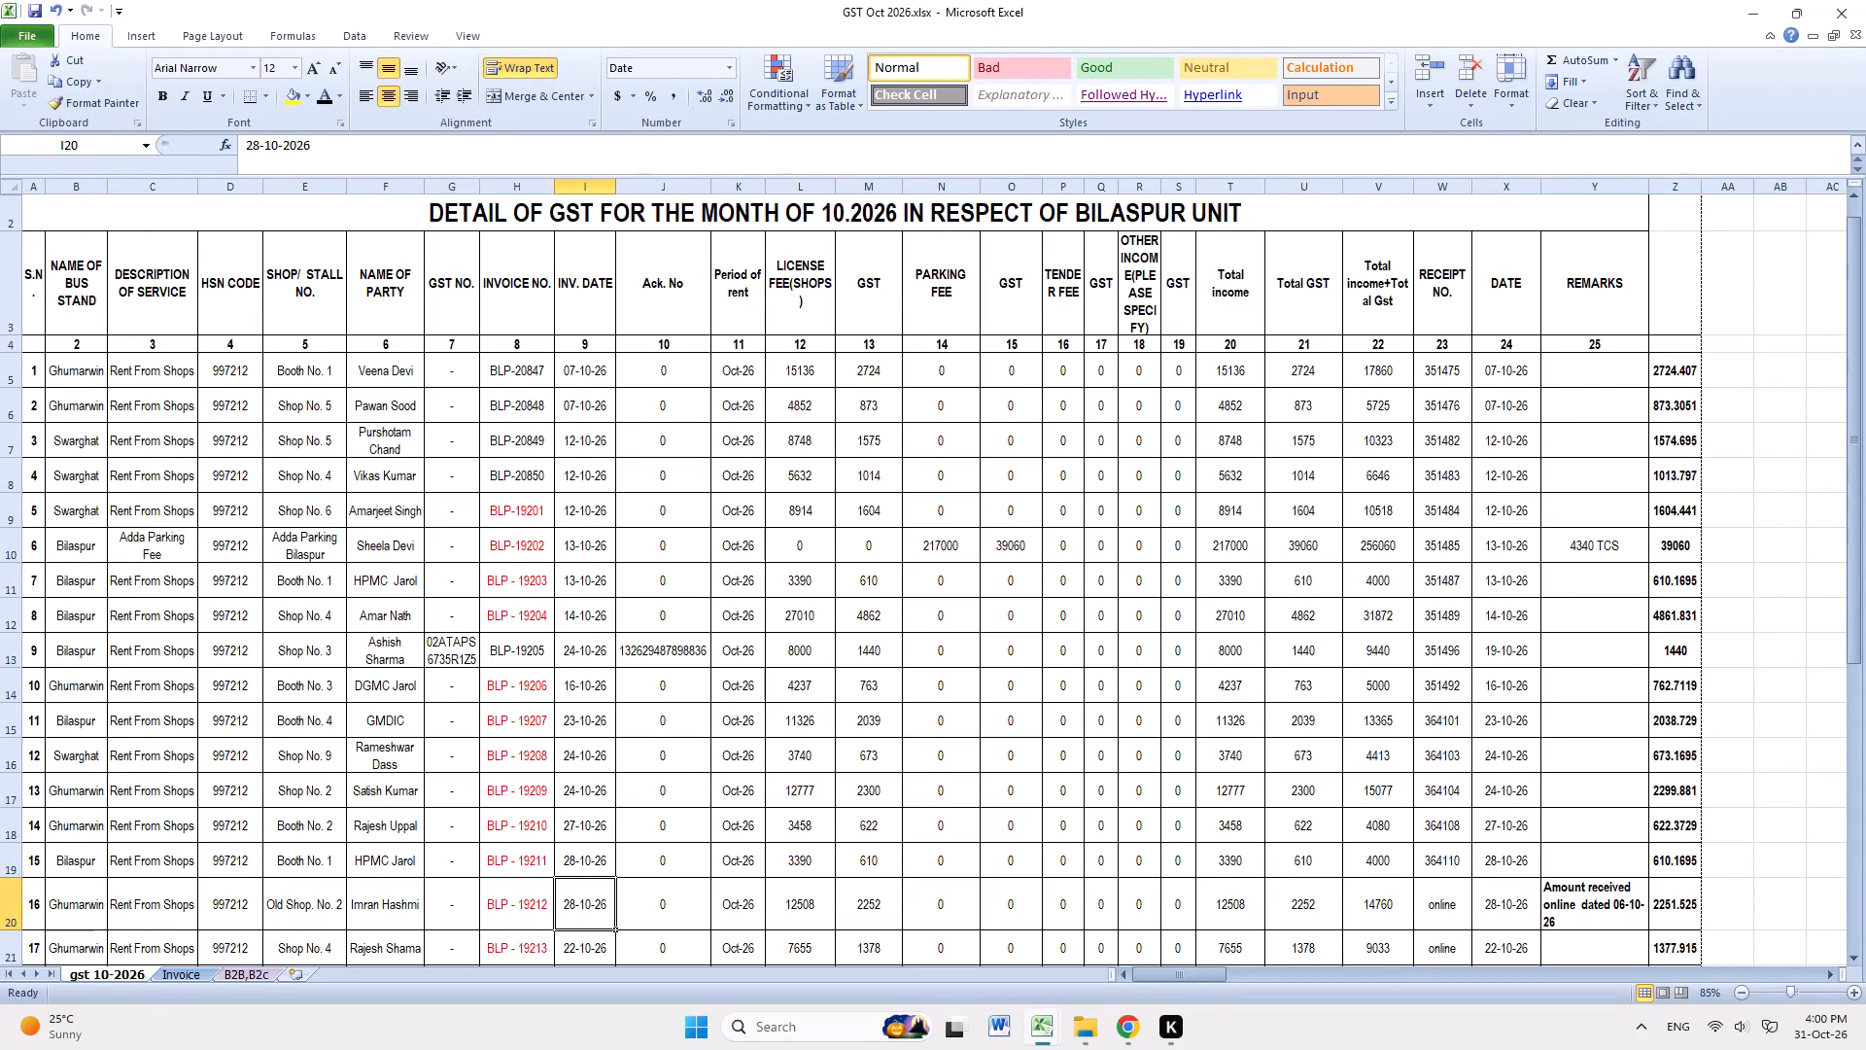
Review the GST entries, checking invoice dates, license fees and total income plus GST for the Swarghat shops at serial numbers 3 to 5.
scroll(466, 662, "down", 2)
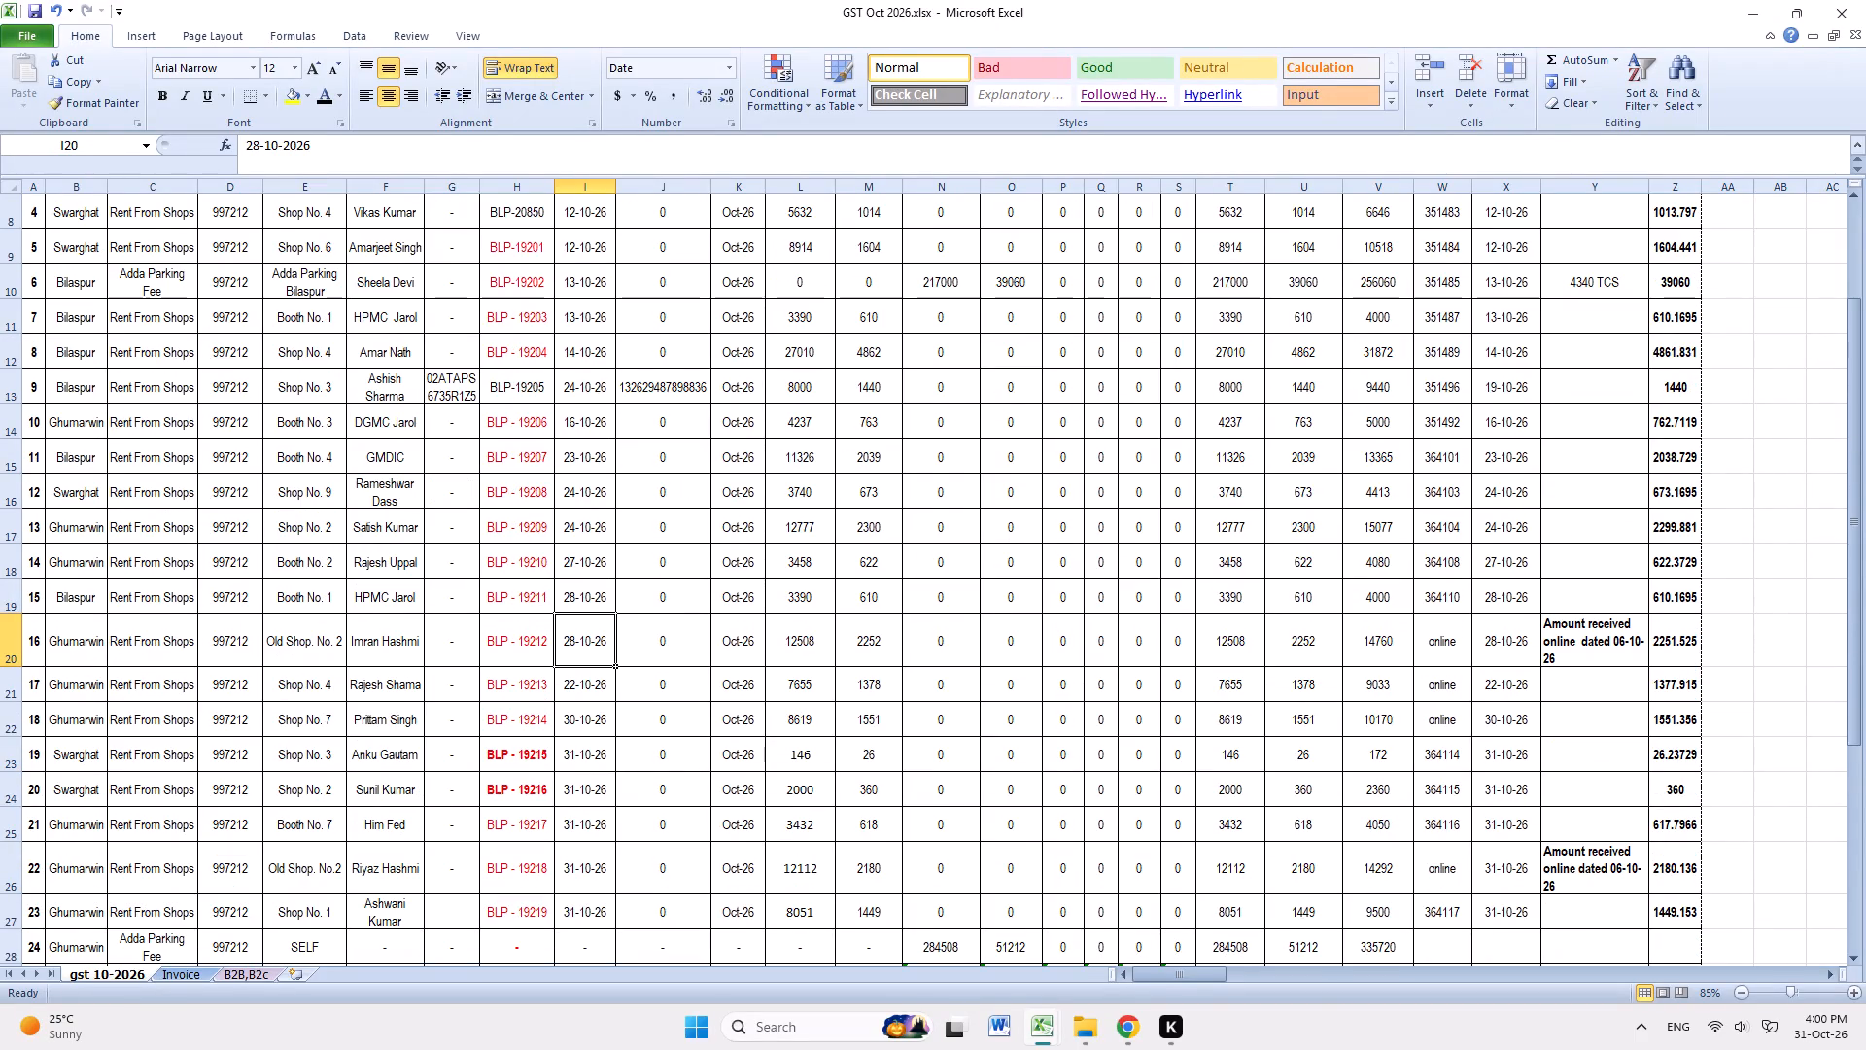
scroll(491, 708, "down", 2)
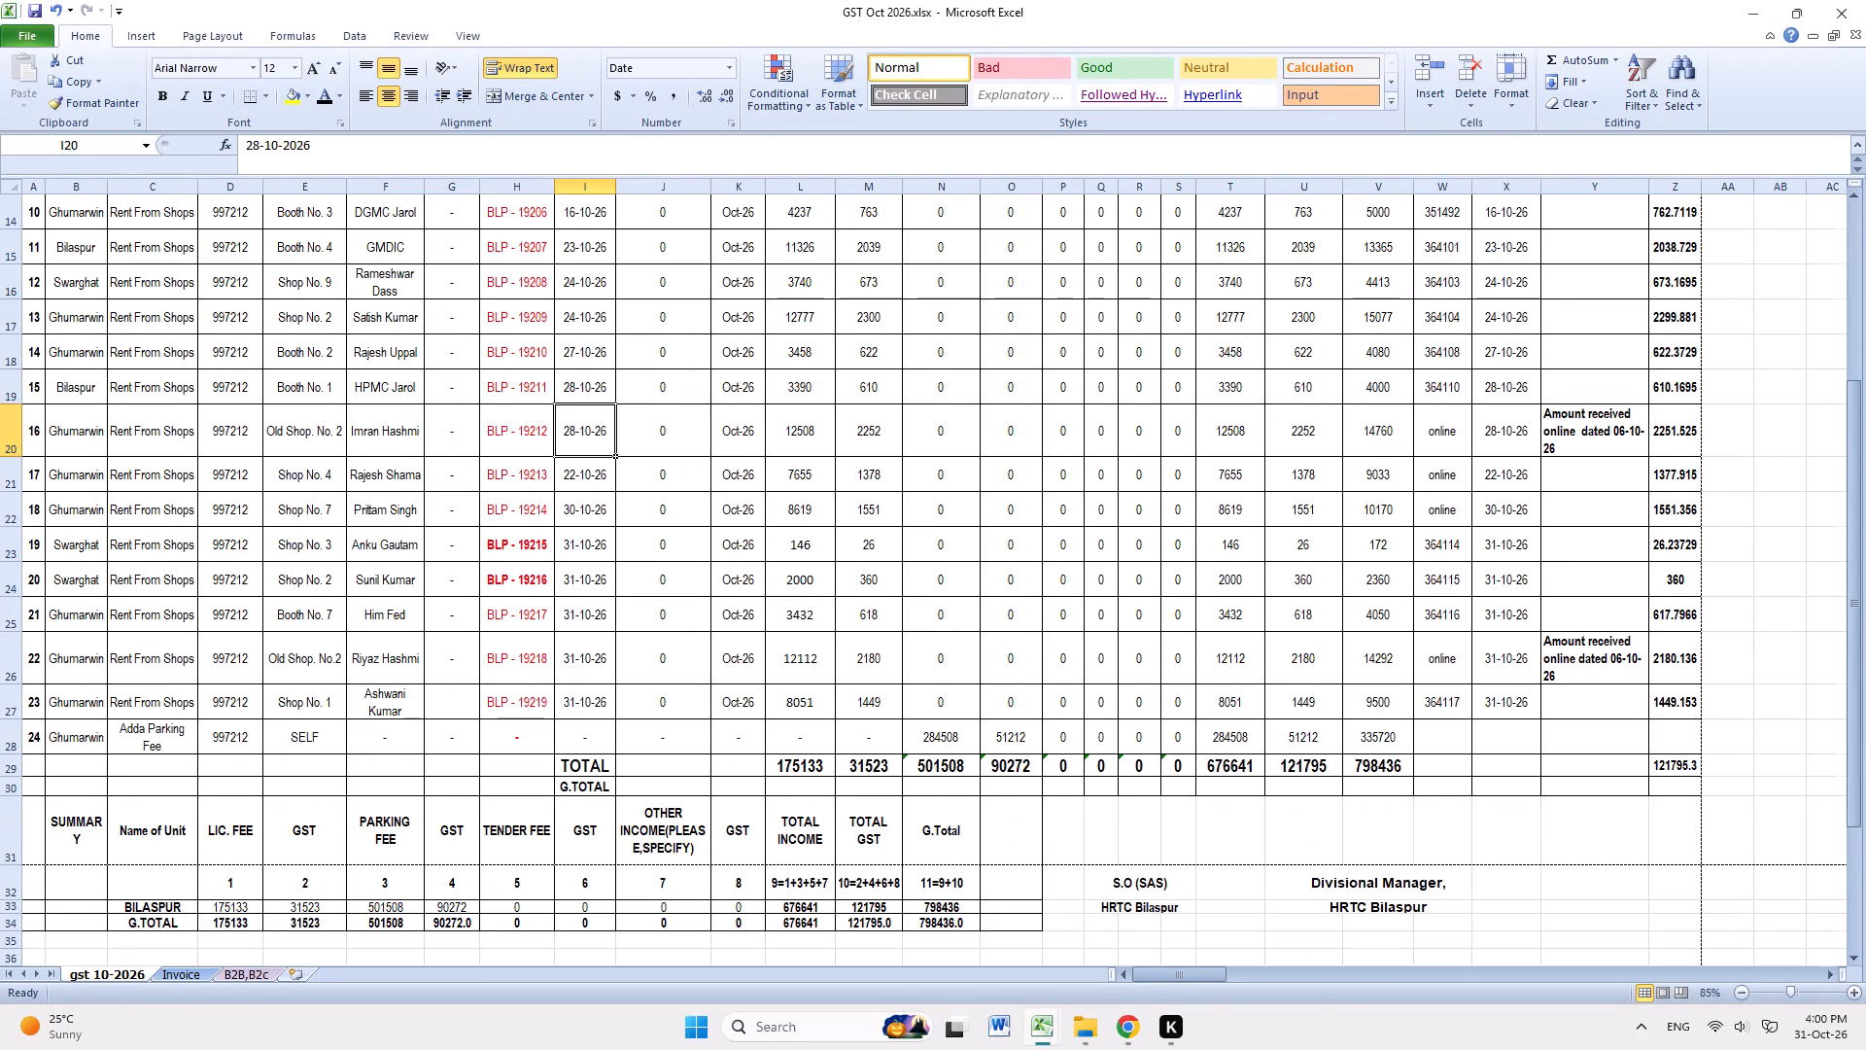
scroll(417, 704, "up", 4)
left_click(8, 725)
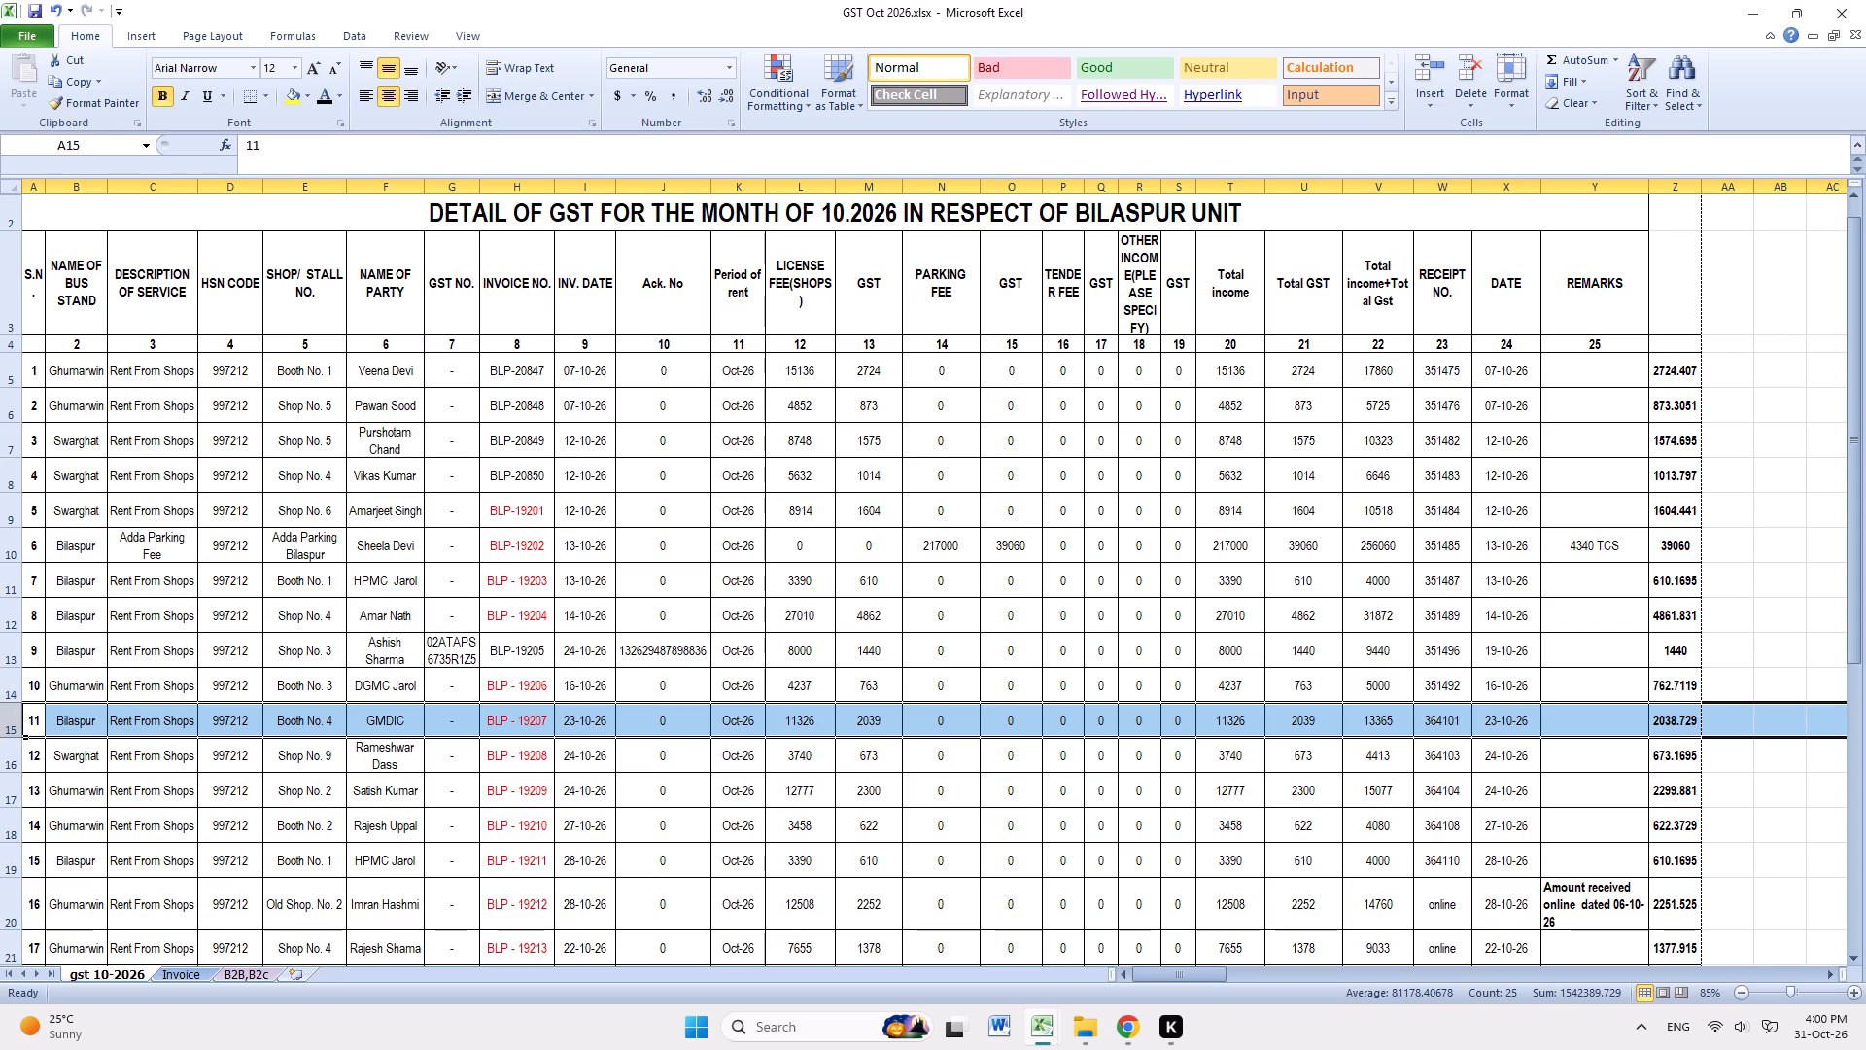
left_click(405, 510)
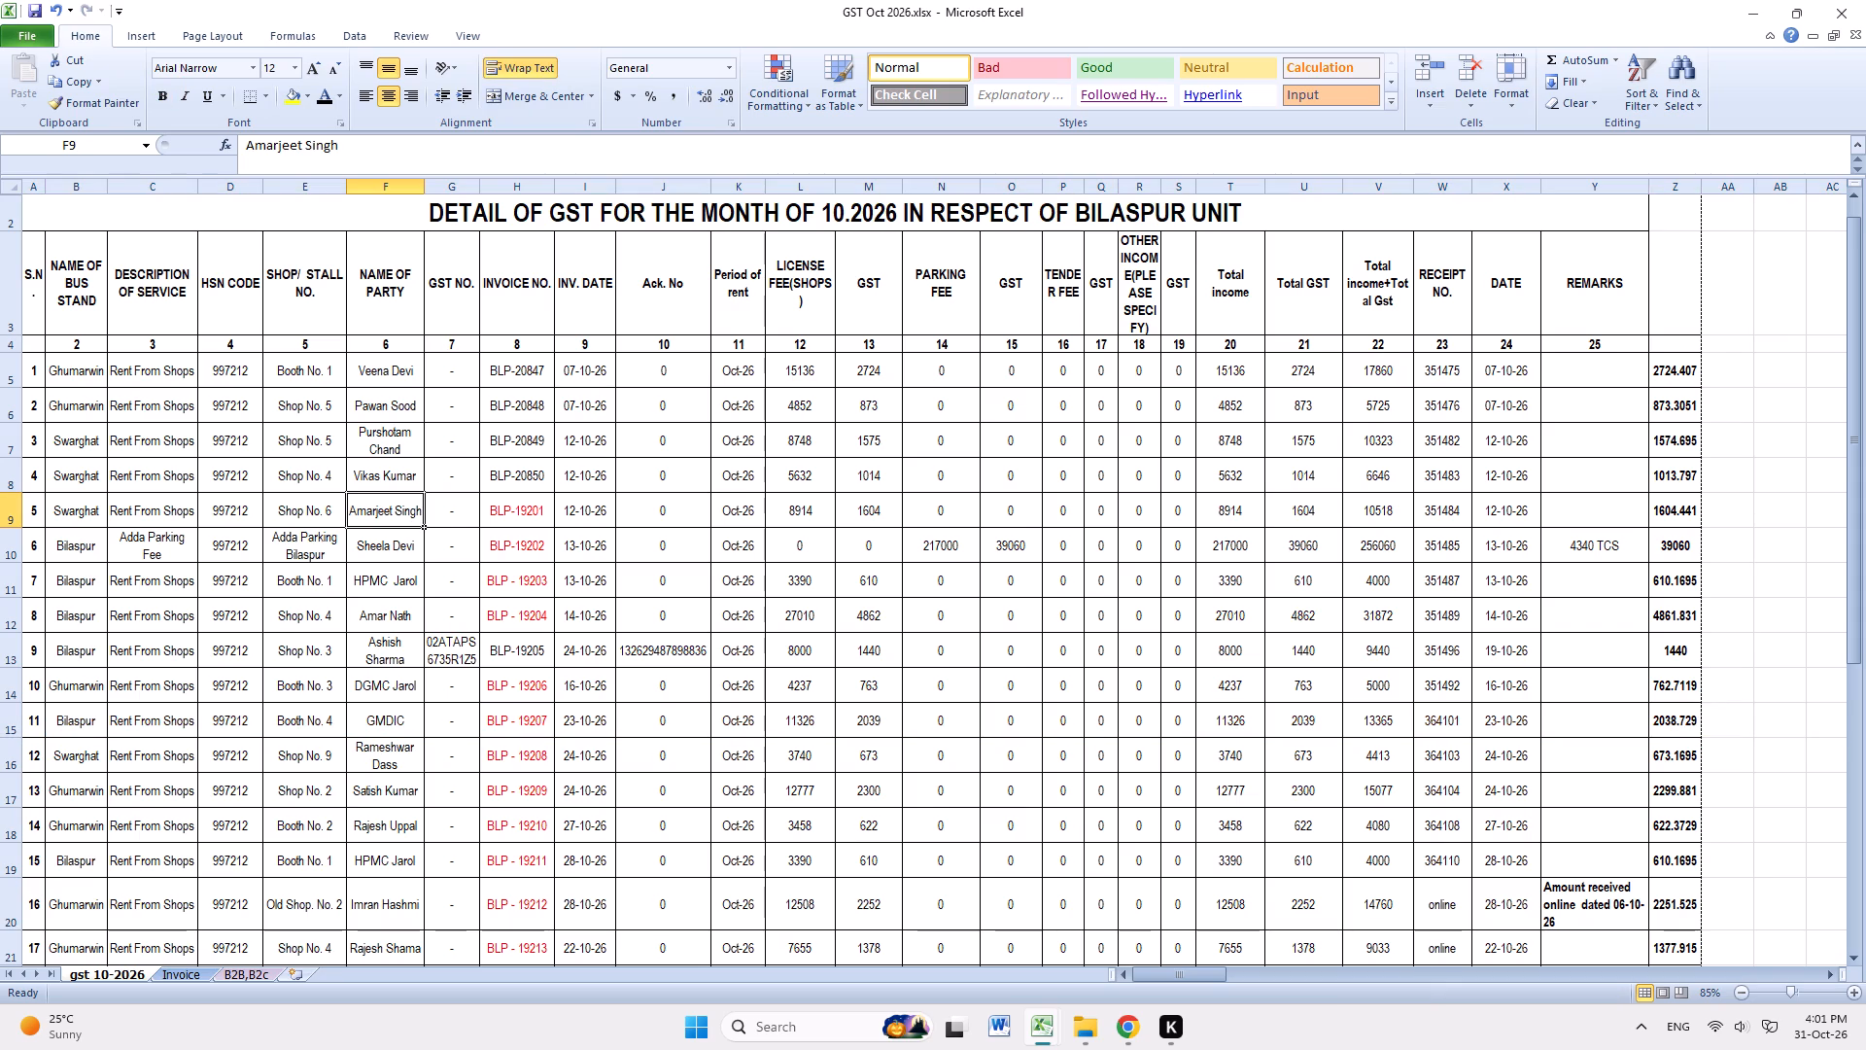
left_click_drag(601, 517, 611, 453)
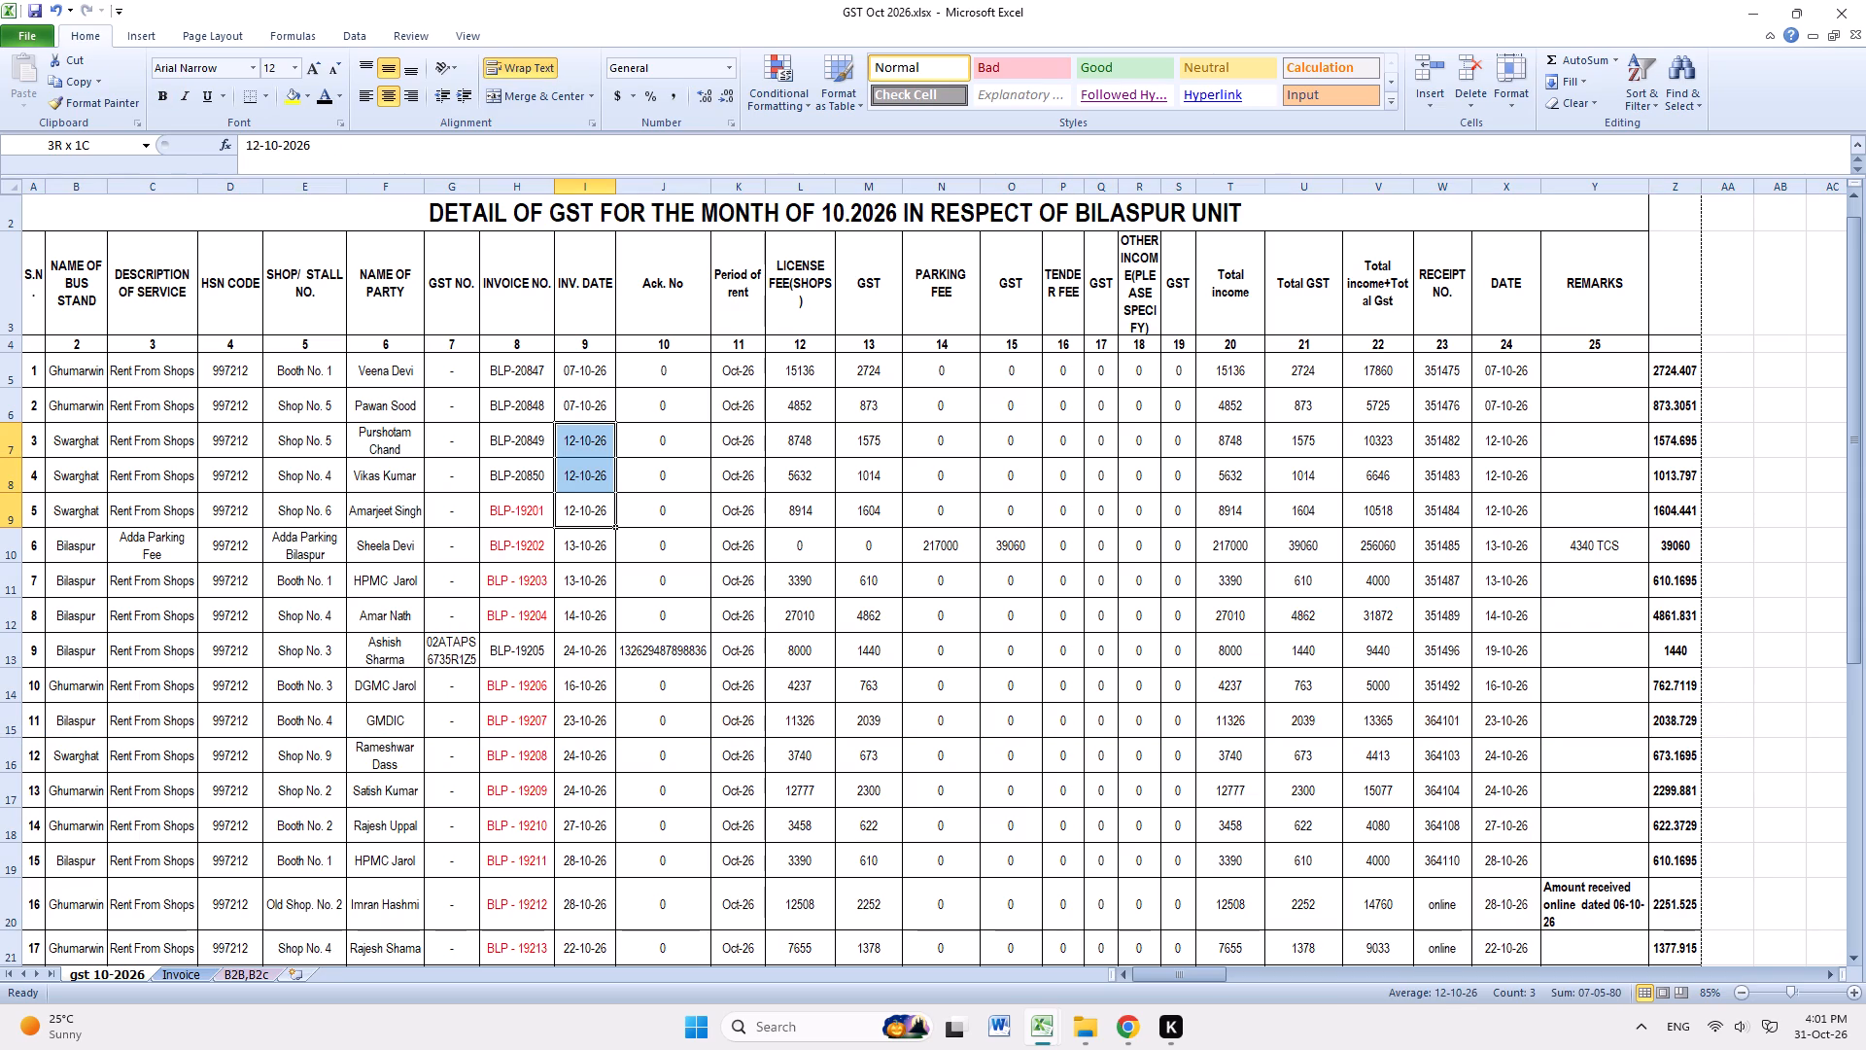
left_click_drag(611, 453, 608, 443)
left_click_drag(796, 436, 808, 512)
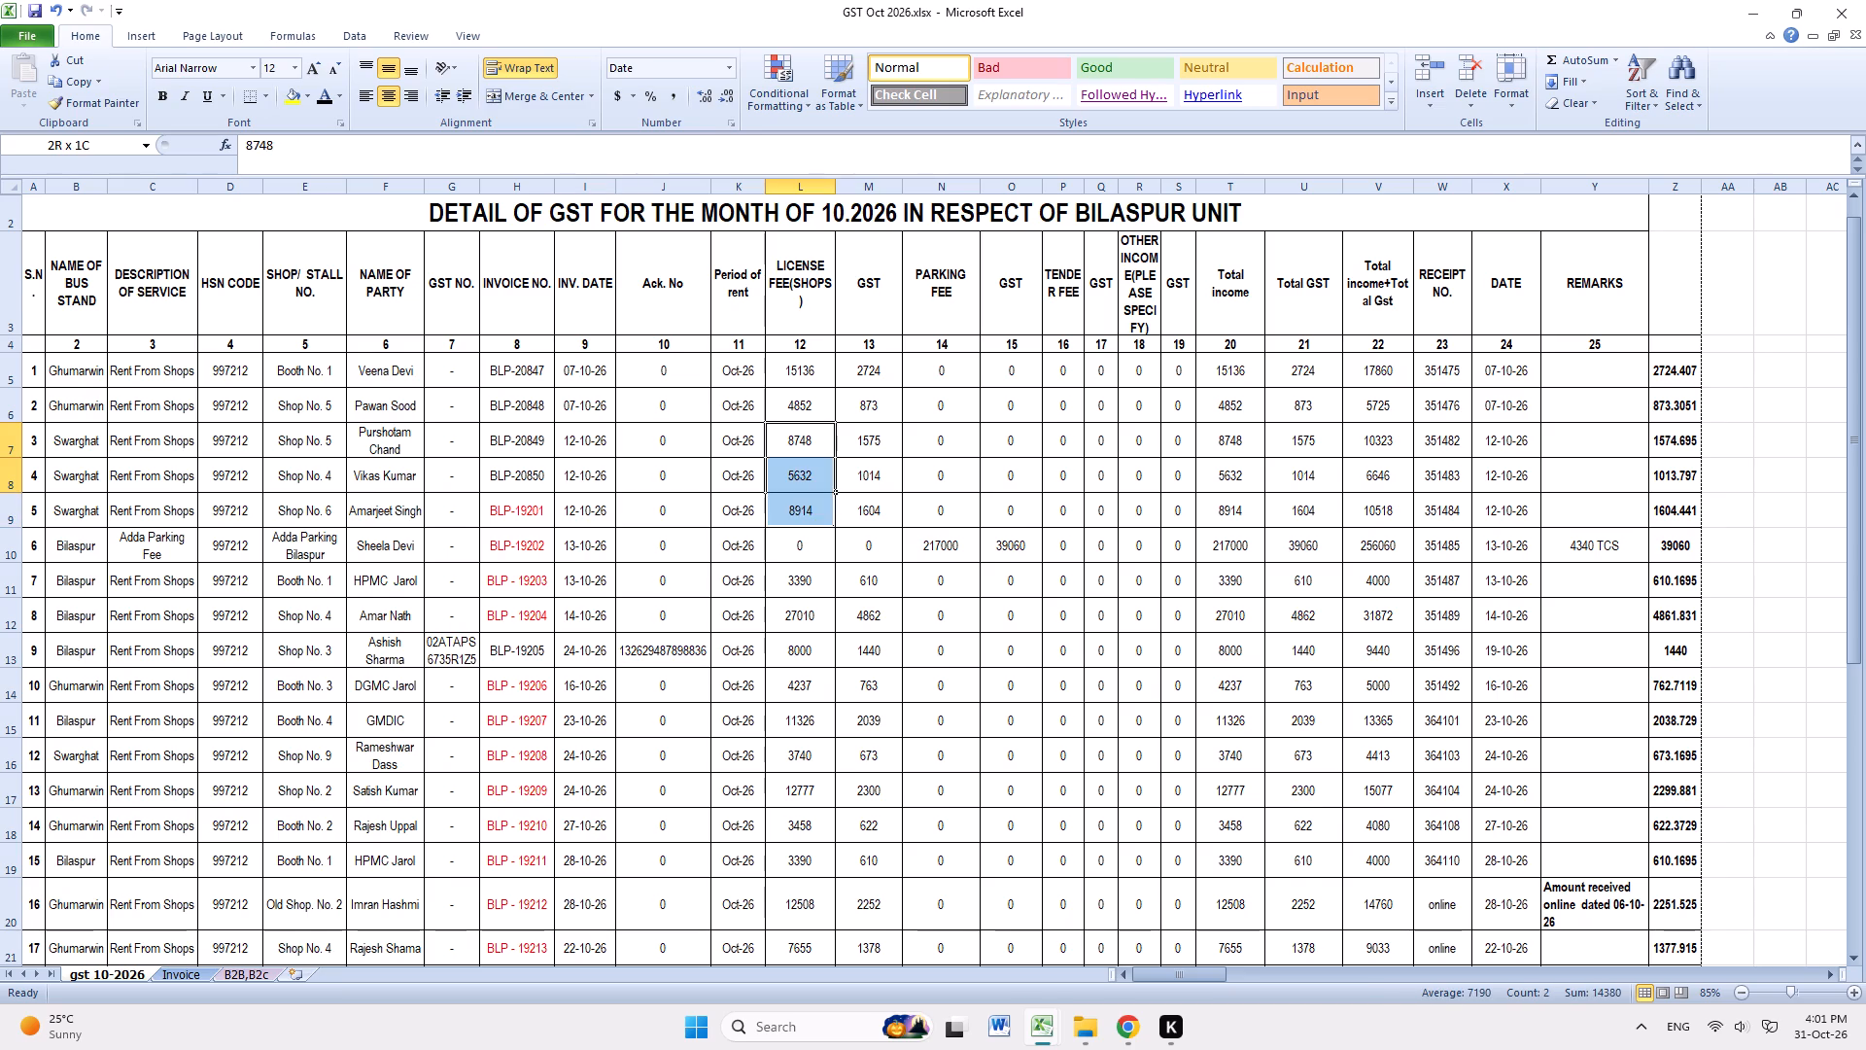
left_click_drag(808, 512, 852, 504)
left_click_drag(1373, 442, 1396, 504)
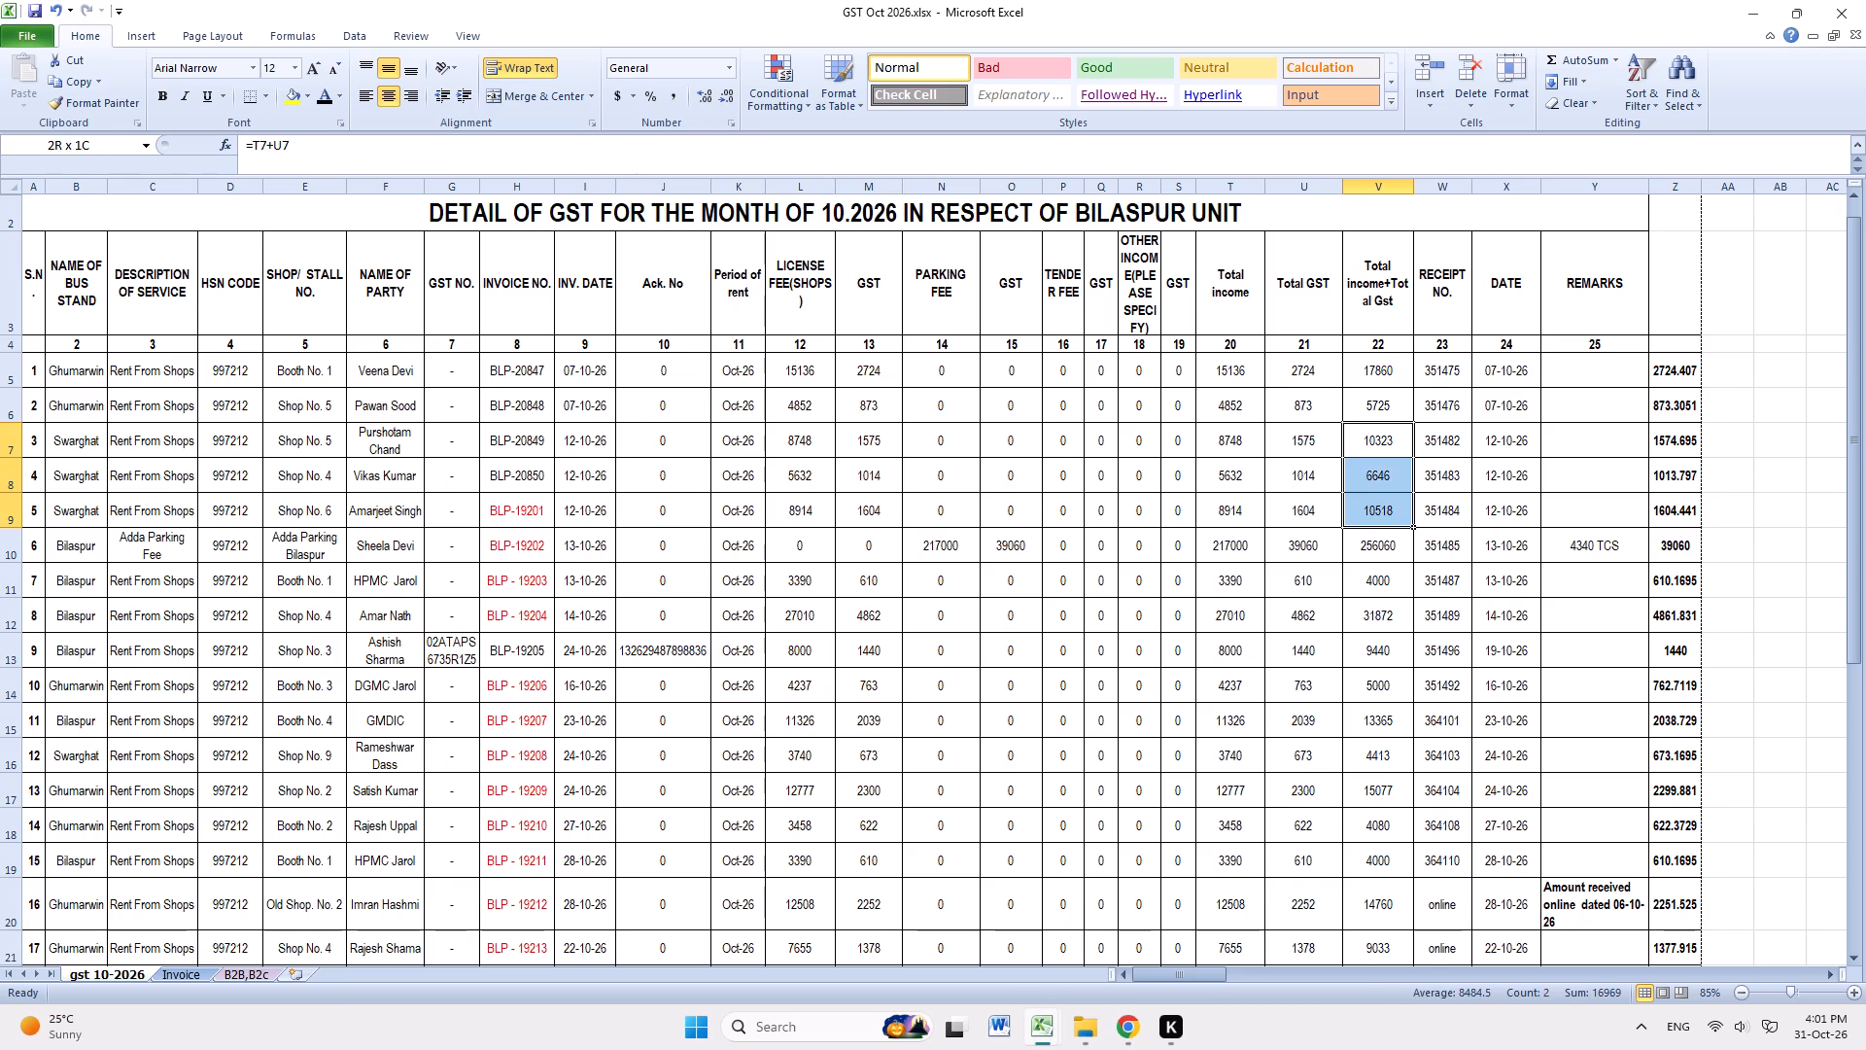
left_click_drag(1396, 504, 1394, 504)
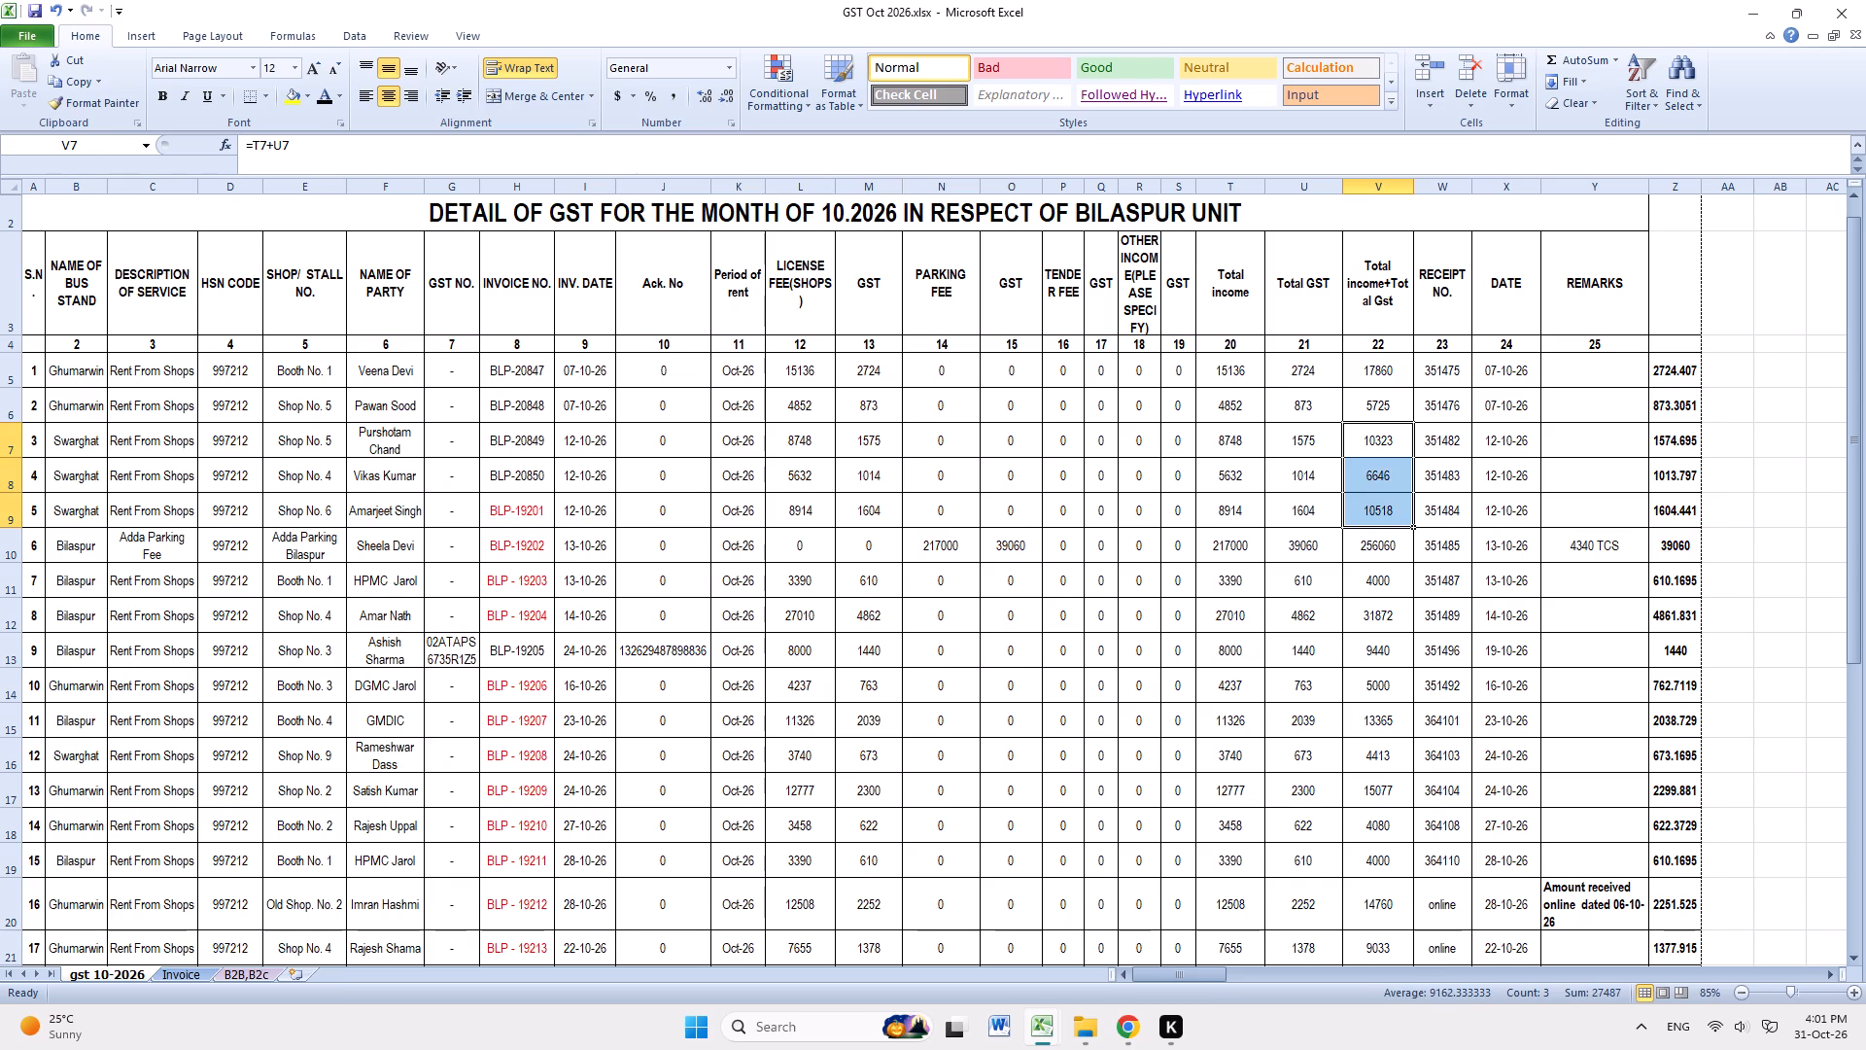